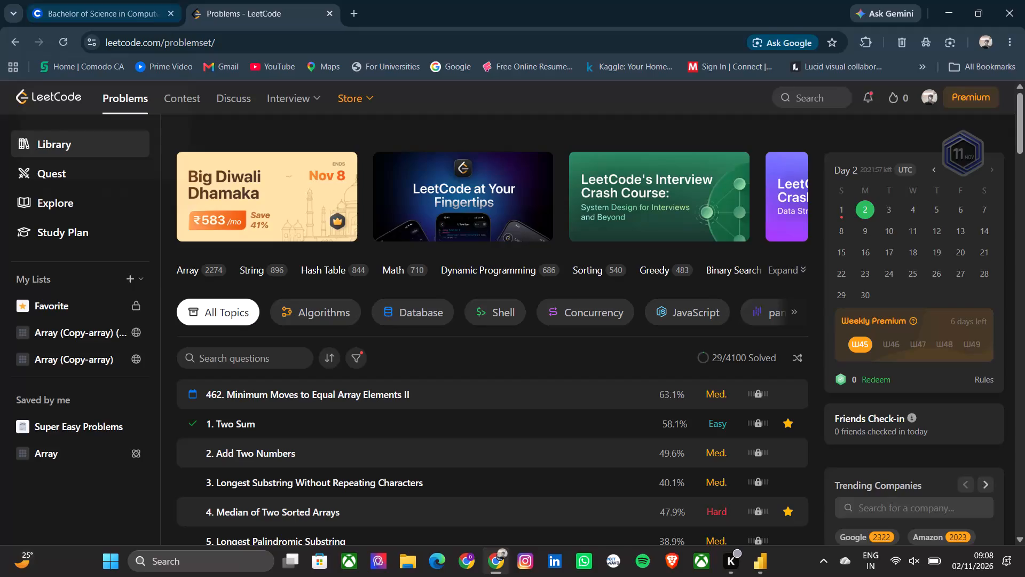
Open the Camera app to check the webcam picture, and close it again.
left_click(212, 563)
type("camera")
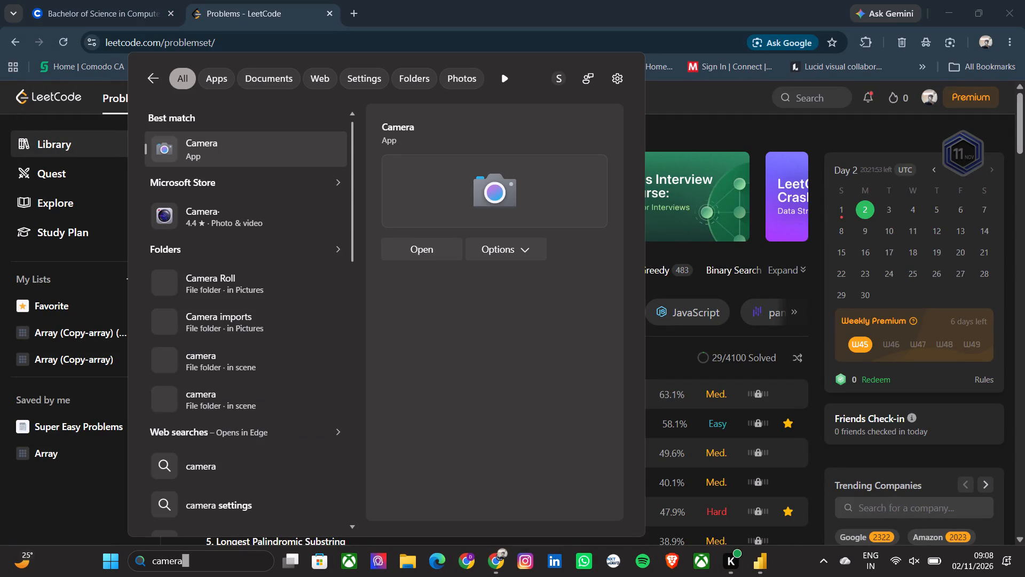
key("Return")
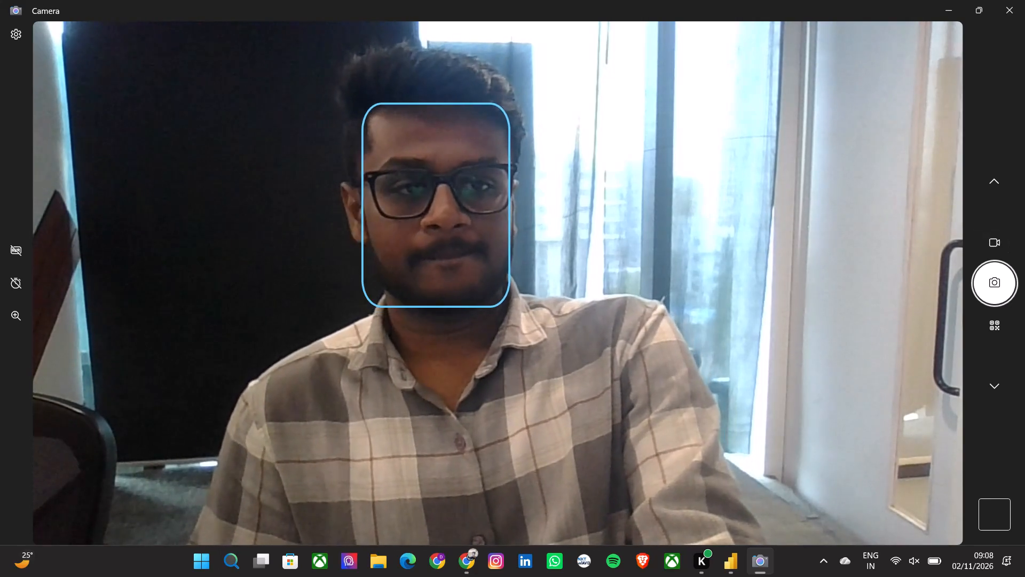
left_click(1007, 9)
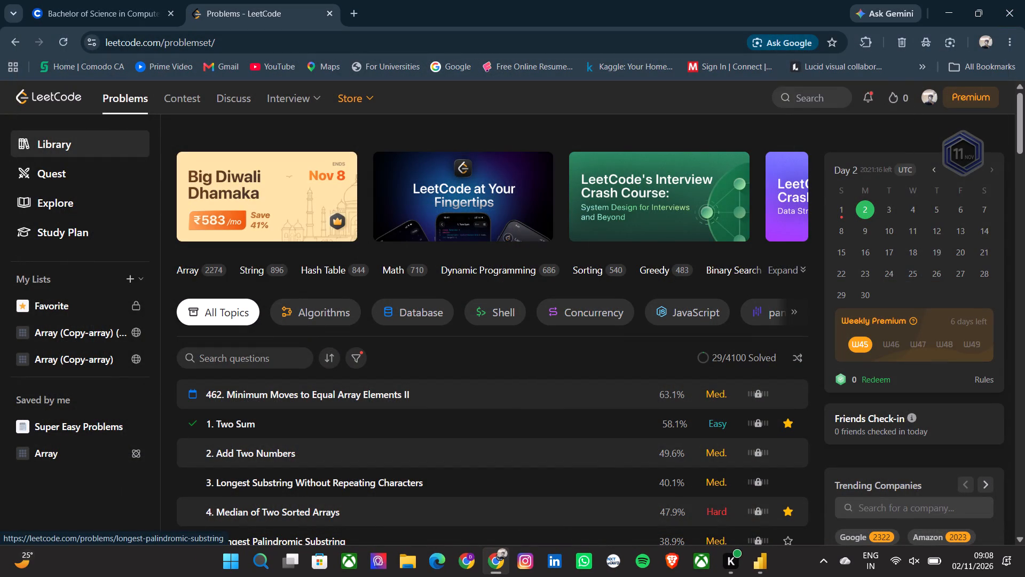
Switch to the NxtWave learning app, maximize it, turn on the camera, reload when asked and complete the Face ID verification.
left_click(770, 566)
left_click(606, 565)
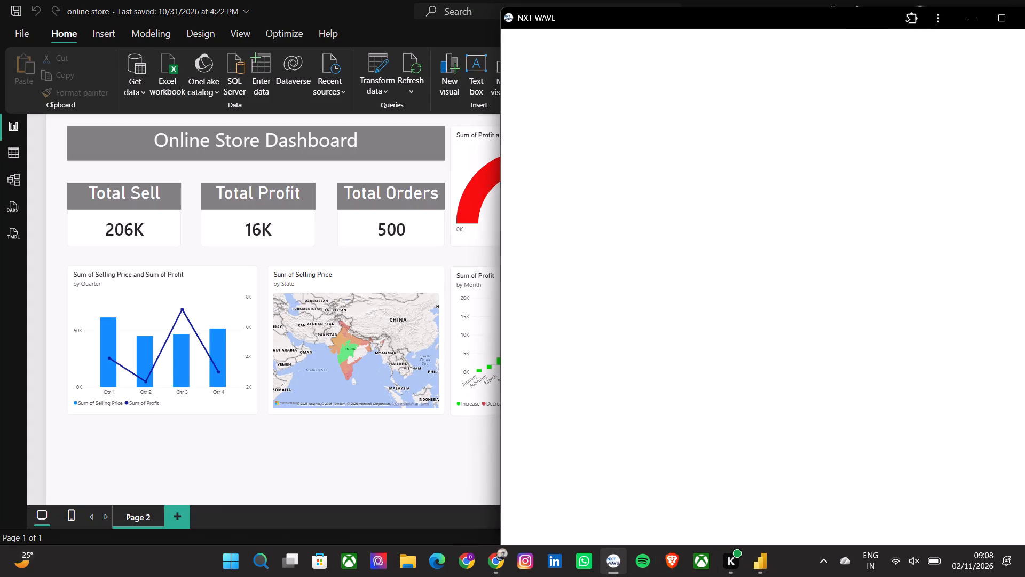
left_click(998, 15)
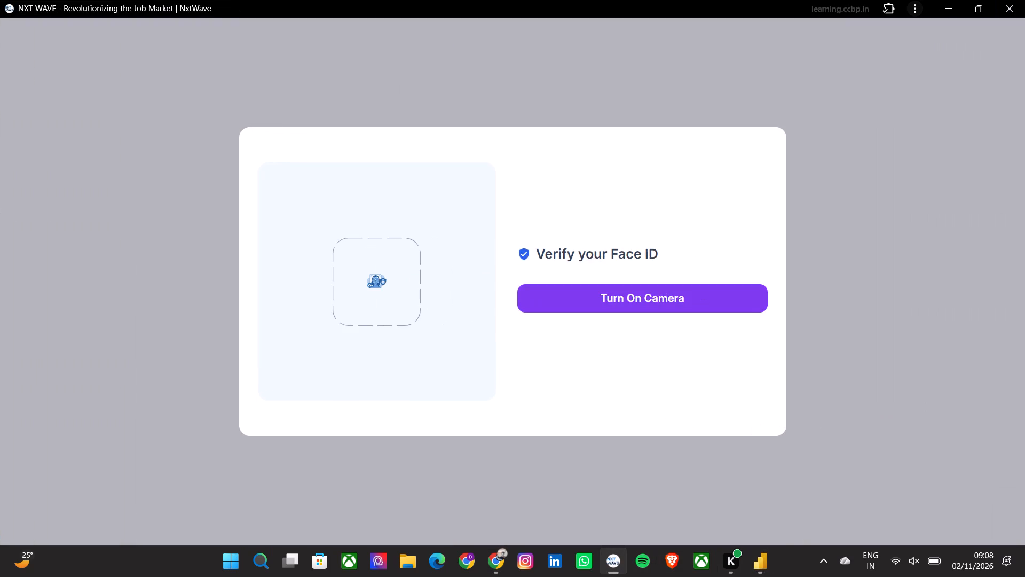
left_click(733, 295)
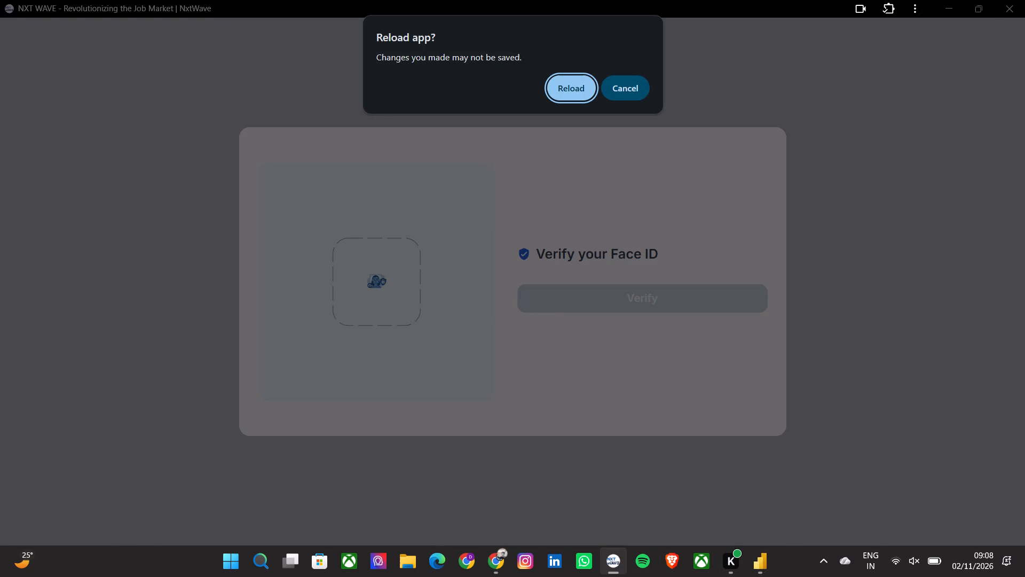
left_click(571, 93)
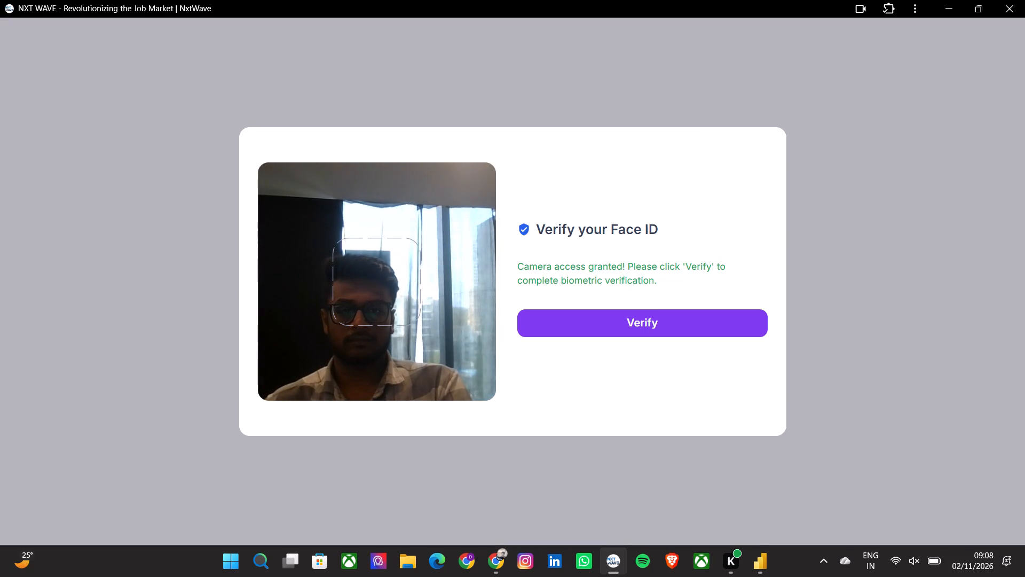
left_click(654, 323)
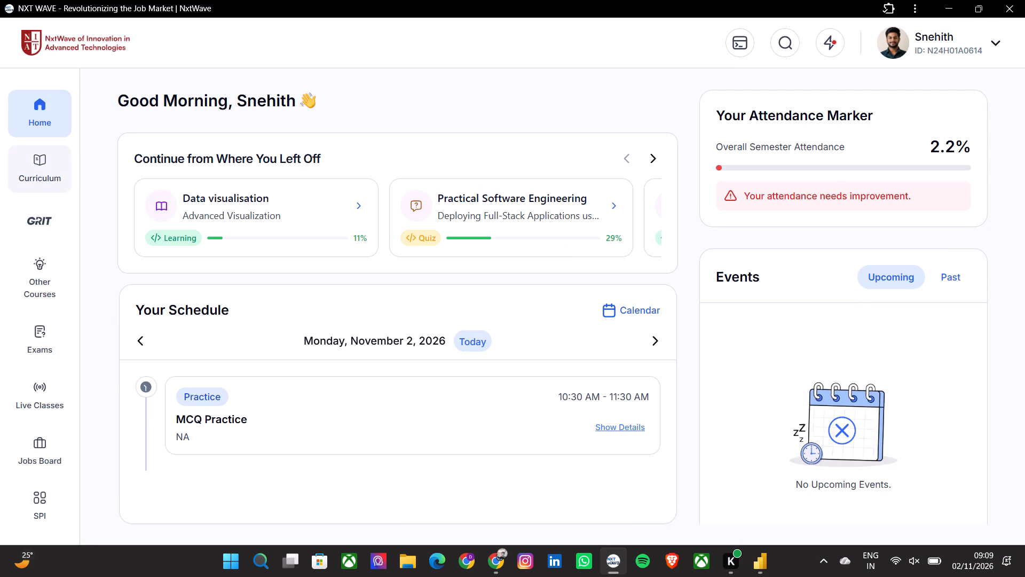
Resume the Data visualisation course and open the "Adding a Funnel Chart" video lesson from its lesson list.
left_click(340, 205)
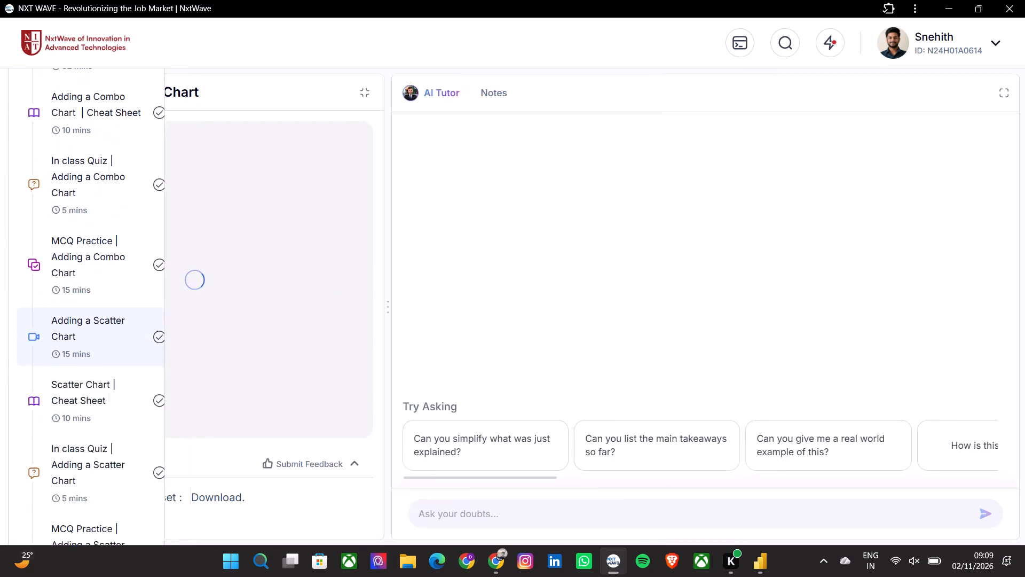
left_click(24, 93)
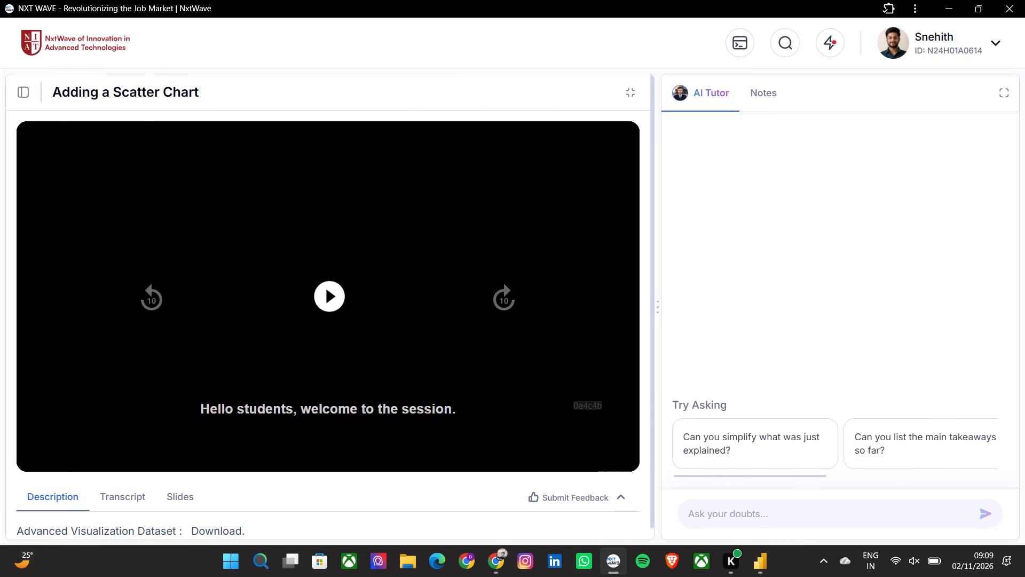
scroll(80, 332, "down", 10)
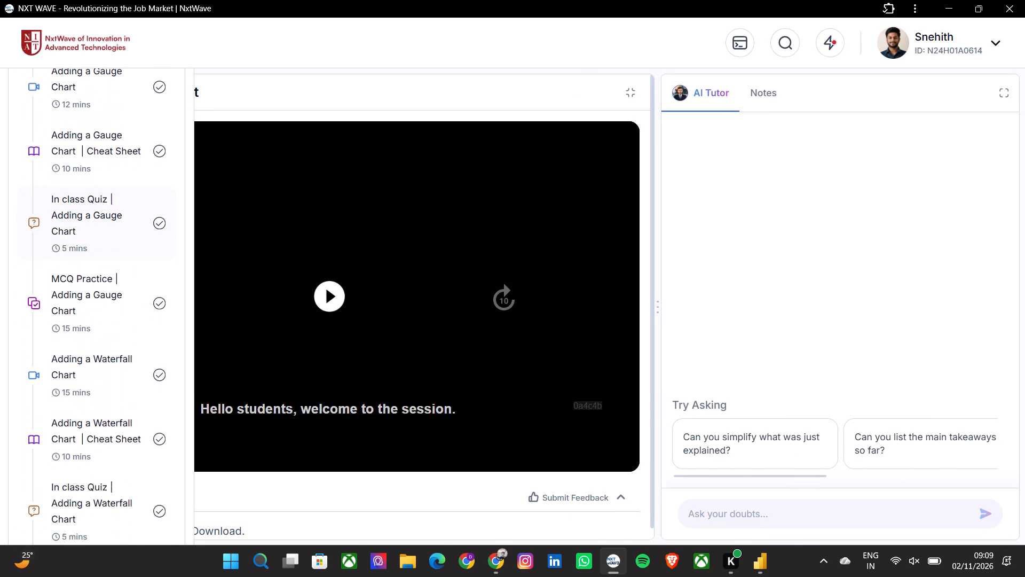
scroll(80, 332, "down", 6)
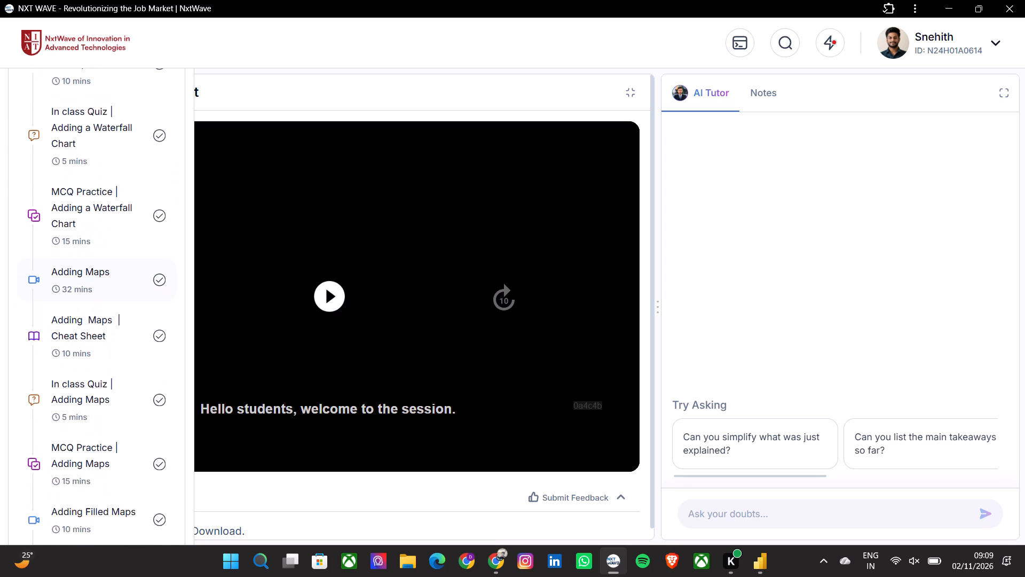
scroll(80, 332, "down", 6)
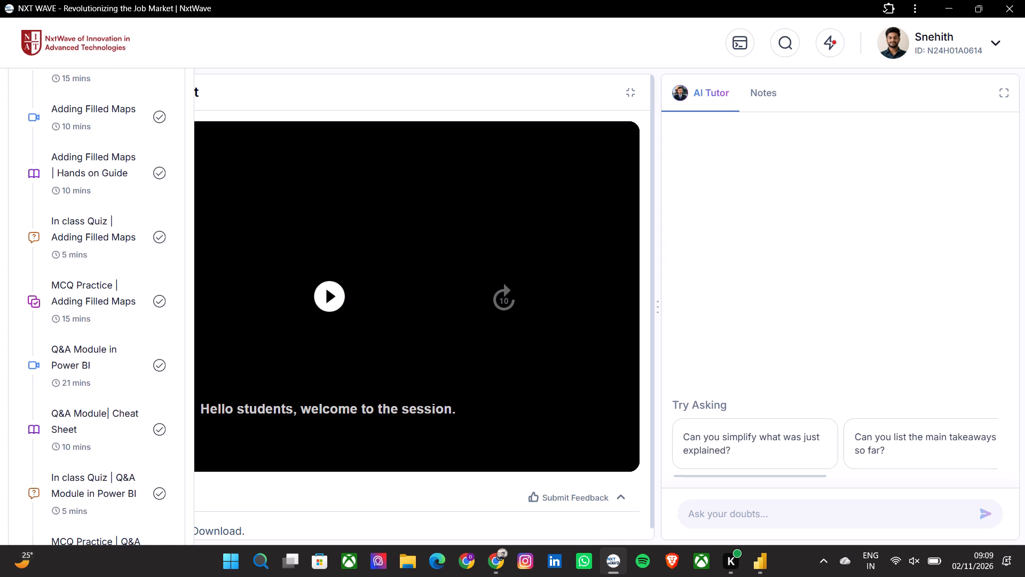
scroll(80, 332, "down", 8)
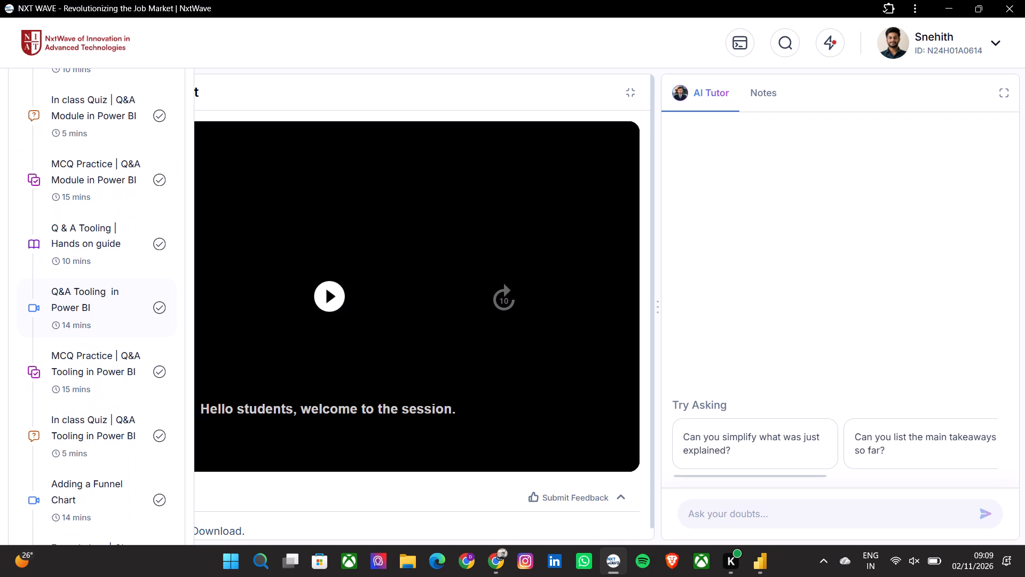
scroll(80, 332, "down", 5)
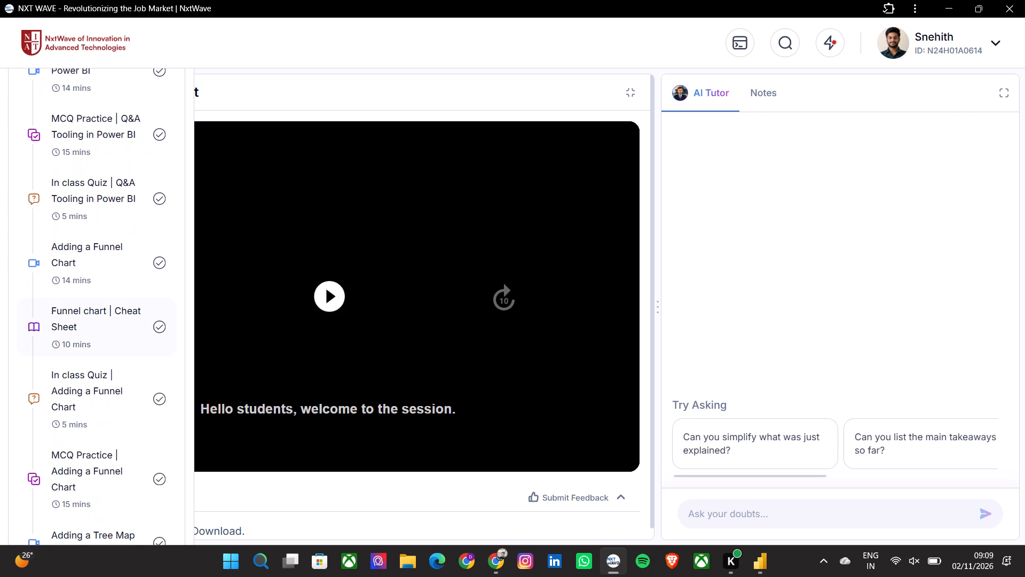
left_click(83, 258)
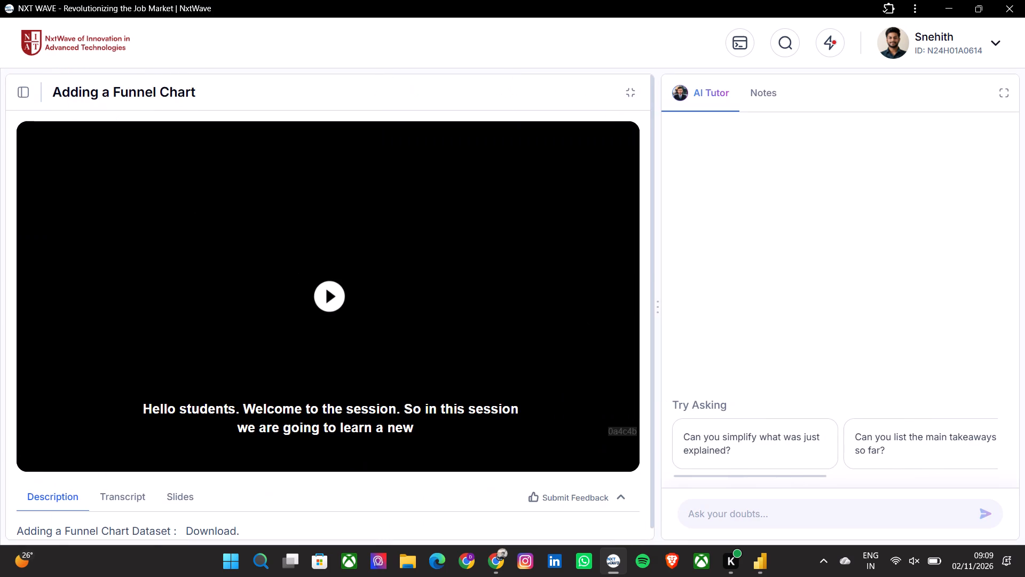
Read through the funnel chart lesson's slides up to slide 7, "How to Customise the Funnel Chart?".
left_click(176, 495)
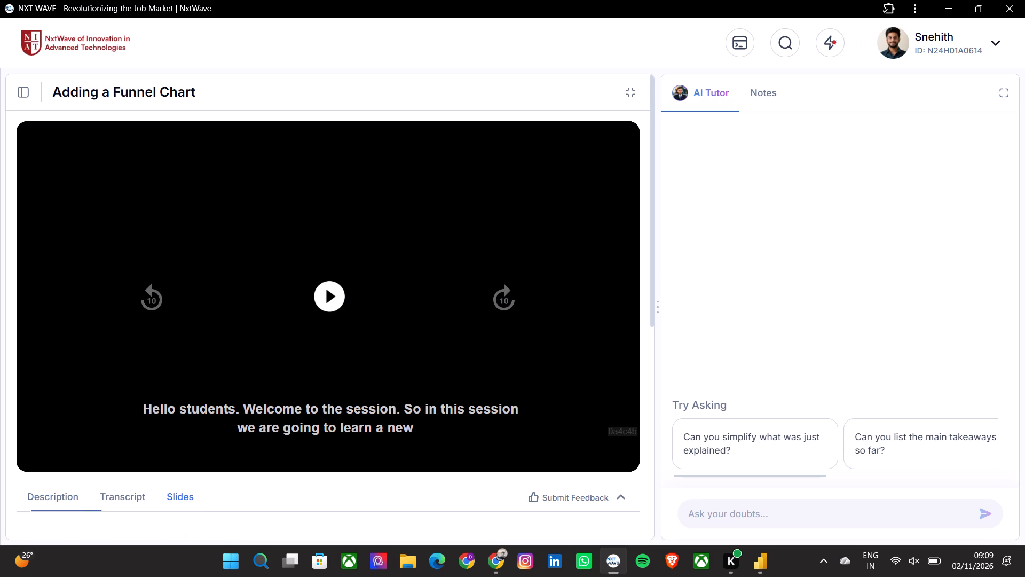
scroll(176, 495, "down", 5)
scroll(265, 484, "down", 2)
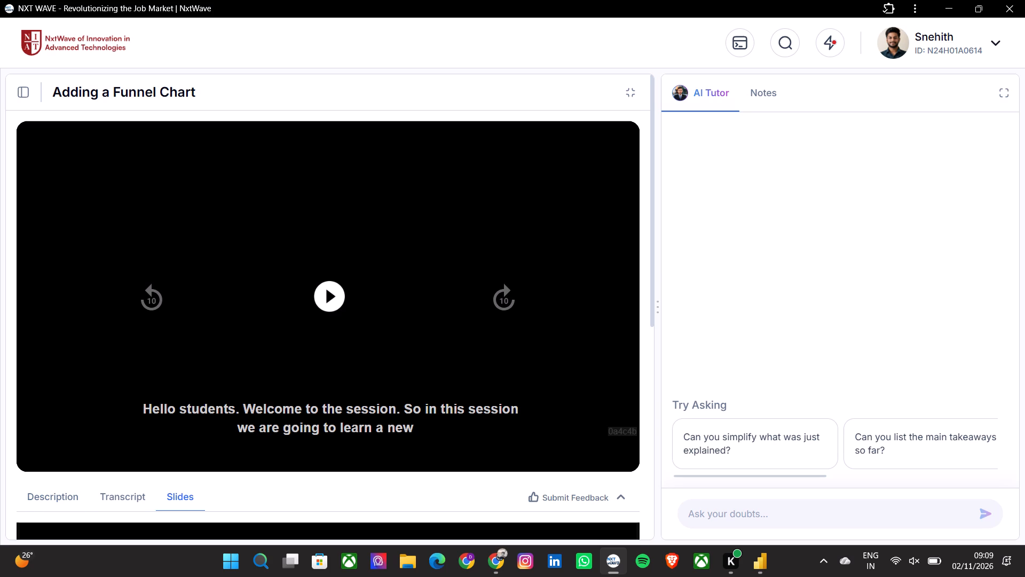
scroll(265, 484, "down", 1)
scroll(546, 241, "down", 4)
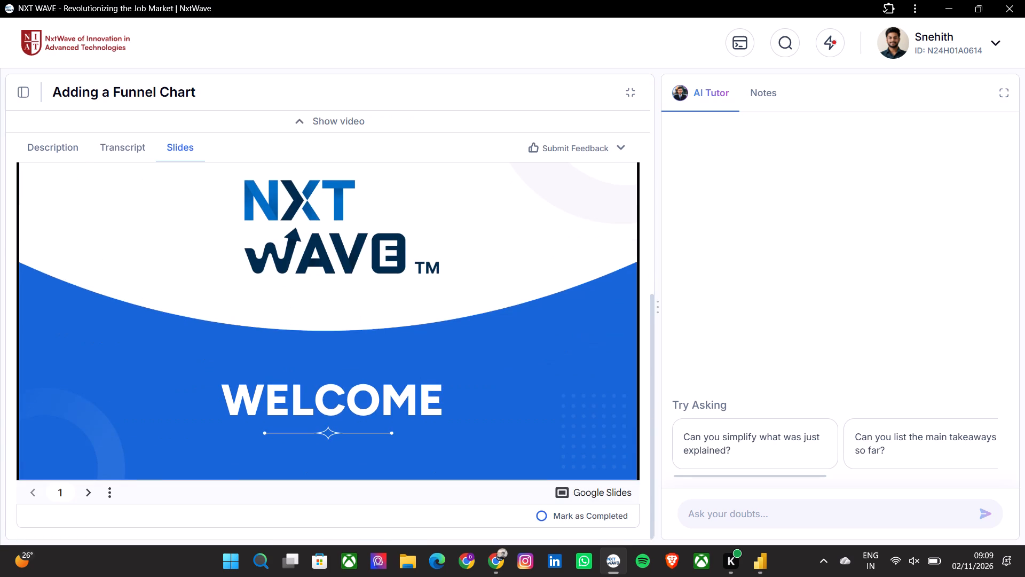
left_click(445, 303)
left_click(445, 303)
left_click(445, 303)
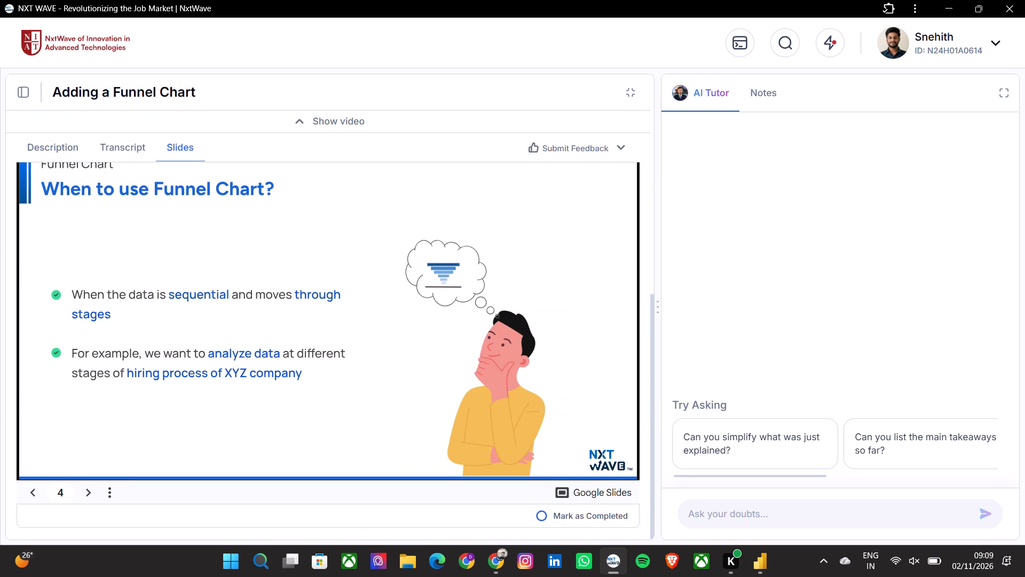
left_click(445, 303)
left_click(445, 303)
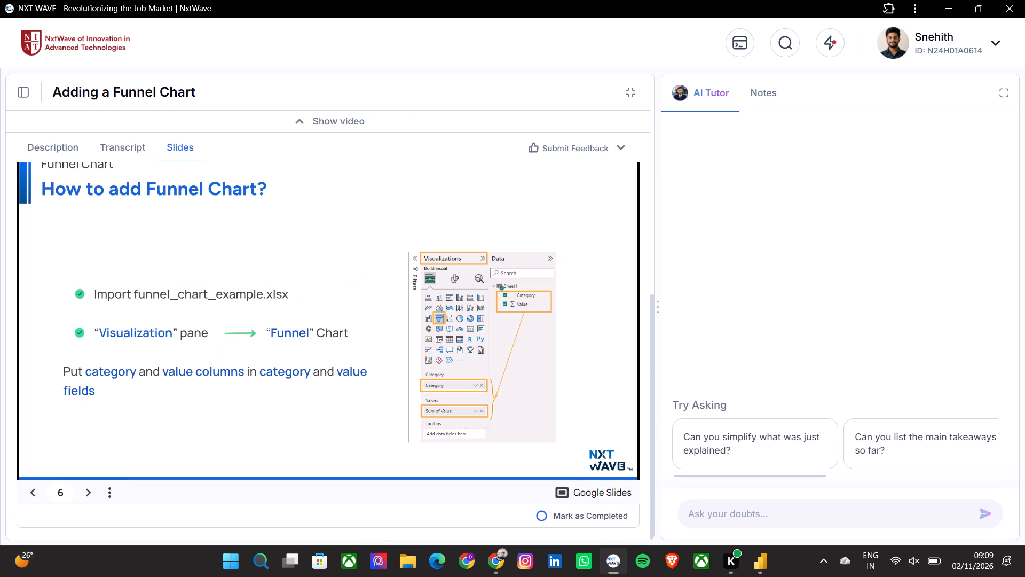
left_click(445, 303)
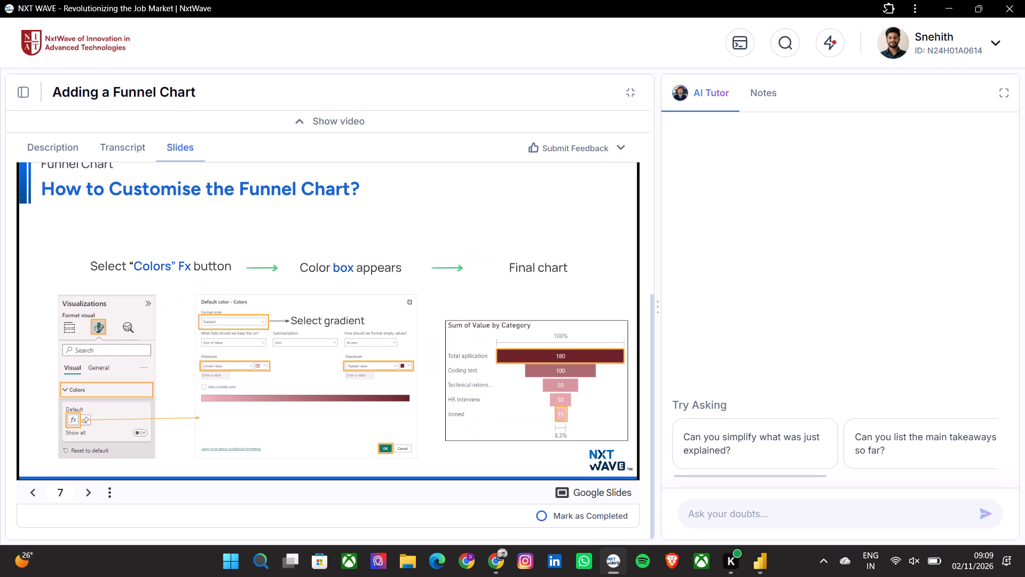
Switch to Power BI Desktop, add an empty funnel chart to the Online Store Dashboard and move it beside the Sum of Profit by Month chart.
key("alt+Tab")
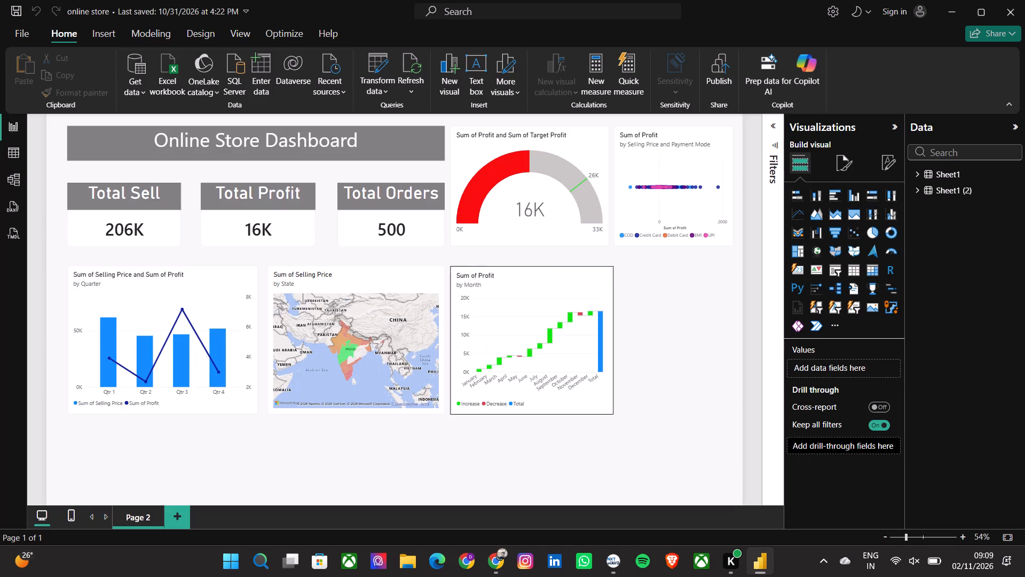
left_click(837, 238)
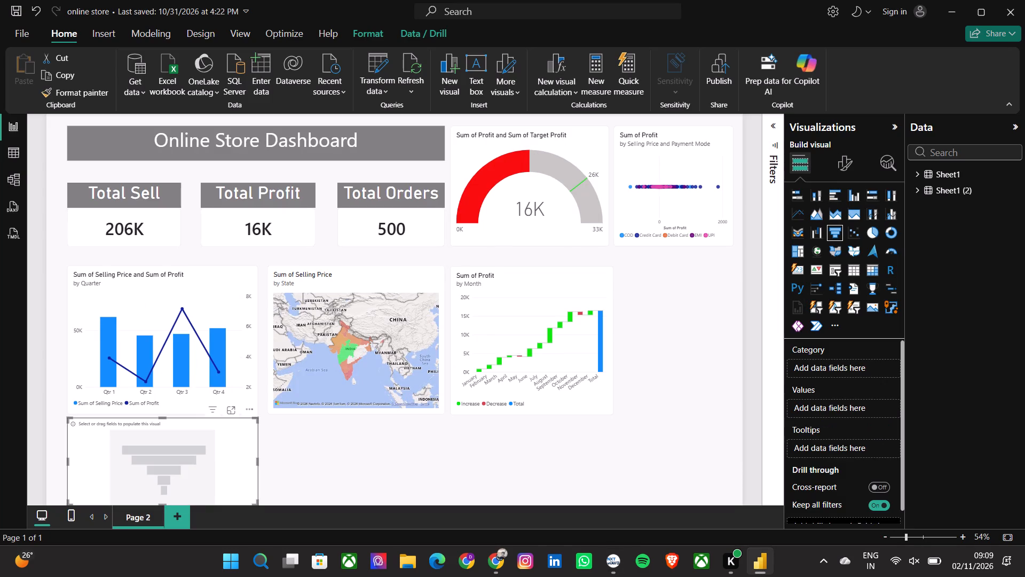
left_click_drag(221, 472, 403, 468)
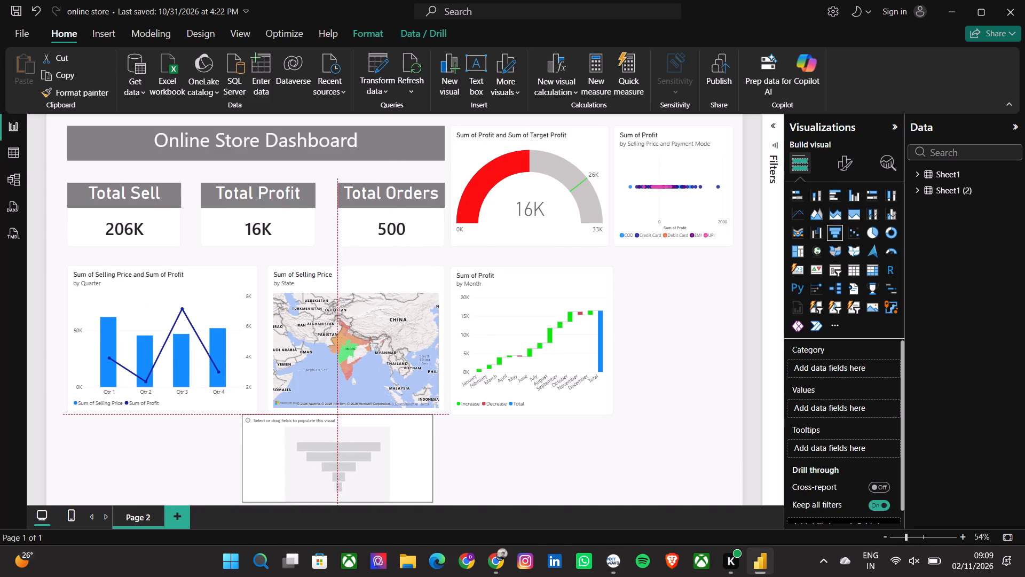
left_click_drag(403, 468, 711, 344)
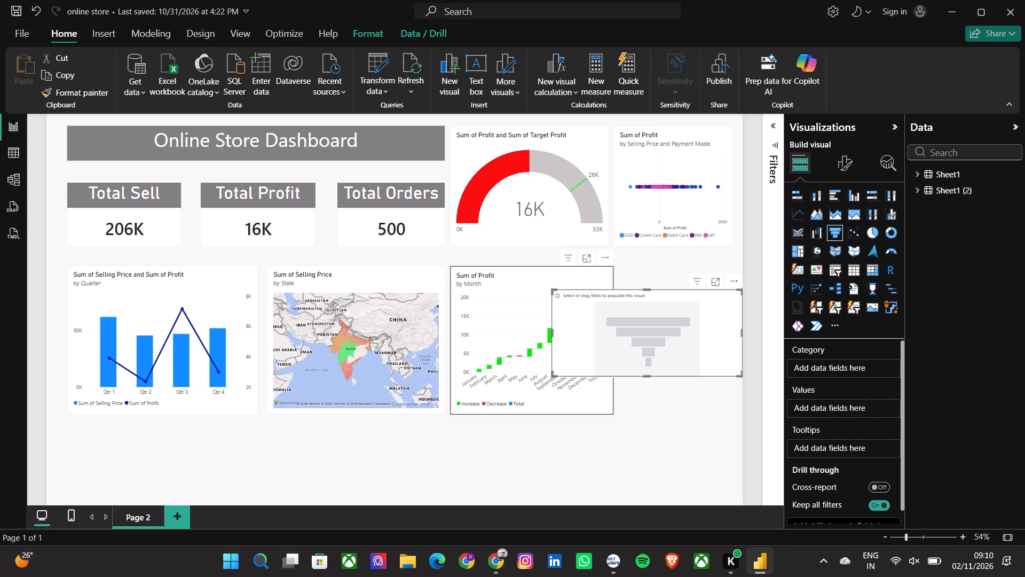
Resize the funnel chart to fill the space beside the monthly profit waterfall, matching its height and the scatter chart's width above.
left_click_drag(554, 373, 616, 363)
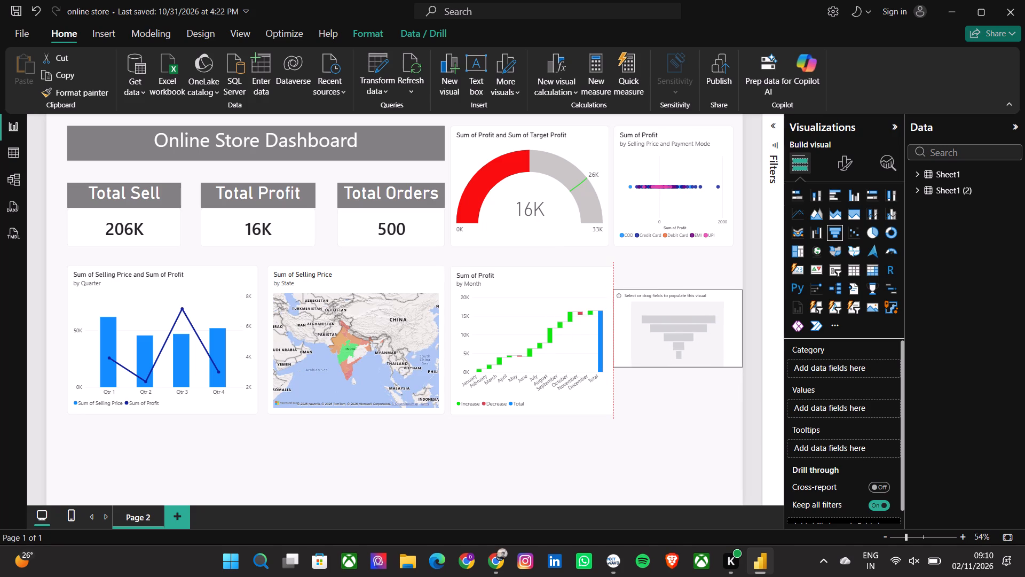
left_click_drag(616, 363, 622, 360)
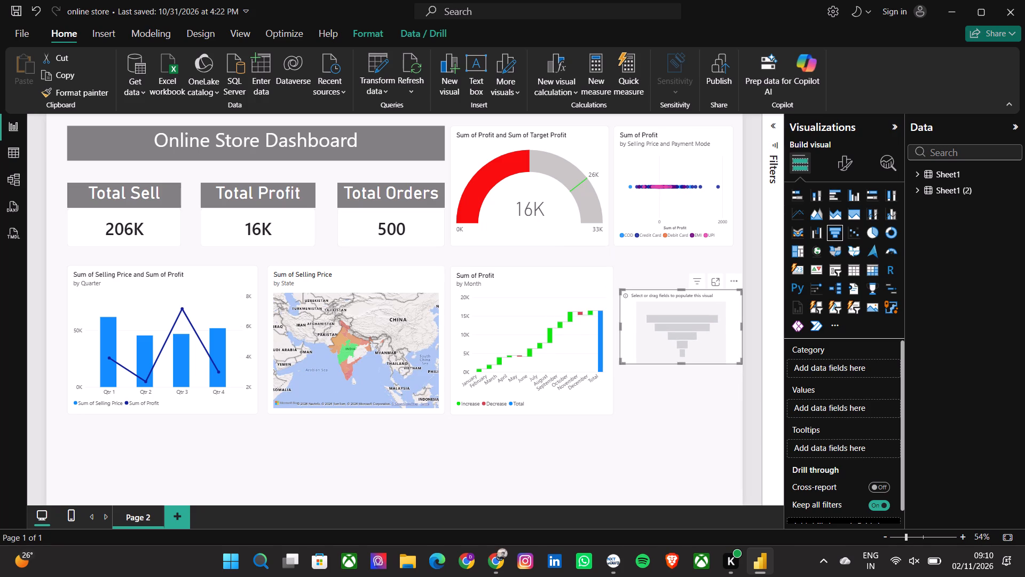
left_click_drag(620, 292, 620, 278)
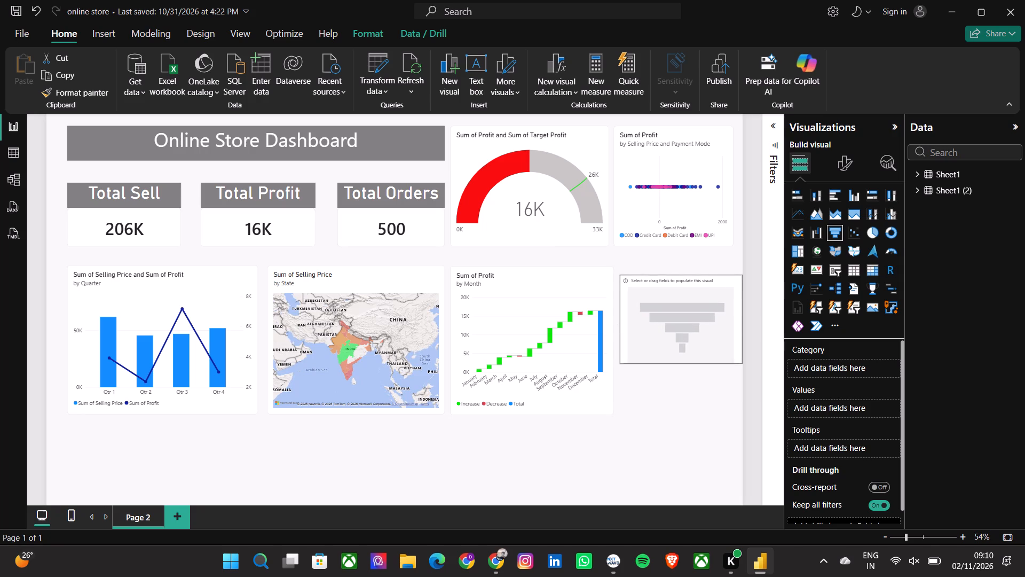
left_click_drag(620, 278, 619, 271)
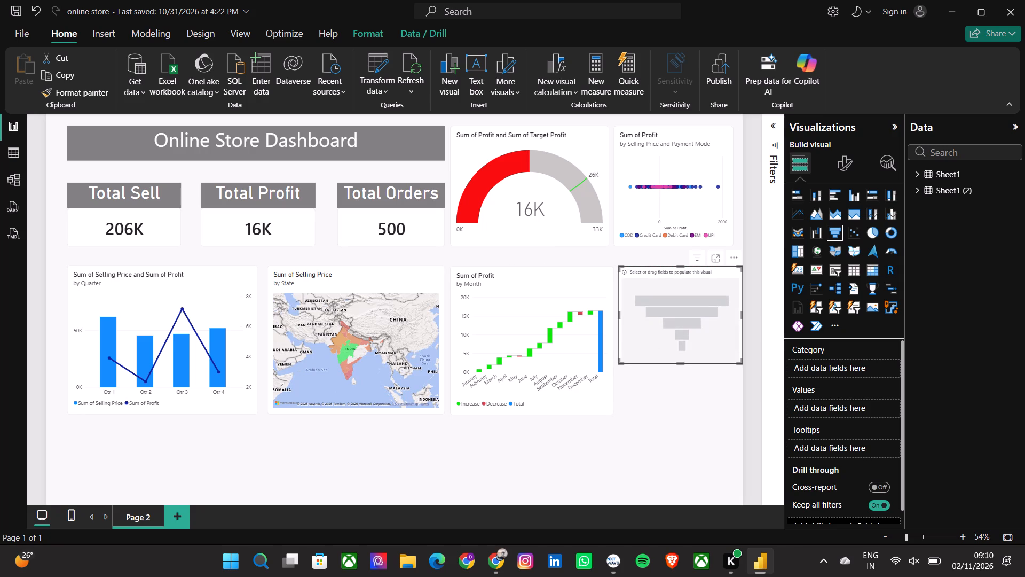
left_click_drag(679, 360, 679, 369)
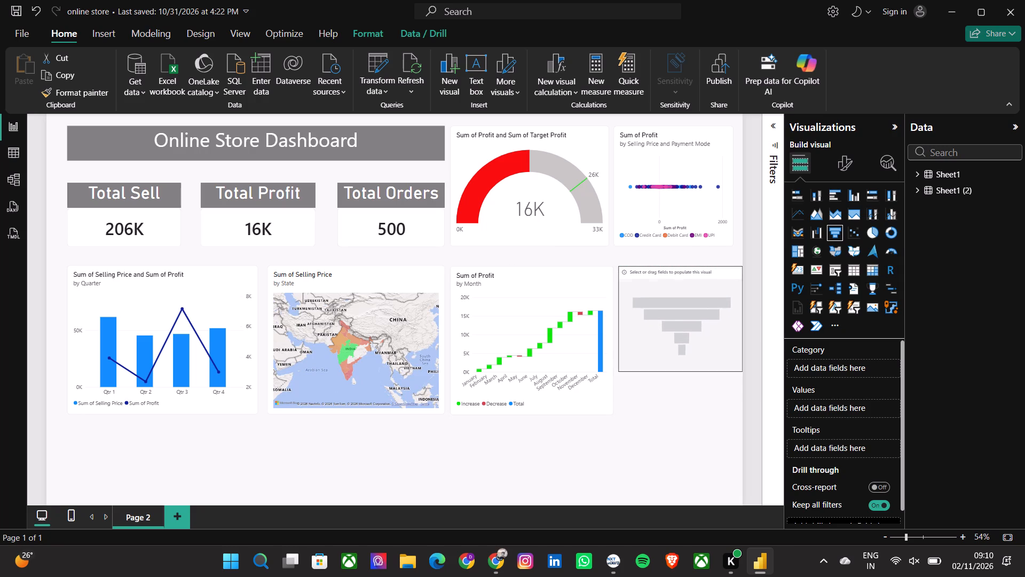
left_click_drag(679, 369, 681, 408)
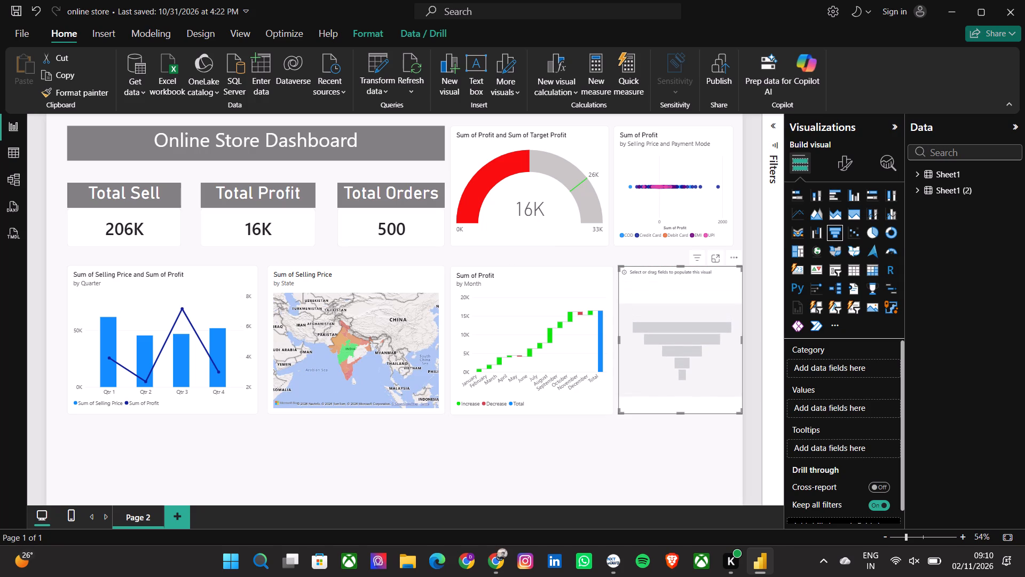
left_click_drag(742, 341, 735, 341)
left_click(712, 435)
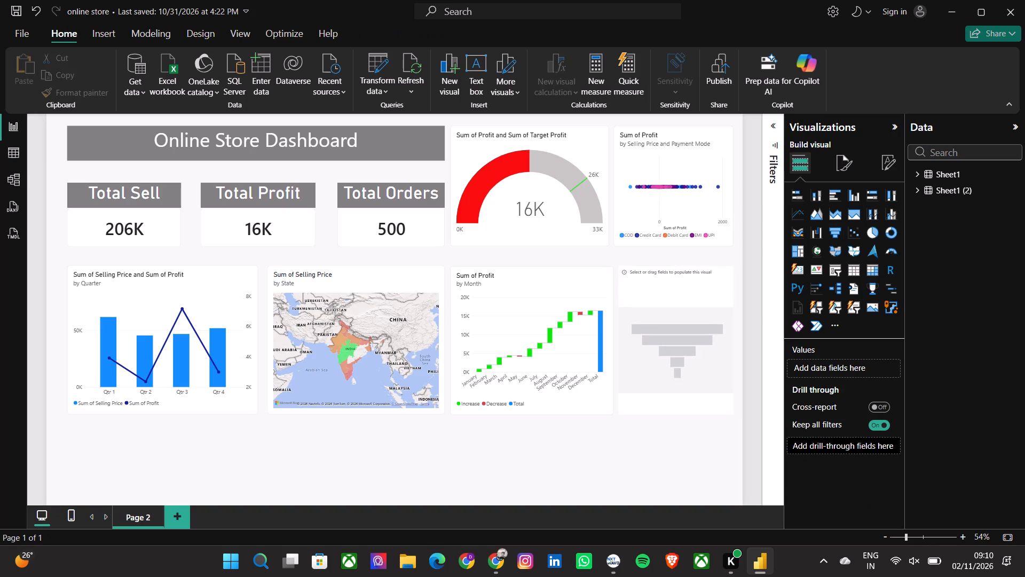
Switch back to the NxtWave lesson and return to slide 6, "How to add Funnel Chart?", to review the required fields.
key("alt+Tab")
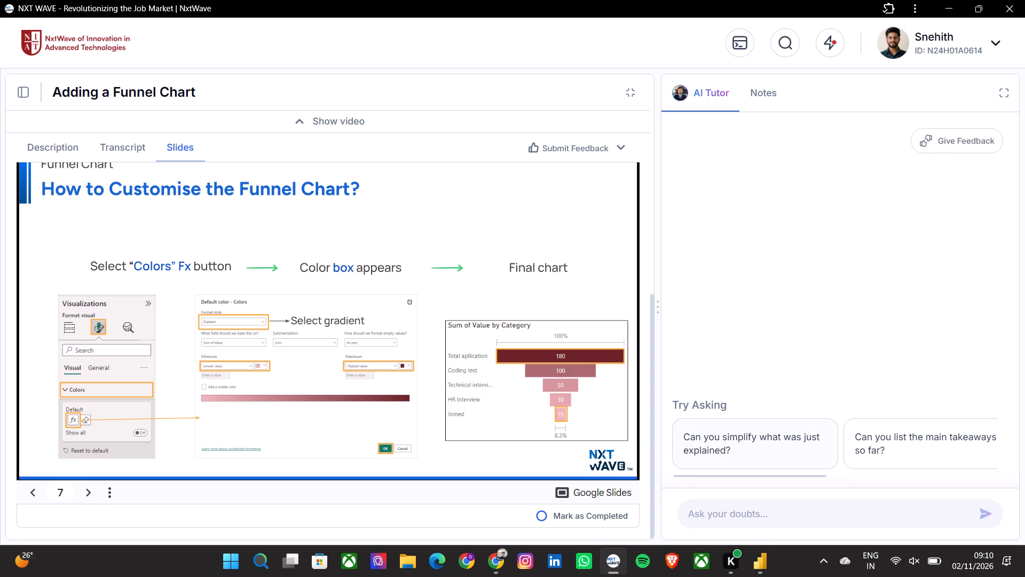
left_click(30, 490)
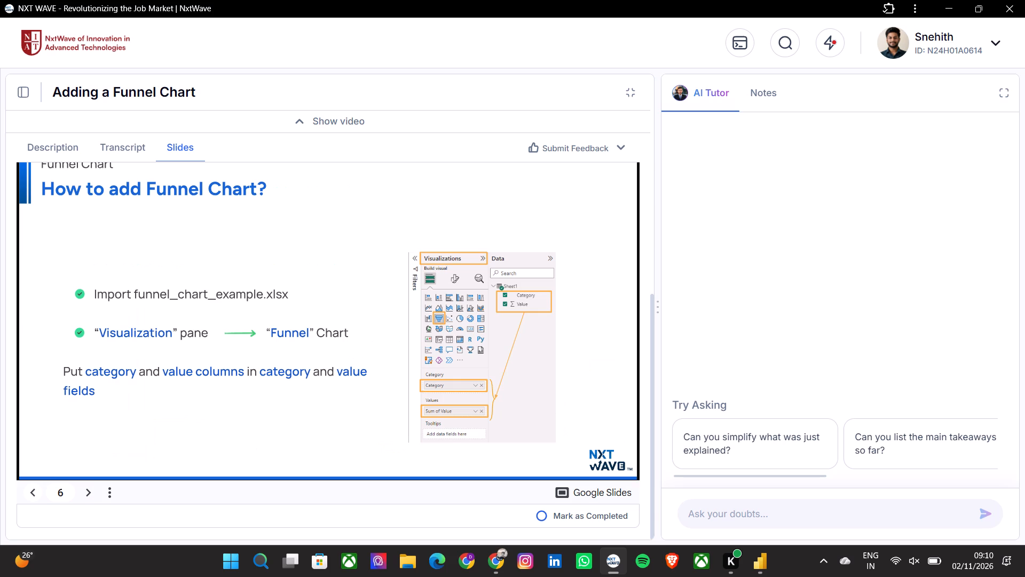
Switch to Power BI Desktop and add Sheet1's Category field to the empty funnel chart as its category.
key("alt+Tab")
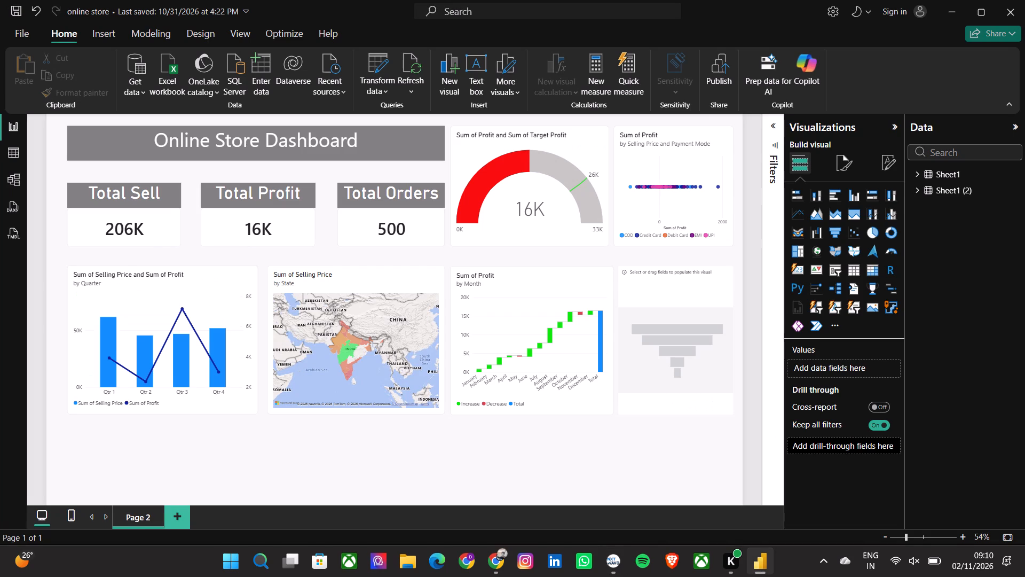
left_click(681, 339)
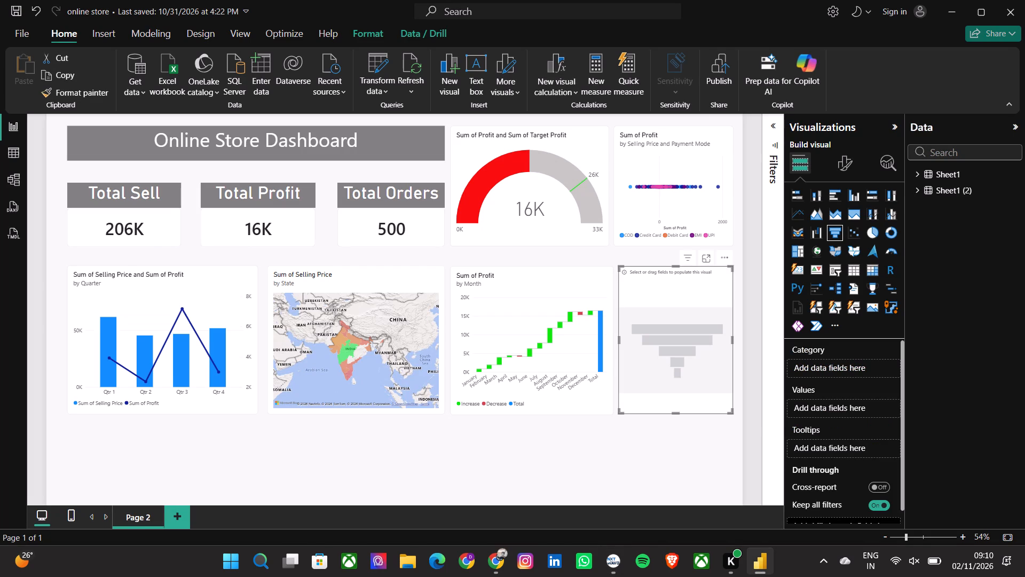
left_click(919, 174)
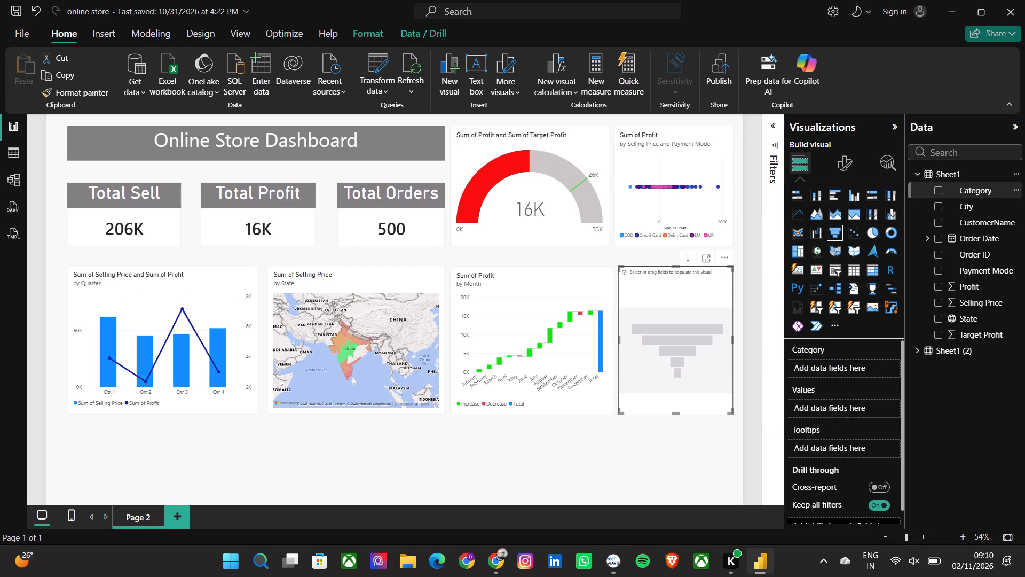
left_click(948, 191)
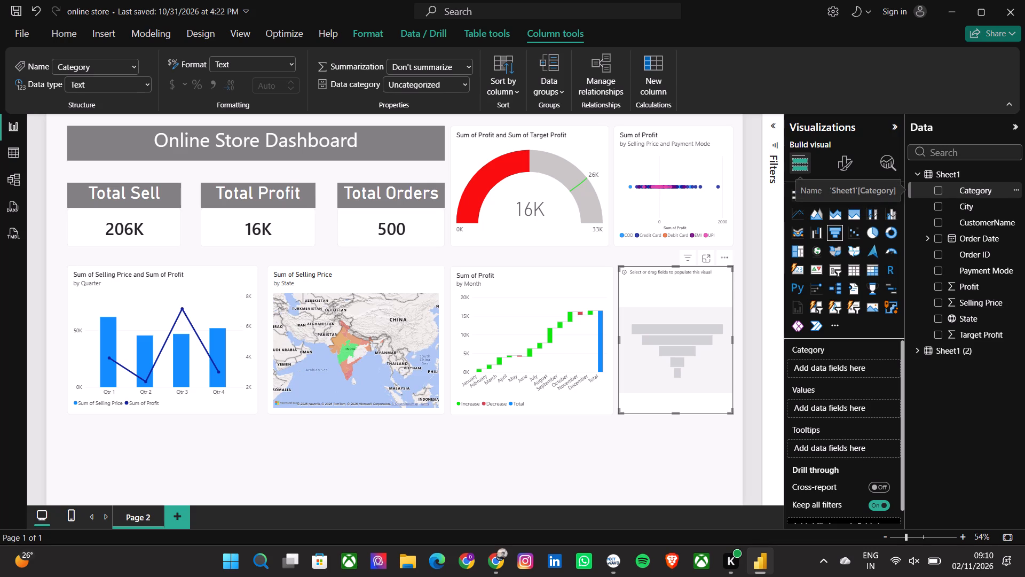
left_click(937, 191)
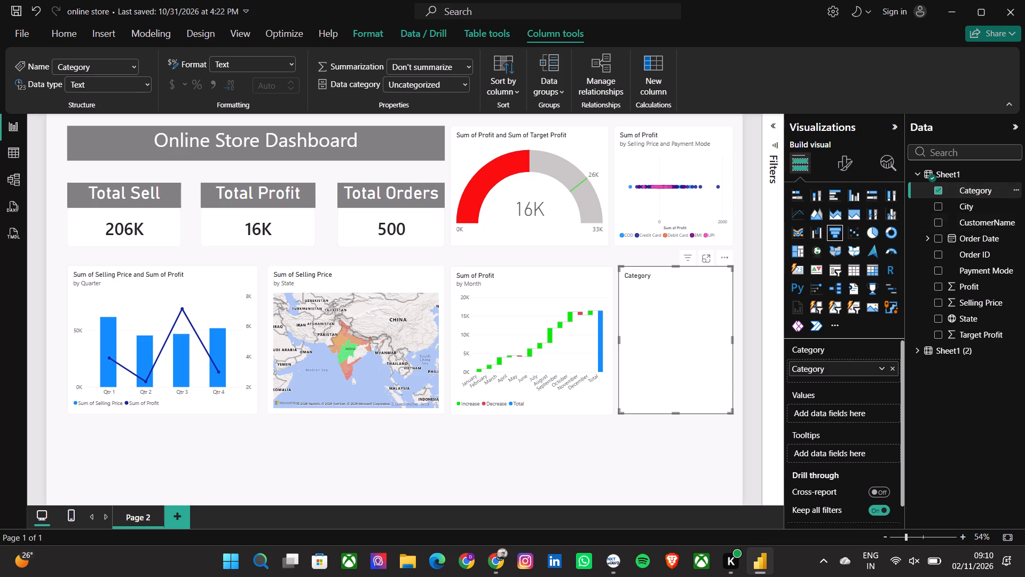
Compare the lesson slide's required category and value columns with the fields available in Sheet1 and Sheet1 (2).
left_click(871, 412)
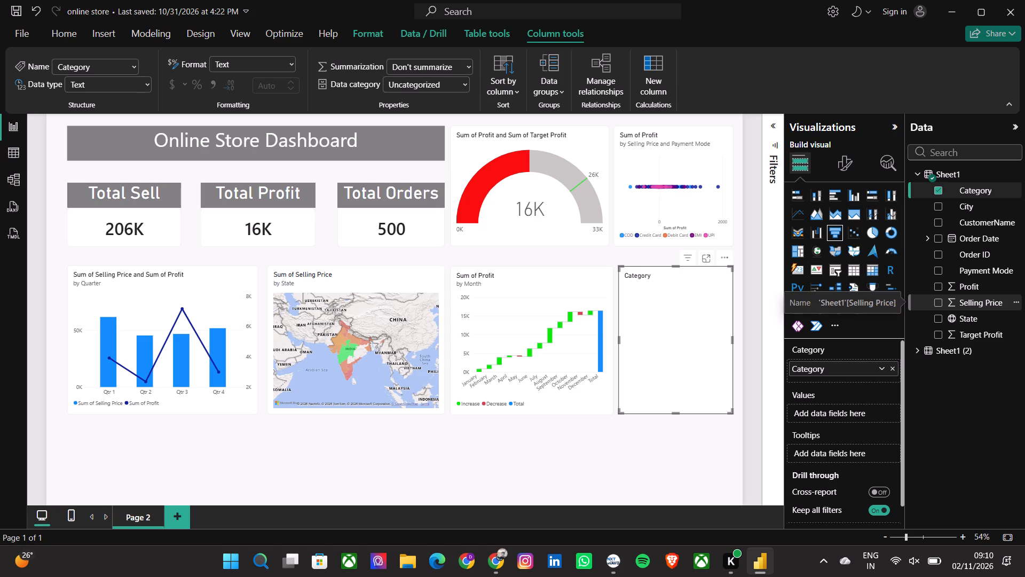
key("alt+Tab")
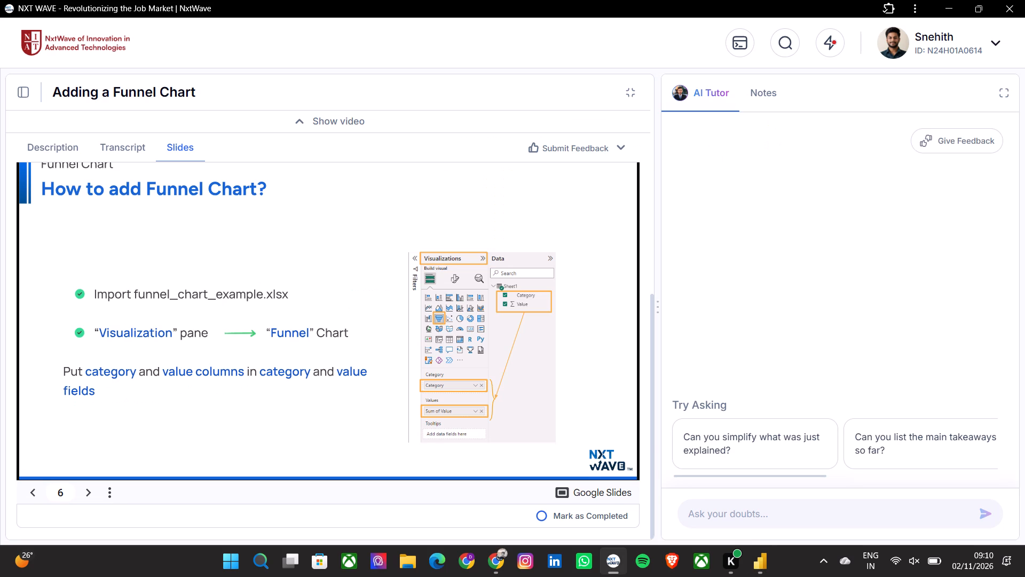
key("alt+Tab")
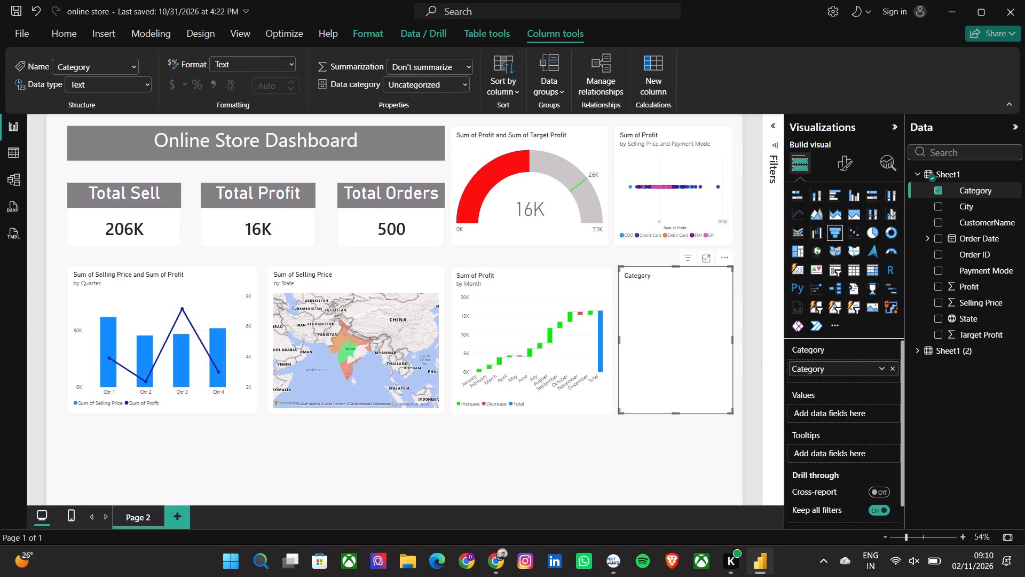
left_click(918, 350)
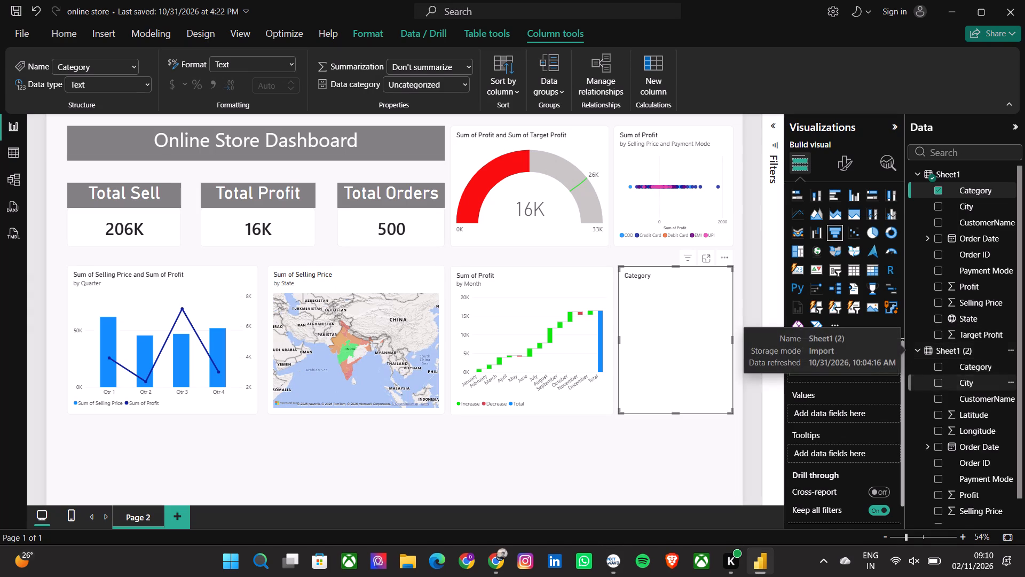
scroll(922, 381, "down", 6)
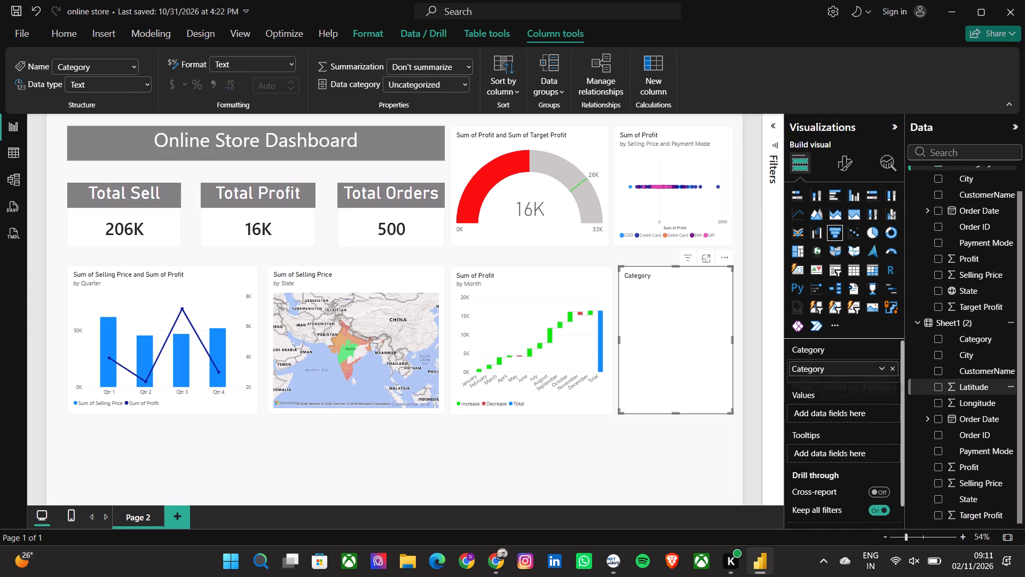
left_click(919, 322)
scroll(919, 322, "up", 1)
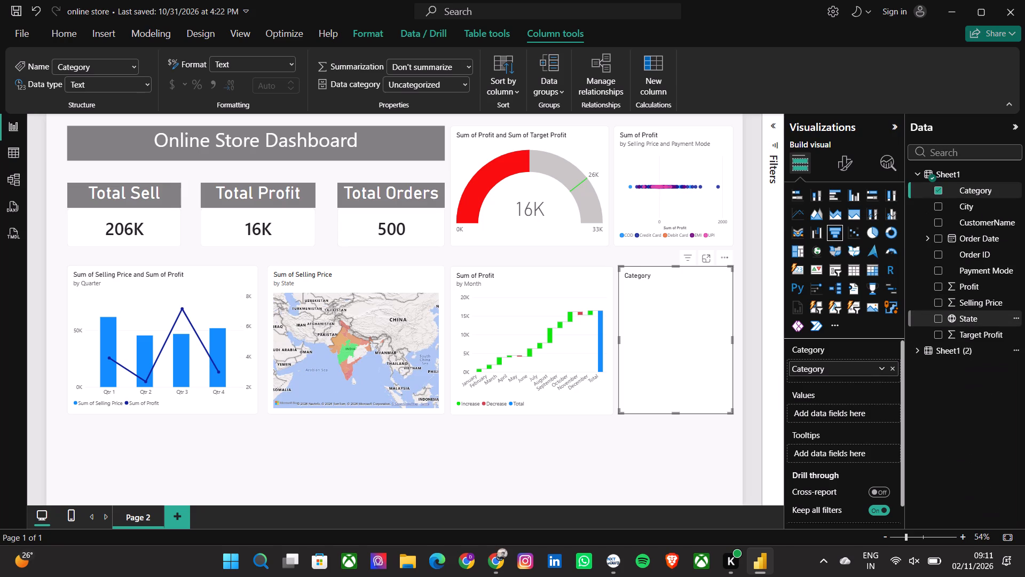
Switch to the NxtWave lesson and download the funnel chart dataset from the lesson description.
key("alt+Tab")
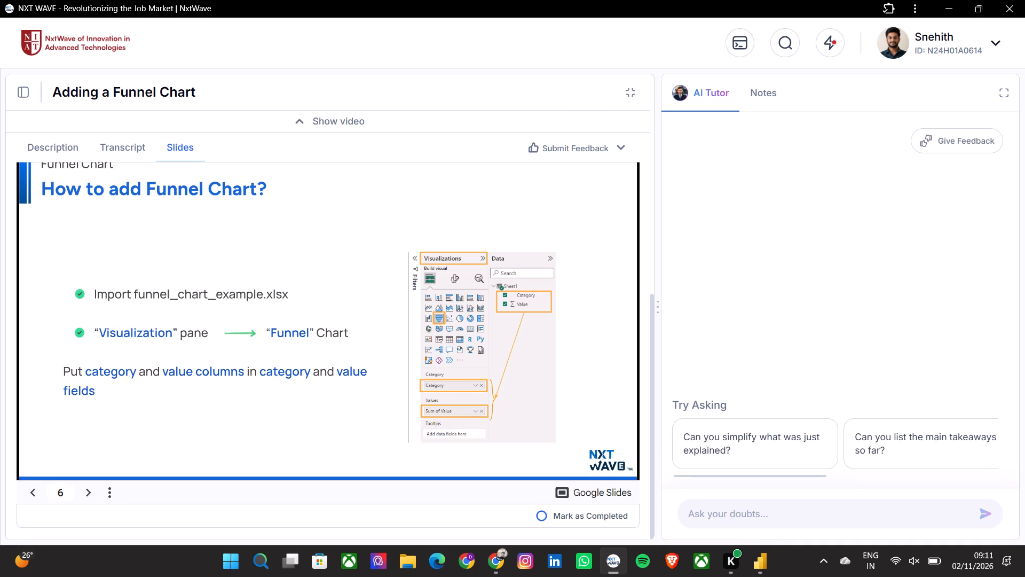
scroll(503, 323, "up", 2)
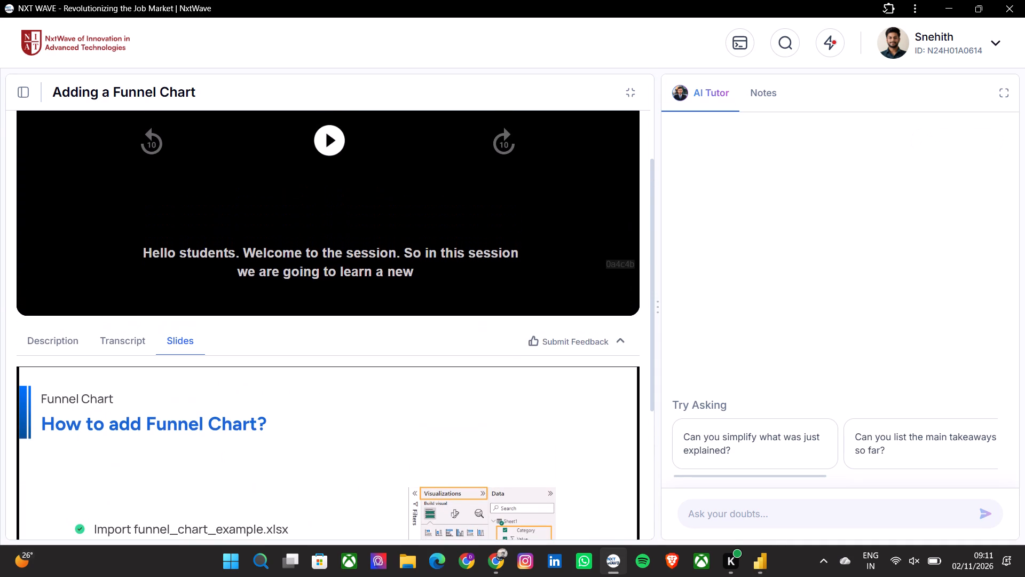
left_click(36, 346)
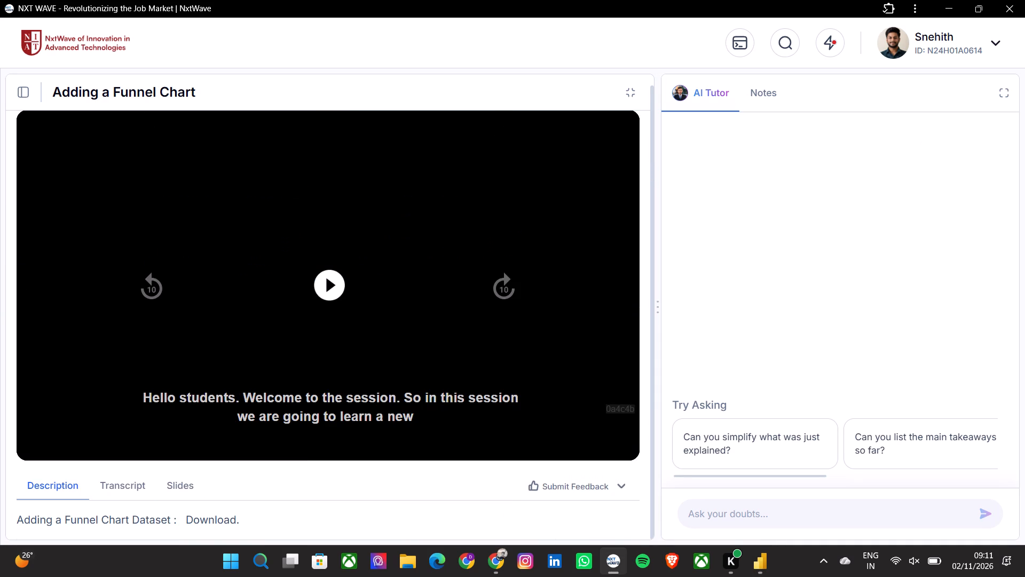
left_click(204, 519)
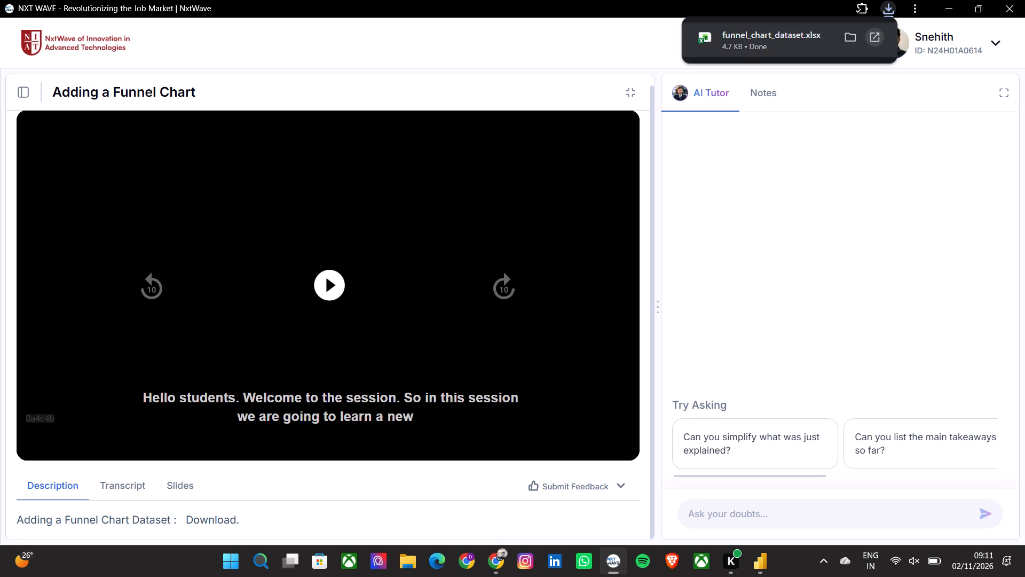
Switch back to Power BI Desktop and load Table from the Excel workbook funnel_chart_dataset in Downloads.
key("alt+Tab")
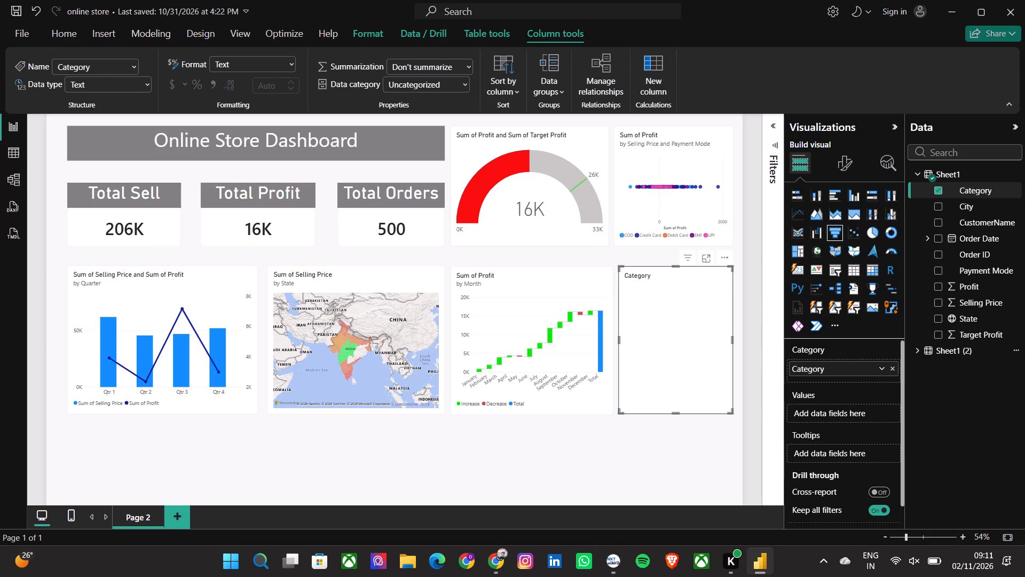
left_click(53, 173)
left_click(178, 69)
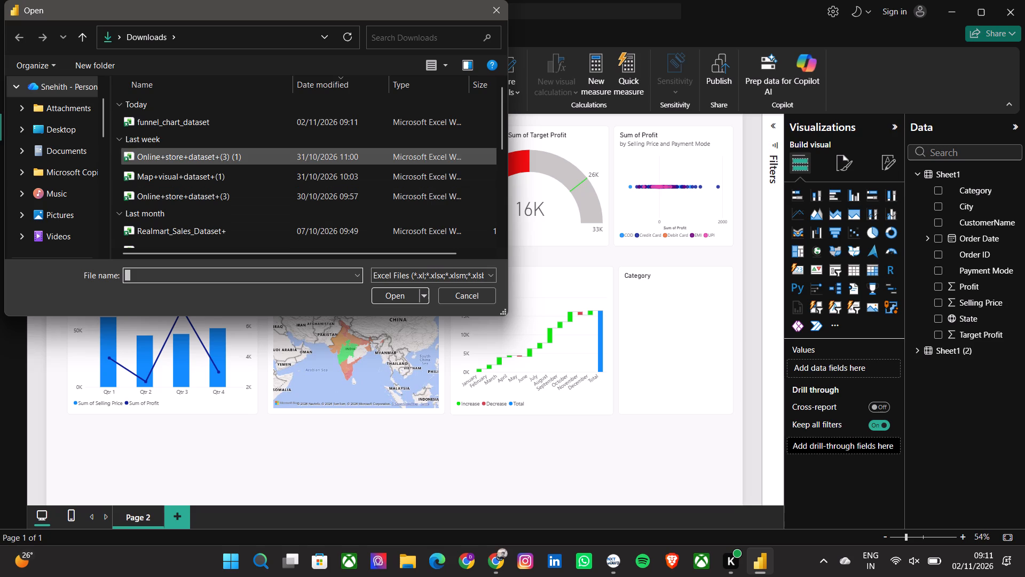
left_click(179, 116)
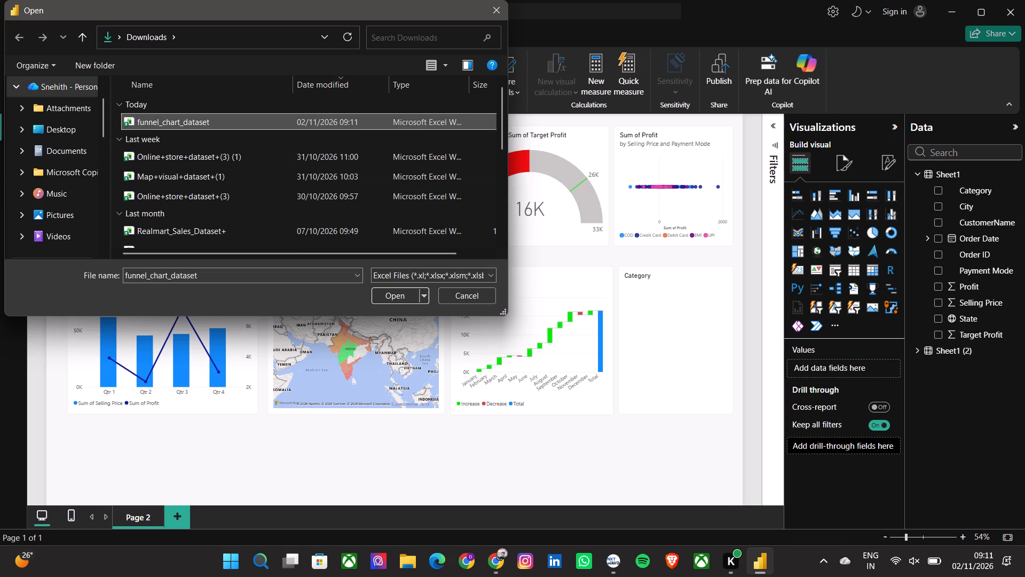
left_click(387, 293)
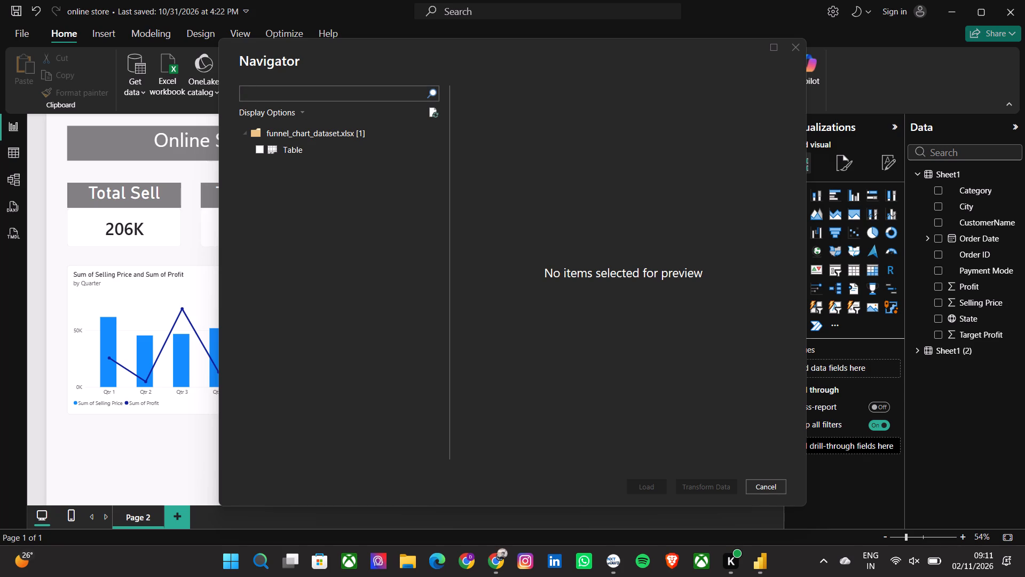
left_click(244, 131)
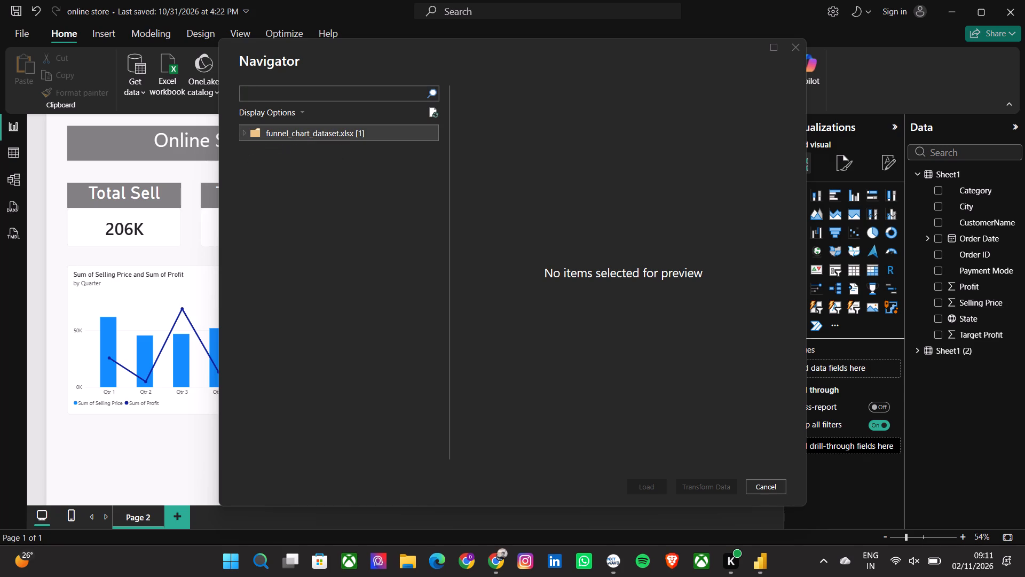
left_click(244, 131)
left_click(246, 147)
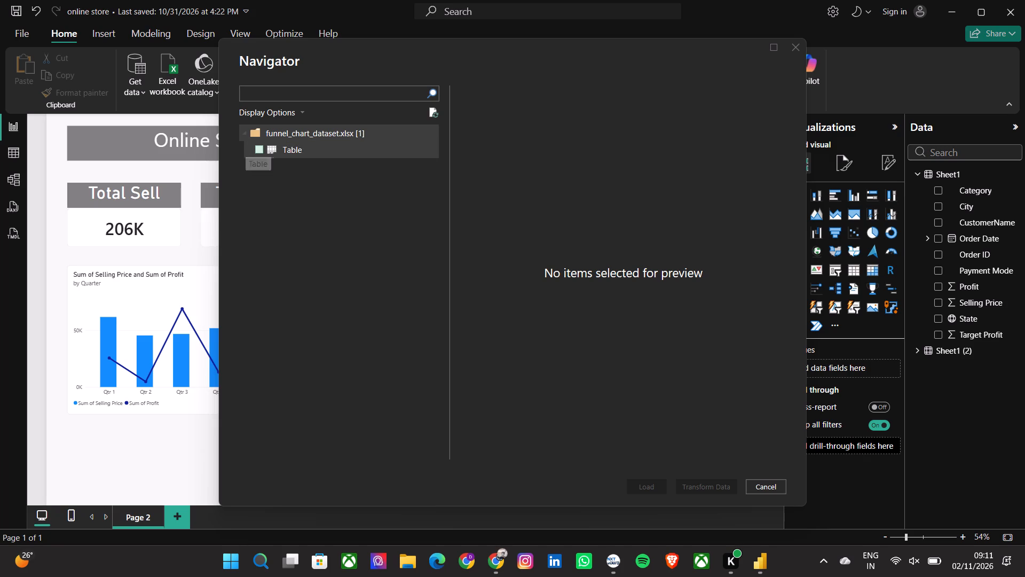
left_click(259, 150)
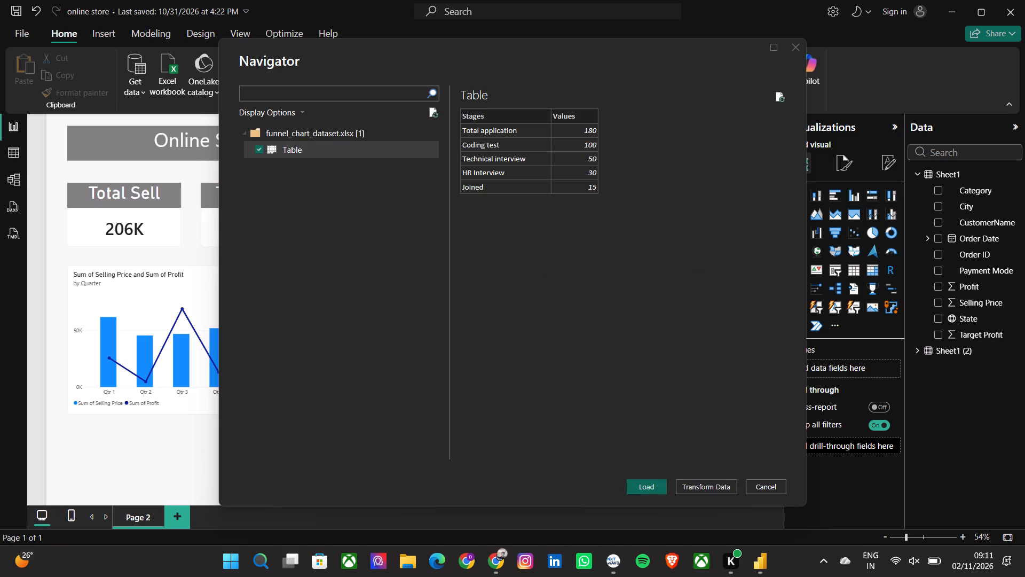
left_click(646, 490)
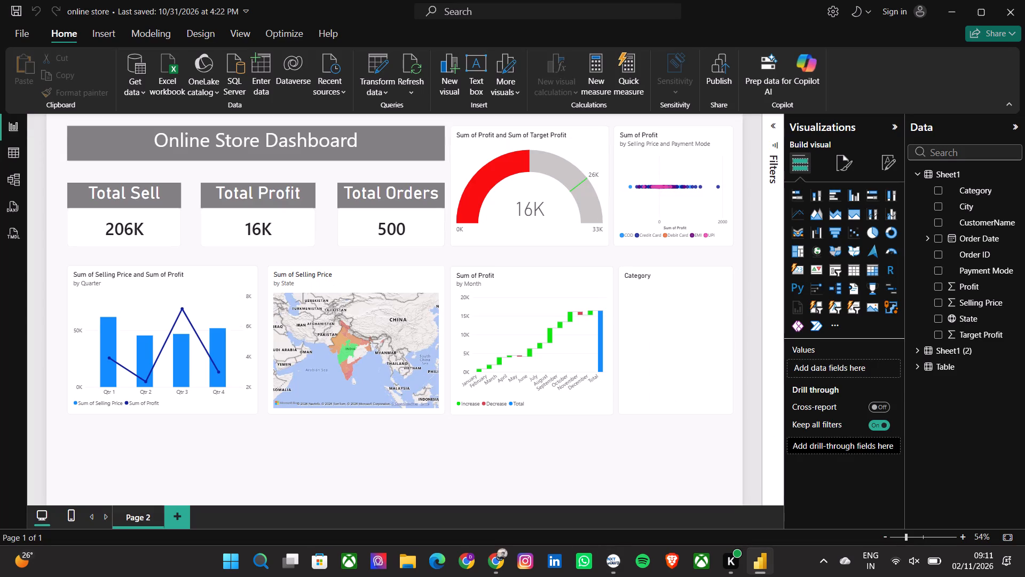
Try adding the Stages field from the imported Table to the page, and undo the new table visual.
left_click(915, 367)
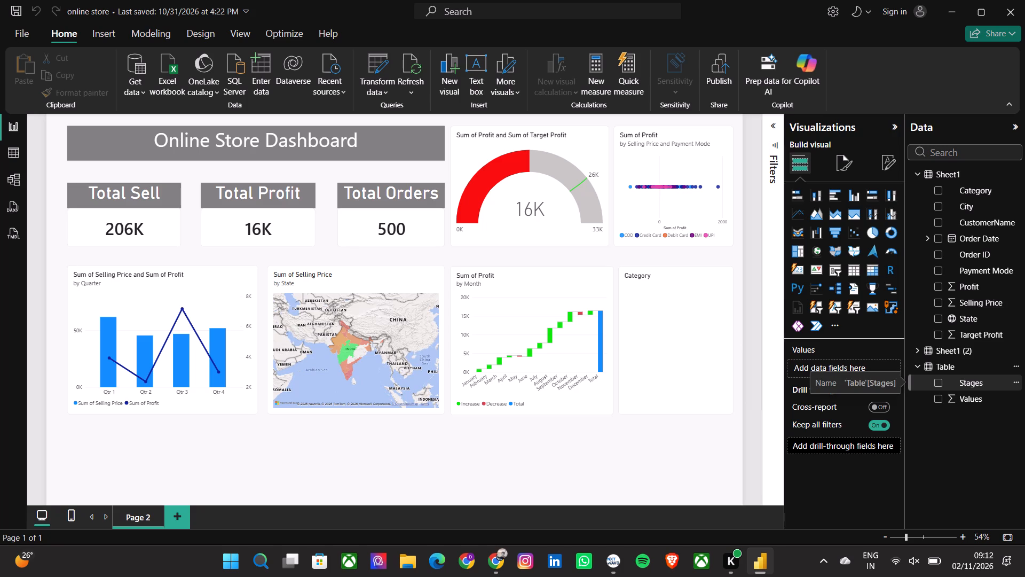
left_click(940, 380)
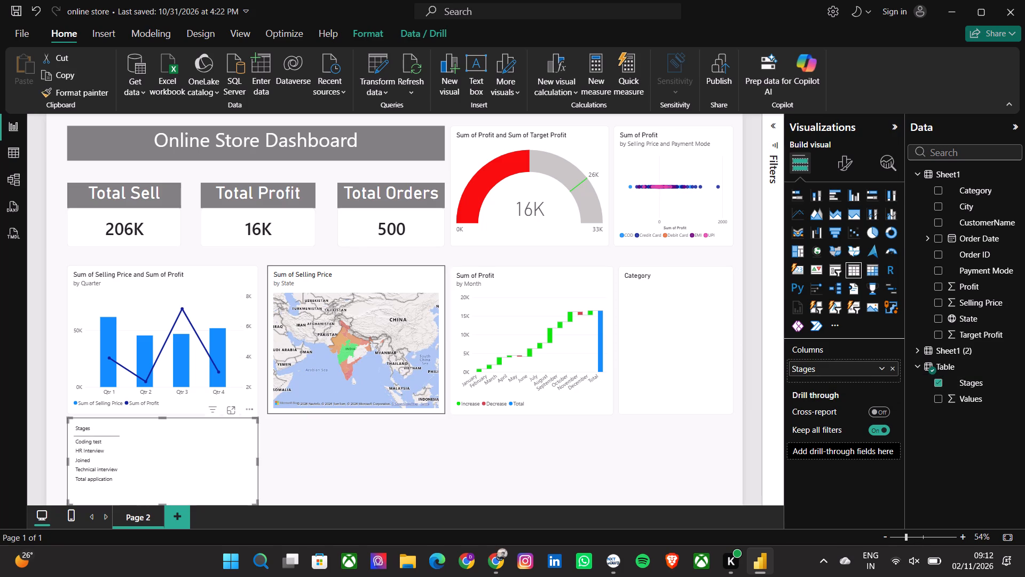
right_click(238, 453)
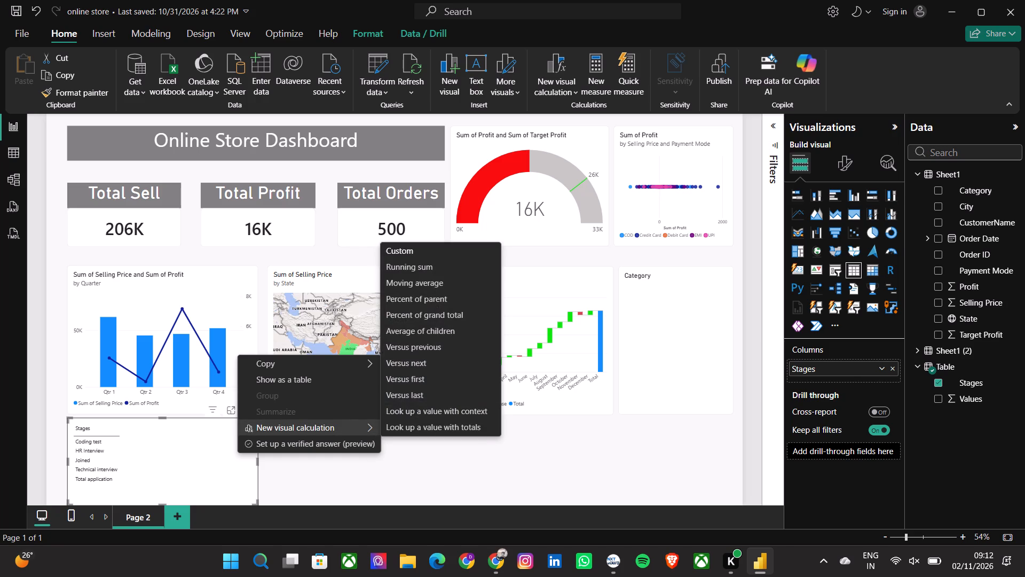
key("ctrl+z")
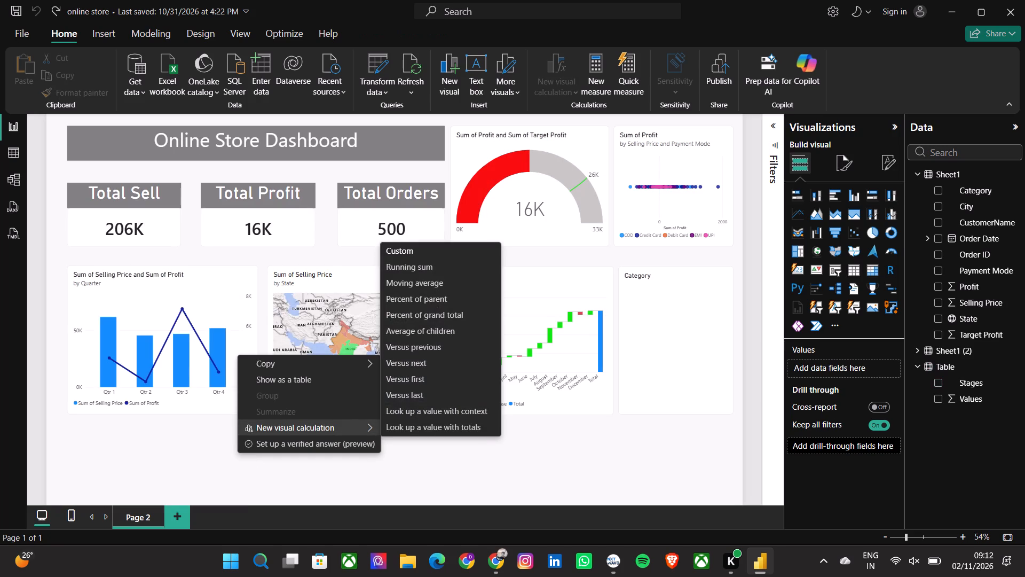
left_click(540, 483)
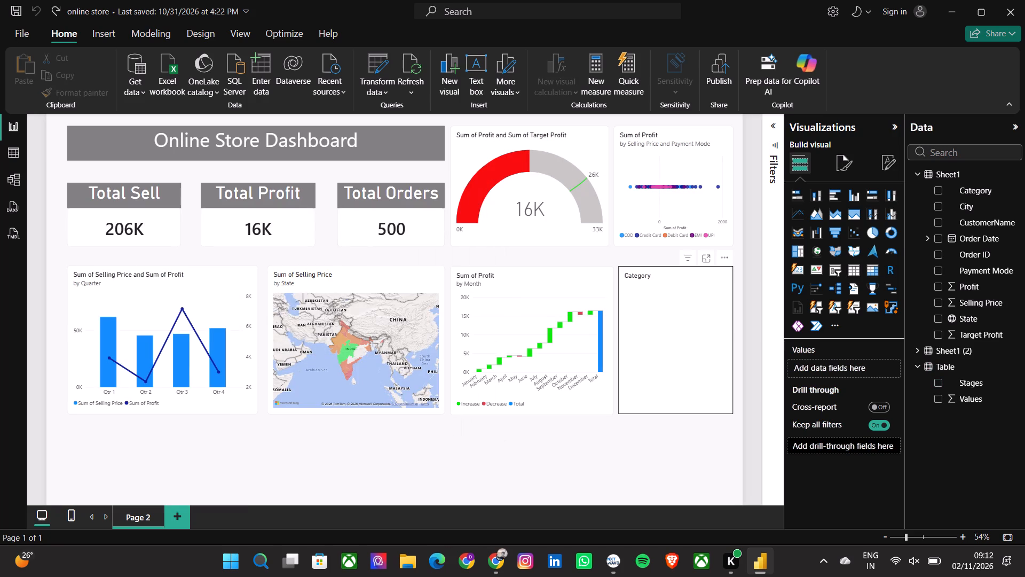
Add the Values field from the imported Table to the funnel chart as its values.
left_click(681, 291)
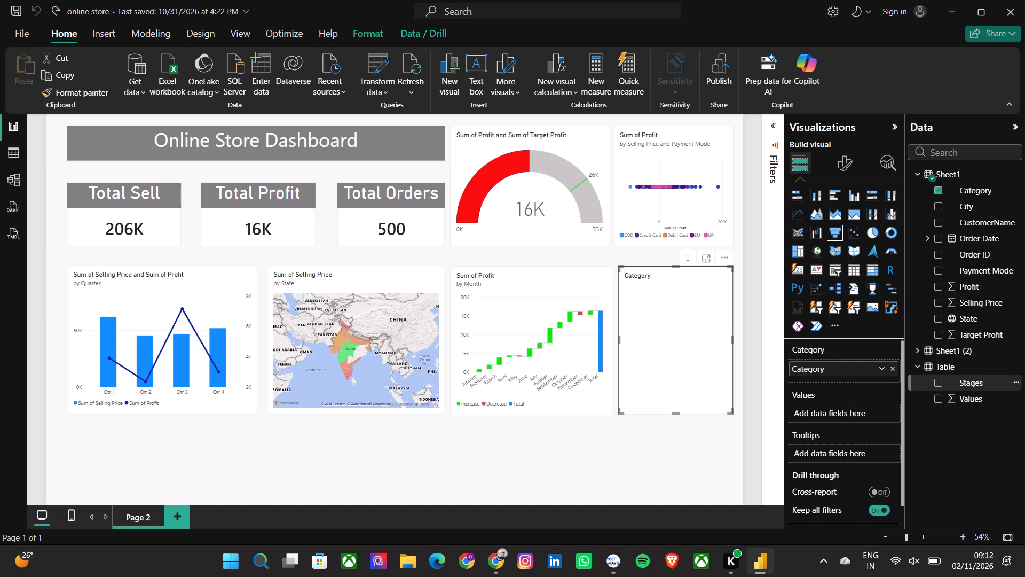
left_click(936, 404)
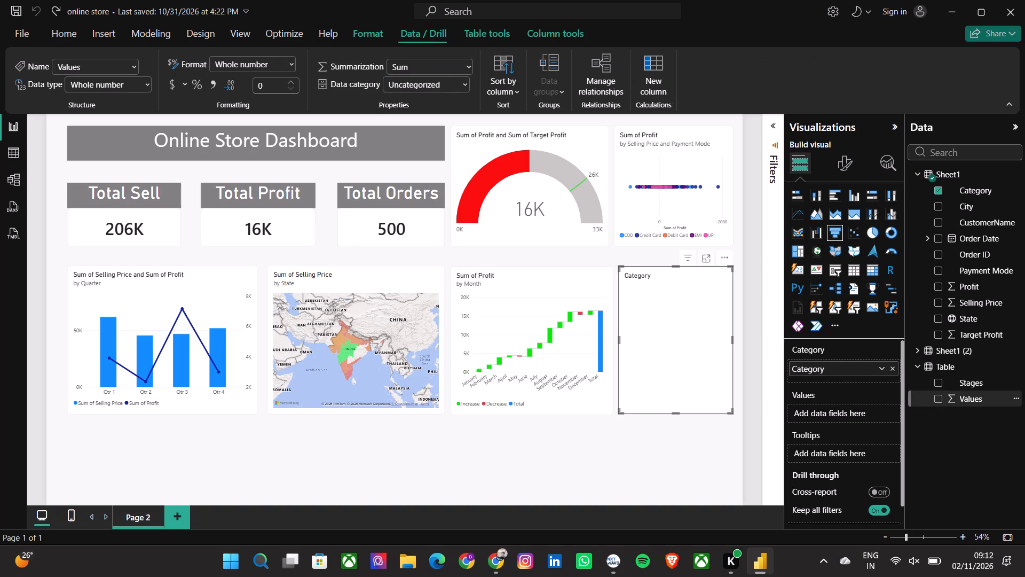
left_click_drag(958, 400, 949, 398)
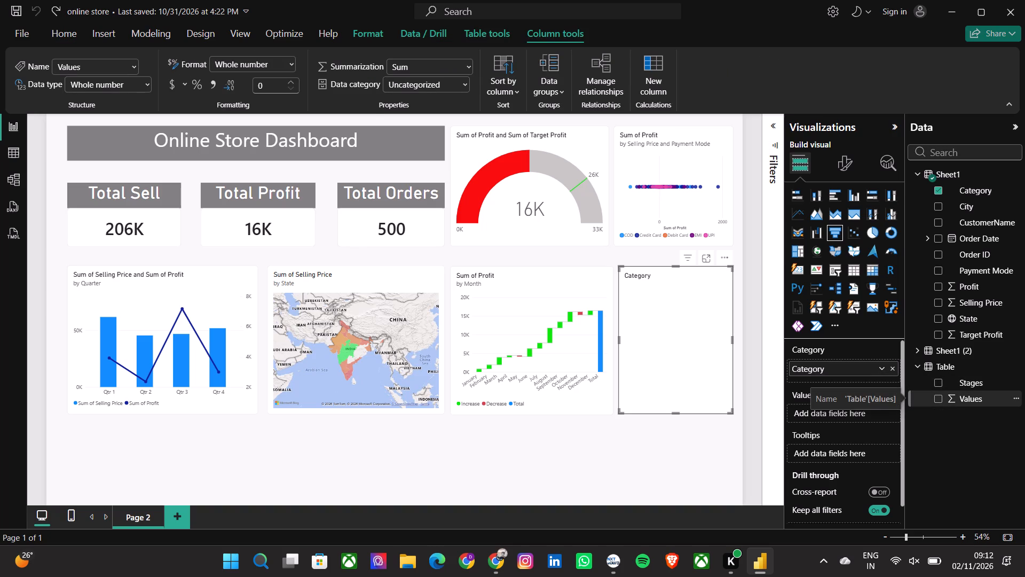
left_click_drag(949, 398, 839, 419)
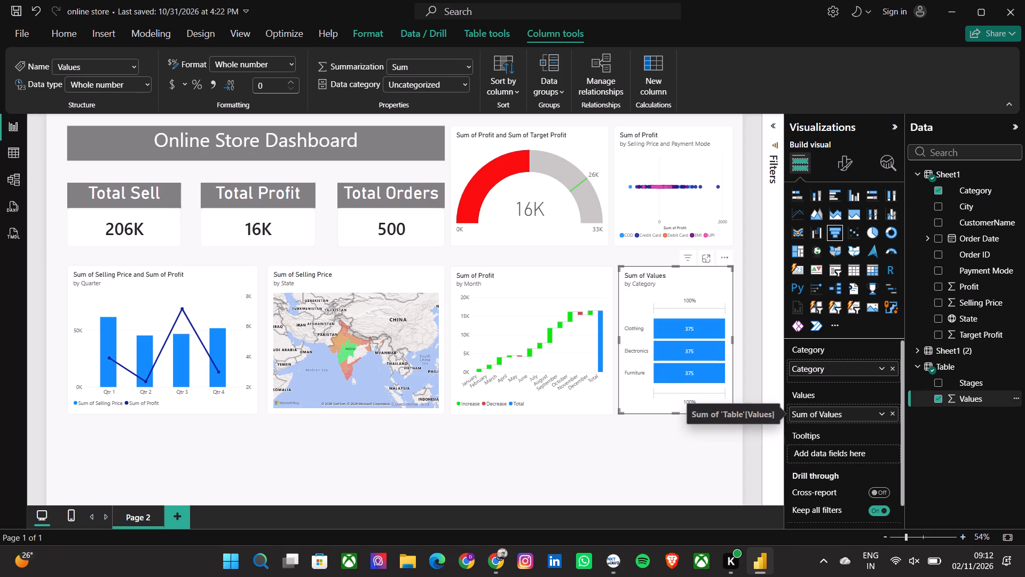
Replace Category with the imported Table's Stages field as the funnel chart's category.
left_click_drag(945, 381, 821, 375)
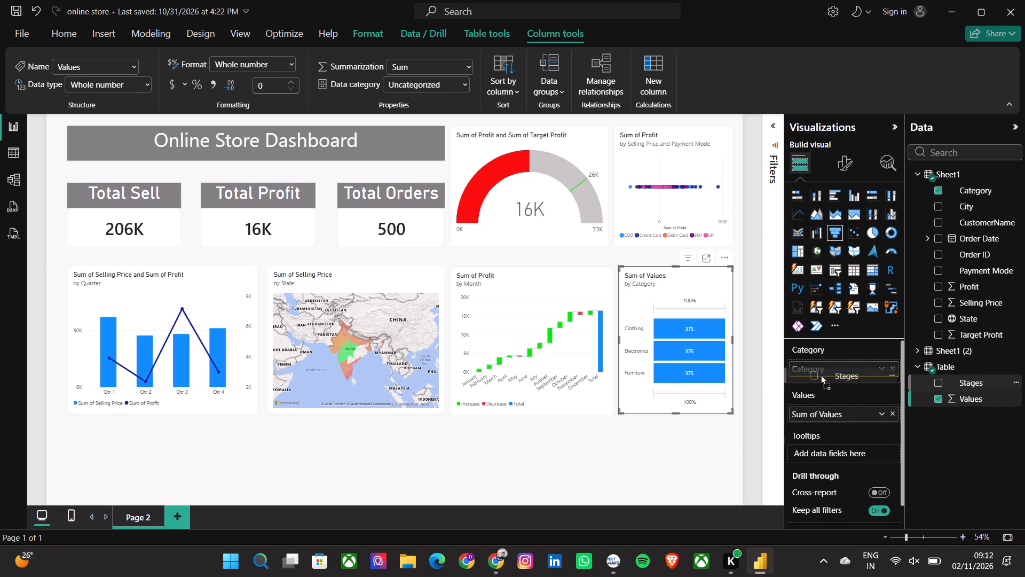
left_click_drag(821, 375, 823, 373)
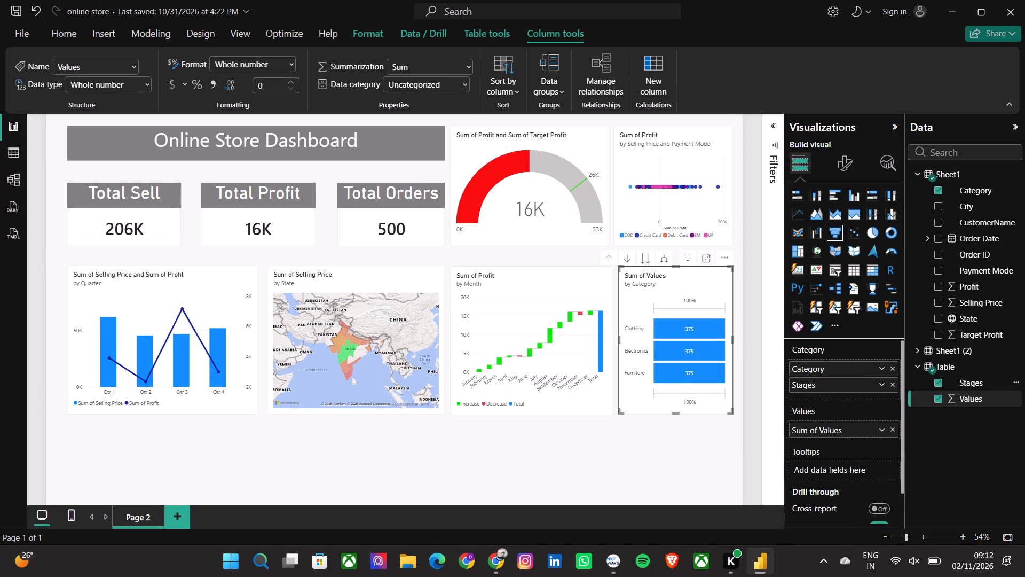
left_click(895, 368)
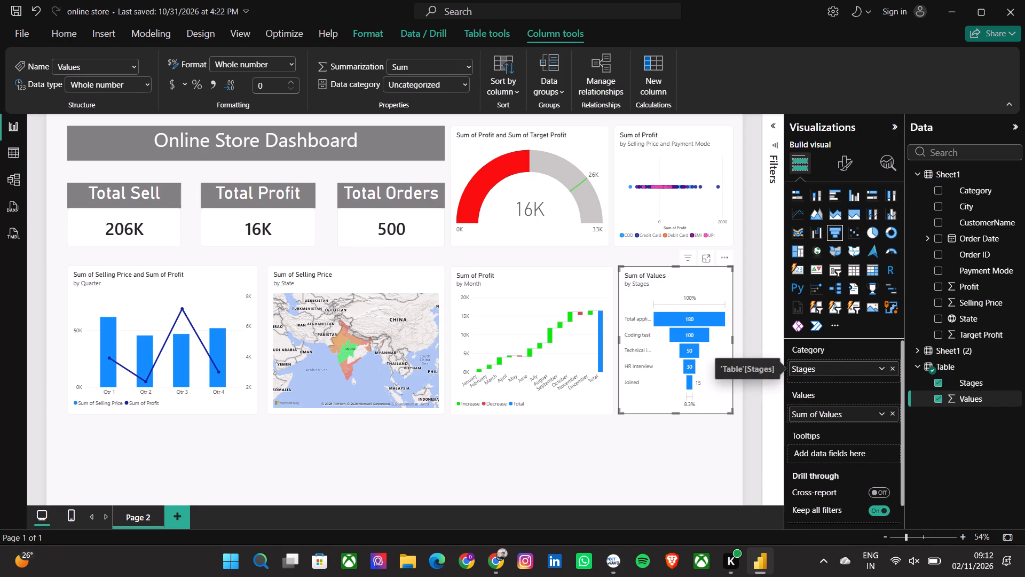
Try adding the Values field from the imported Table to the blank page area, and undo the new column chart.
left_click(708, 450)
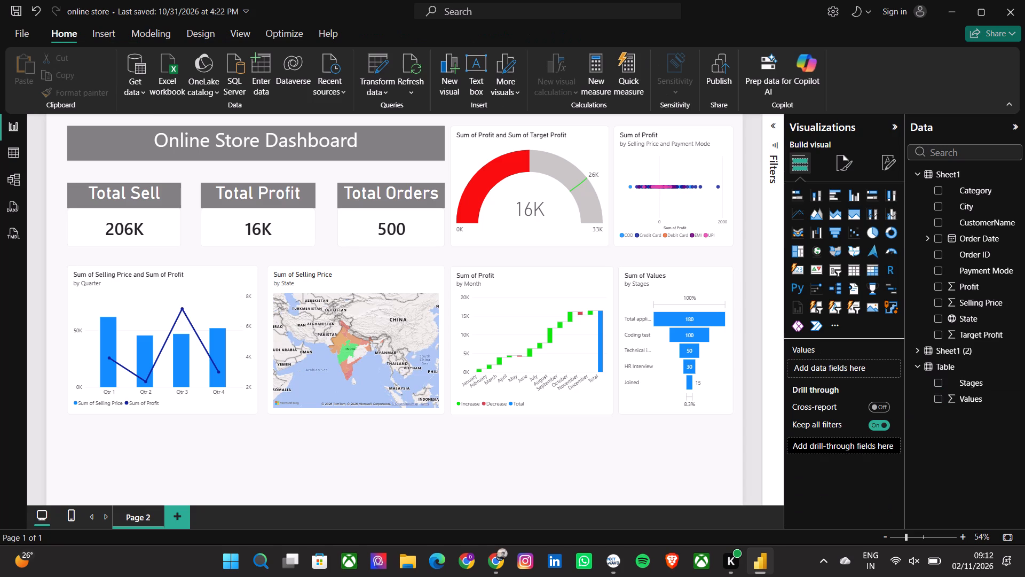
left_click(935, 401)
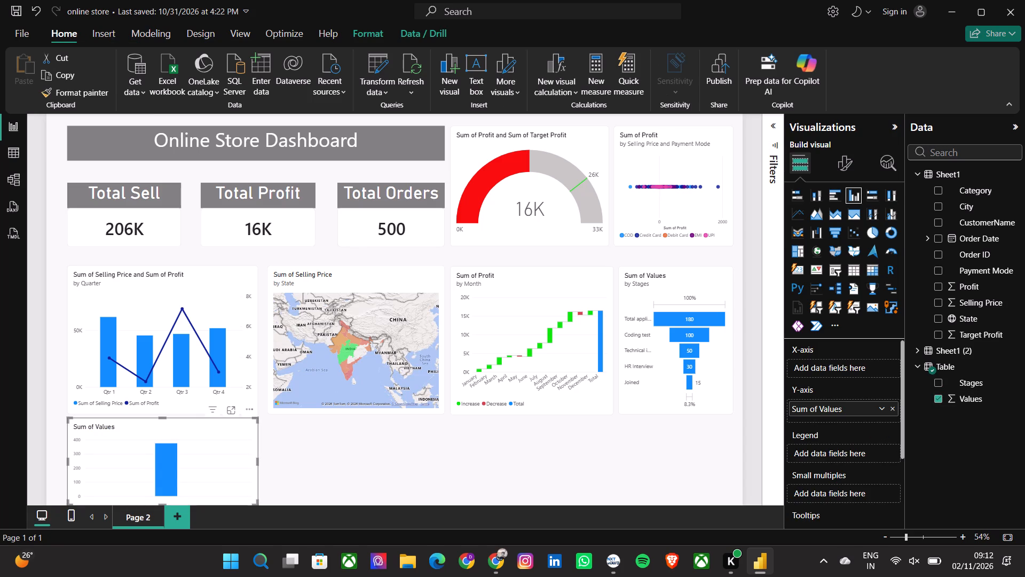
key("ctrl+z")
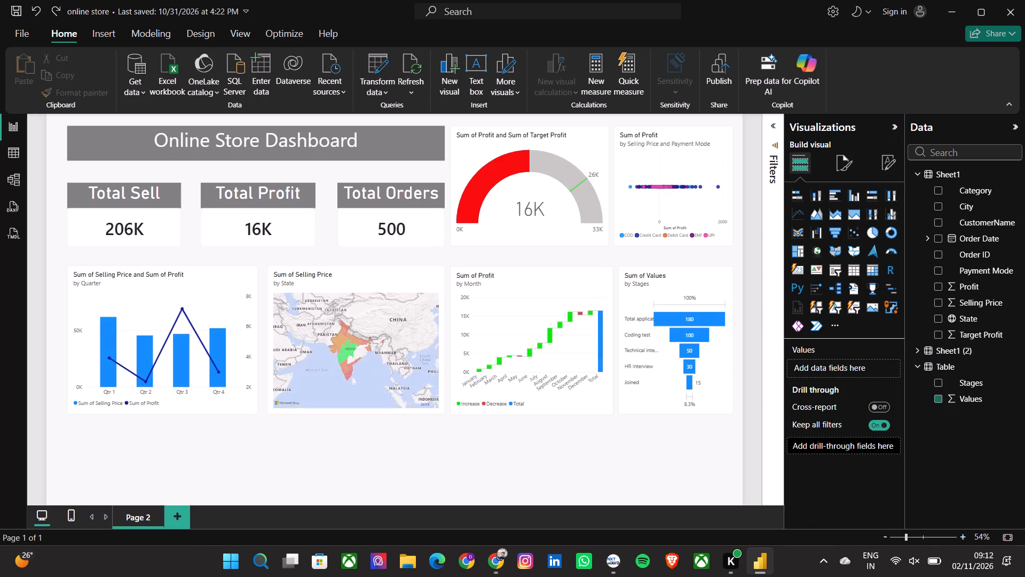
Select the funnel chart and collapse the field lists of Table and Sheet1.
left_click(638, 381)
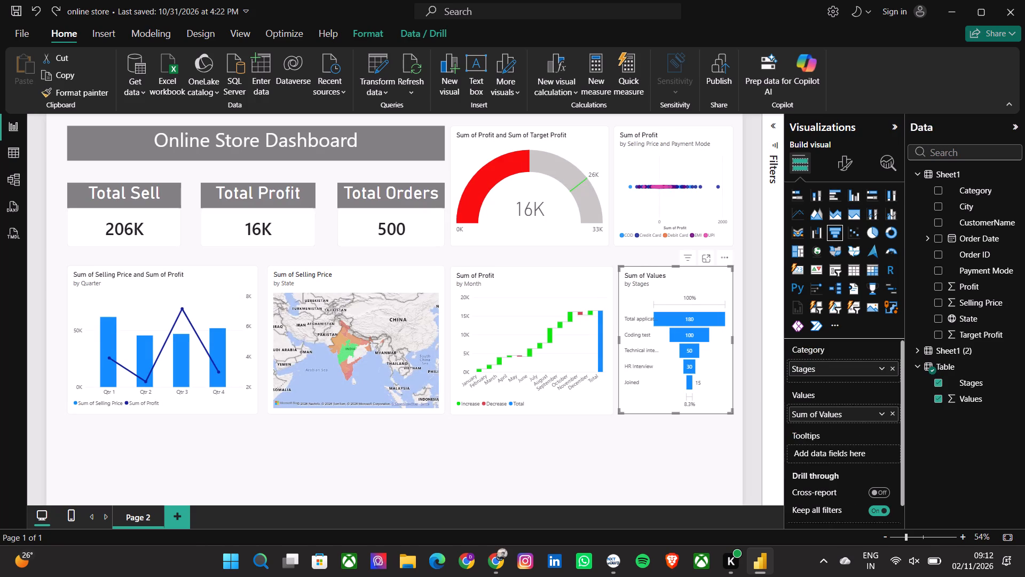
left_click(916, 365)
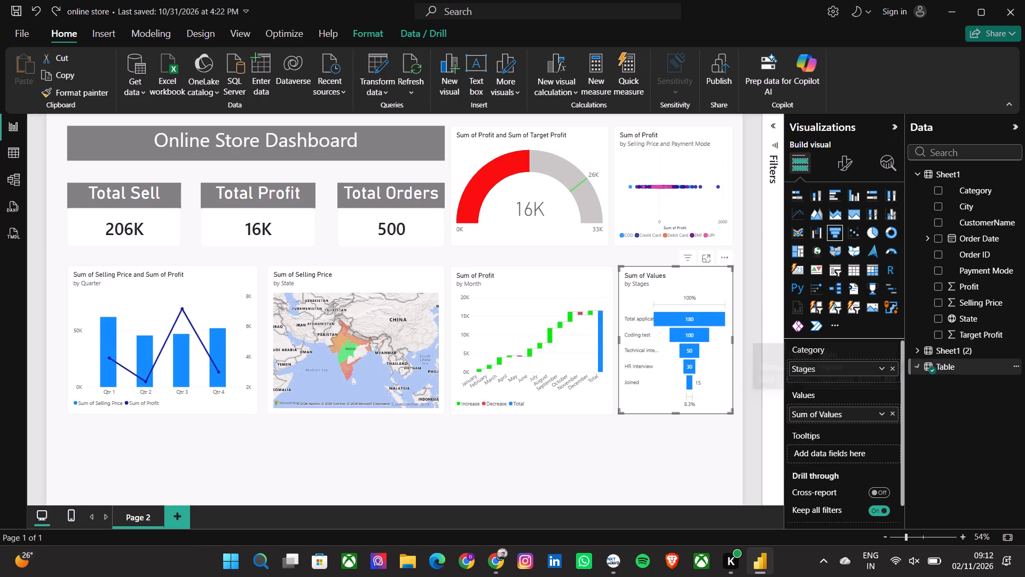
left_click(917, 174)
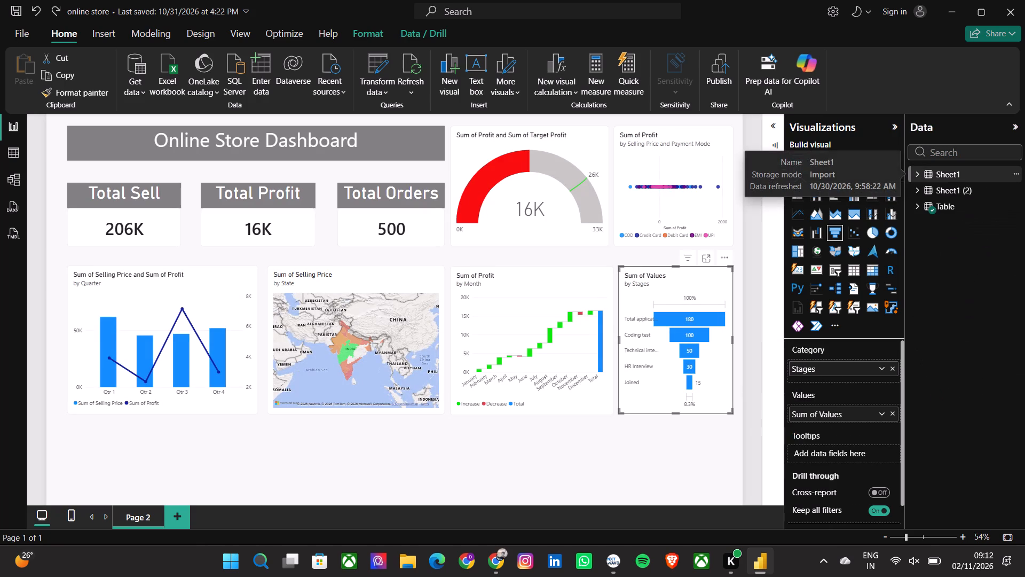
Examine the funnel chart by highlighting its HR interview, Total application and Coding test stages in turn, and clear the selection.
left_click(685, 362)
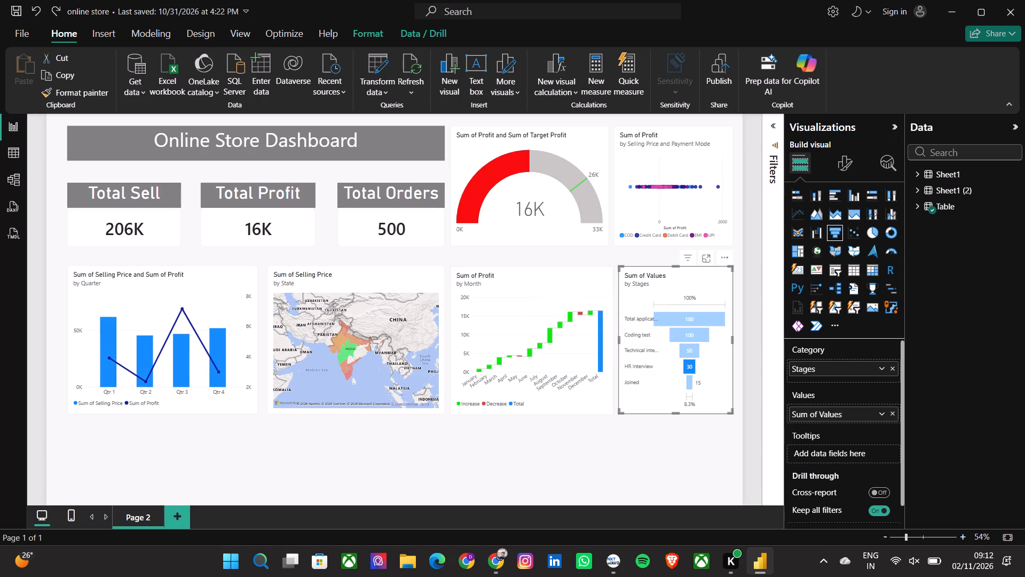
left_click(689, 318)
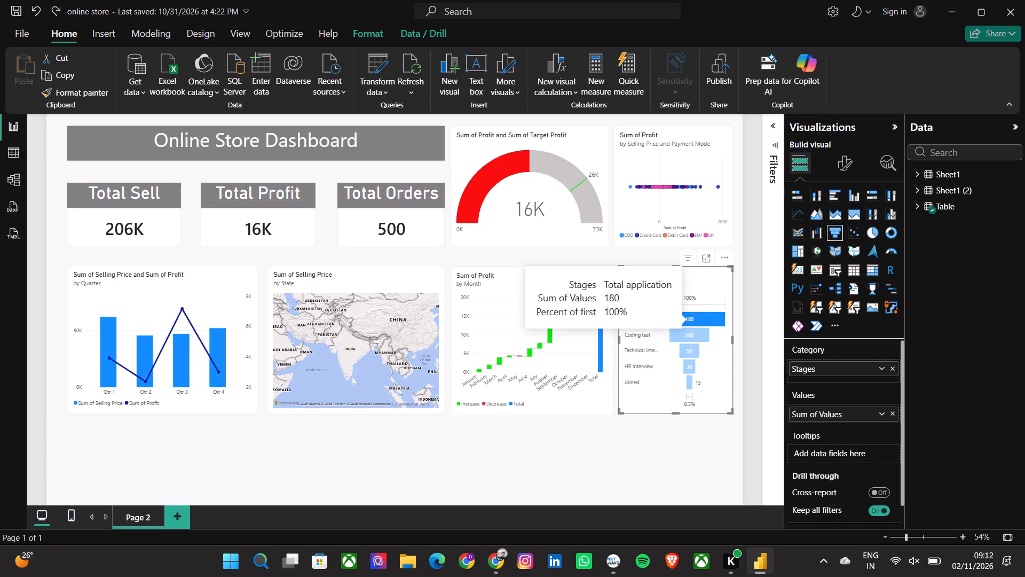
double_click(689, 318)
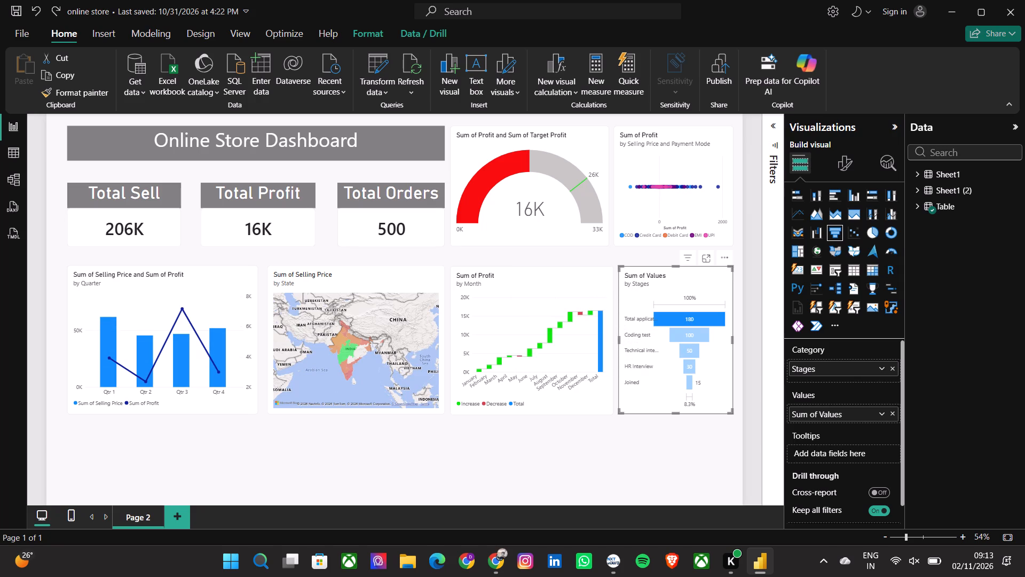
left_click(689, 334)
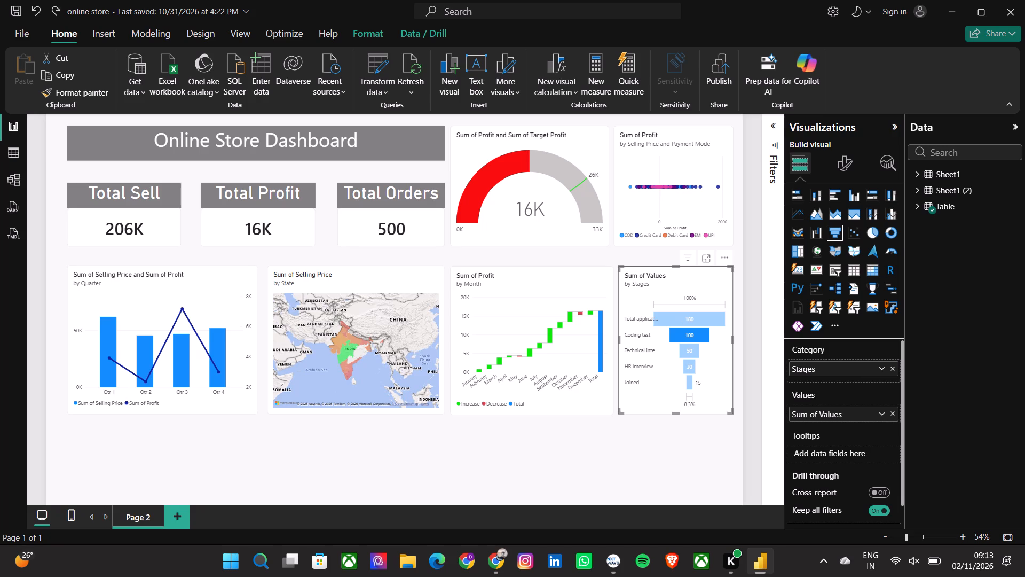
left_click(674, 357)
left_click(633, 456)
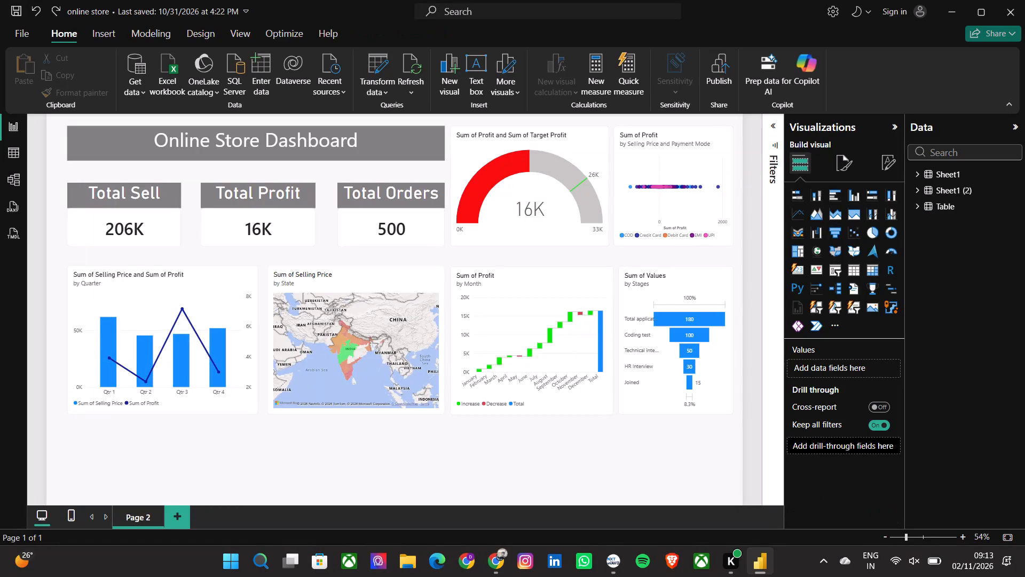
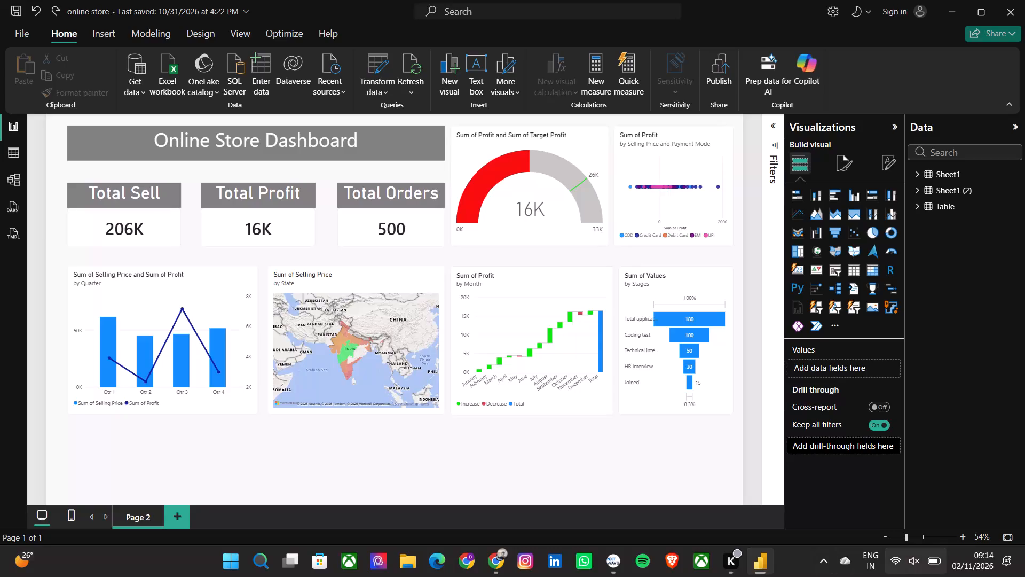
Check the connection of the AirPods in the Bluetooth device list and close the list.
left_click(917, 565)
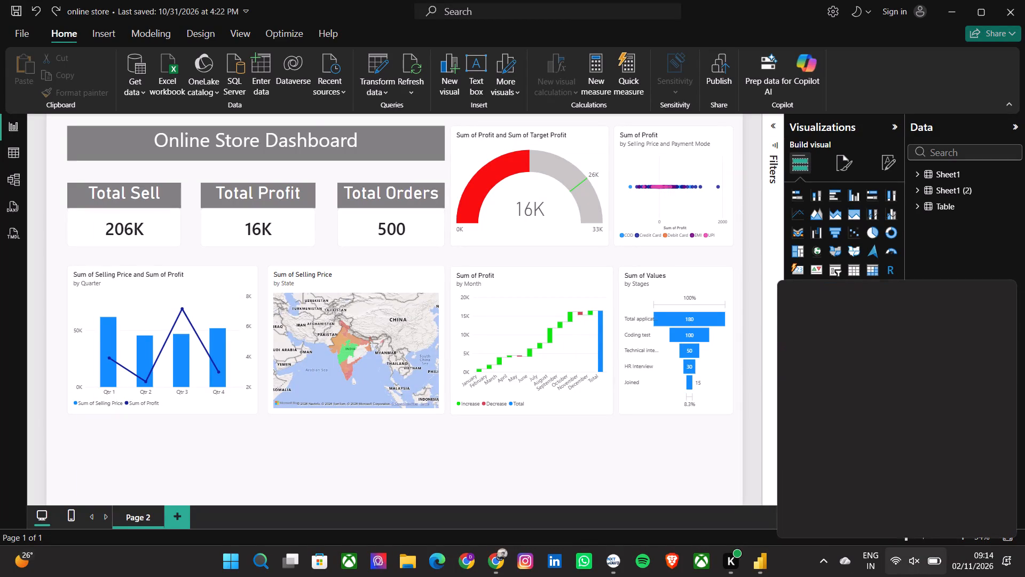
left_click(916, 308)
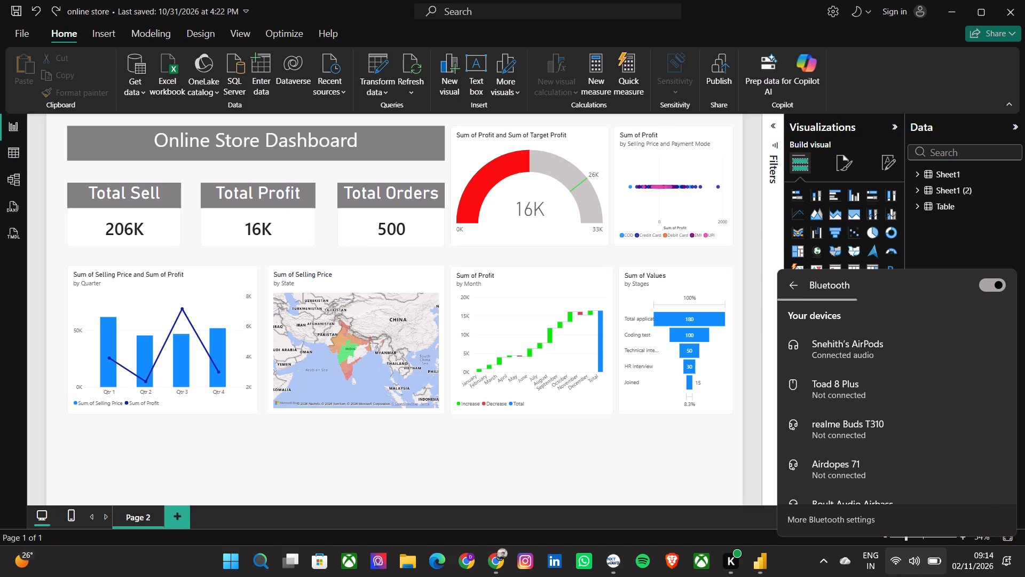
left_click(781, 560)
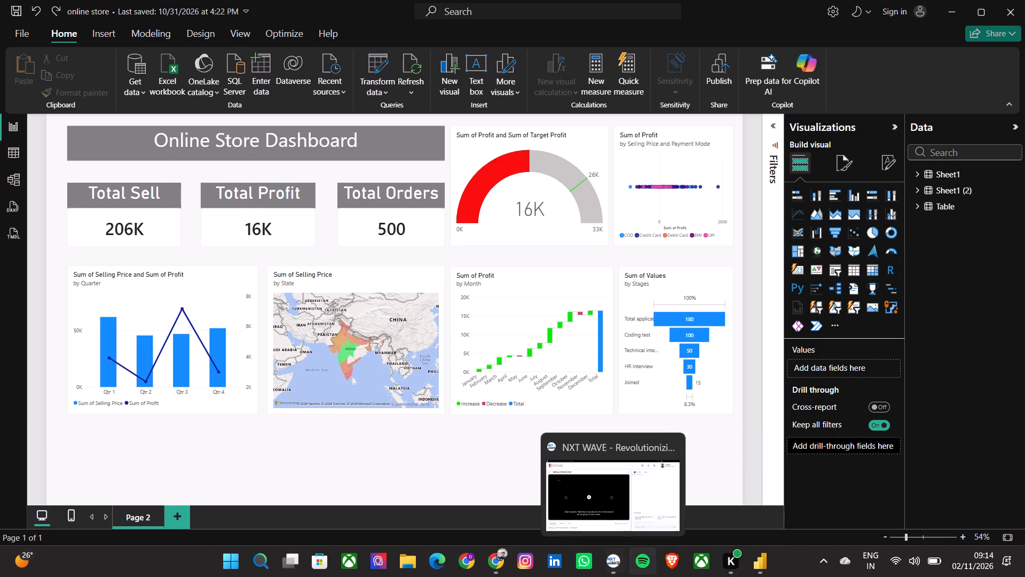
Switch to Spotify and maximize its window.
left_click(636, 565)
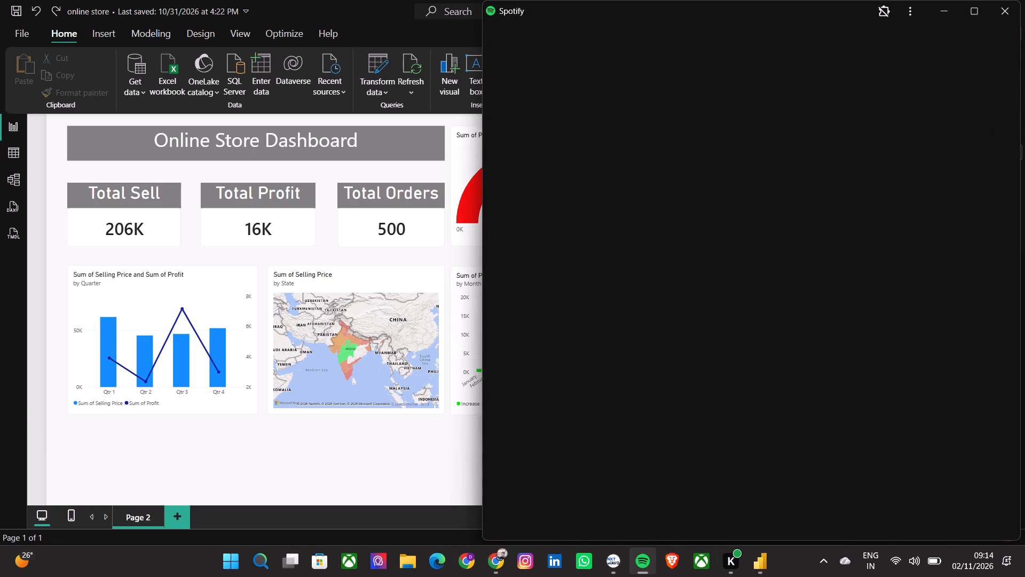
left_click(972, 18)
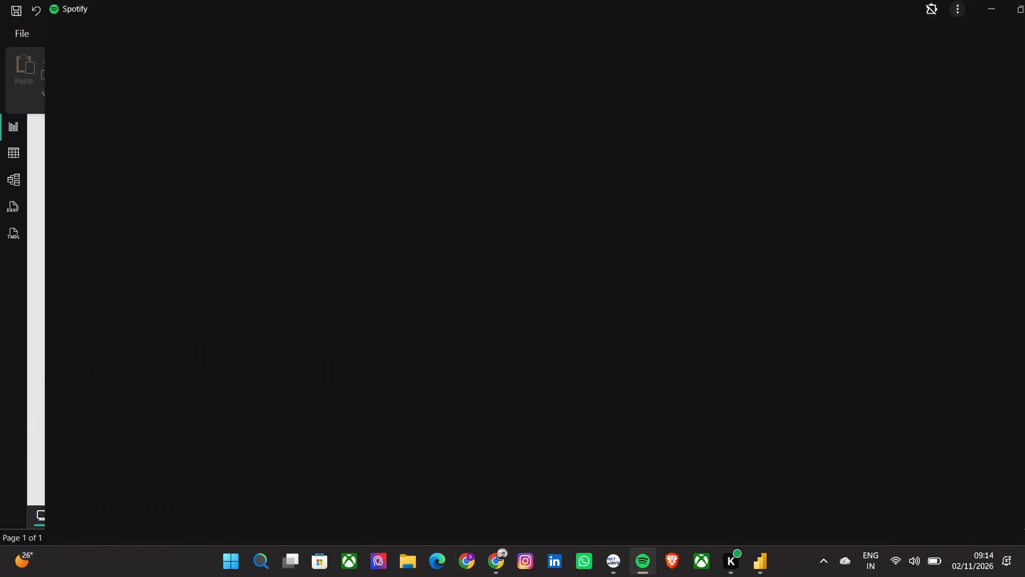
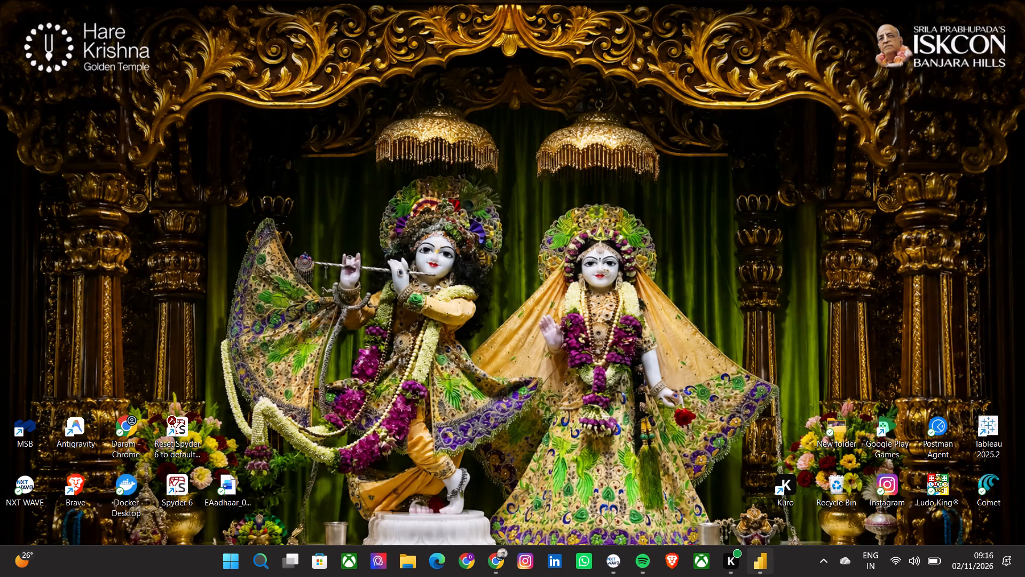
Switch to the NxtWave lesson on adding a funnel chart and examine the slide on how to customise it.
left_click(766, 560)
left_click(644, 463)
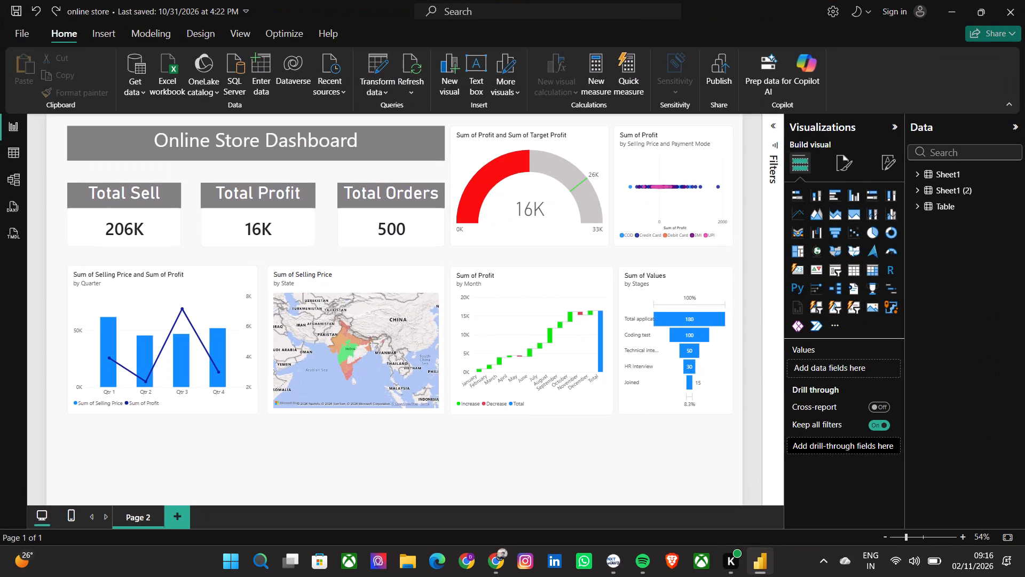
key("alt+Tab")
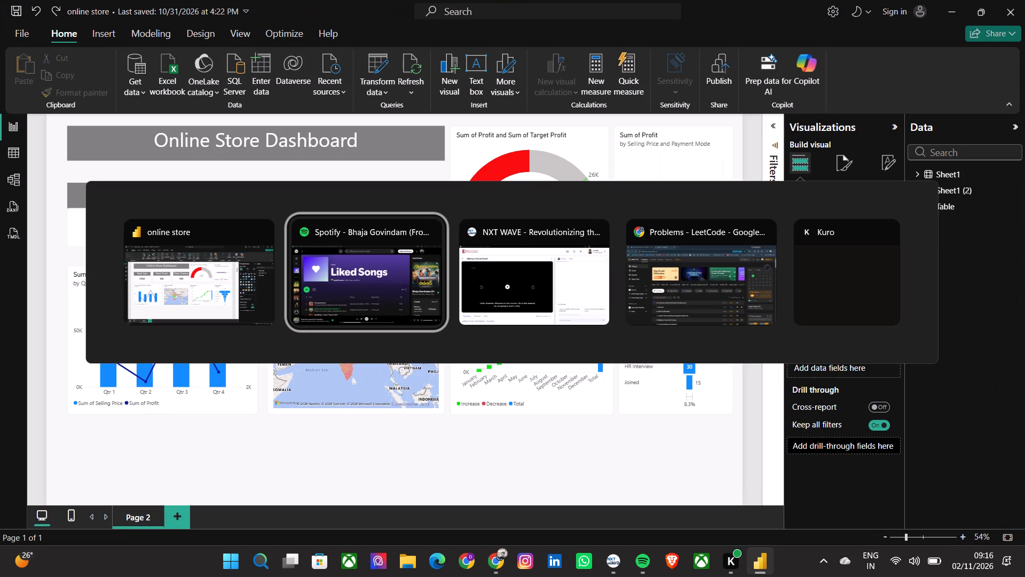
key("alt+Tab")
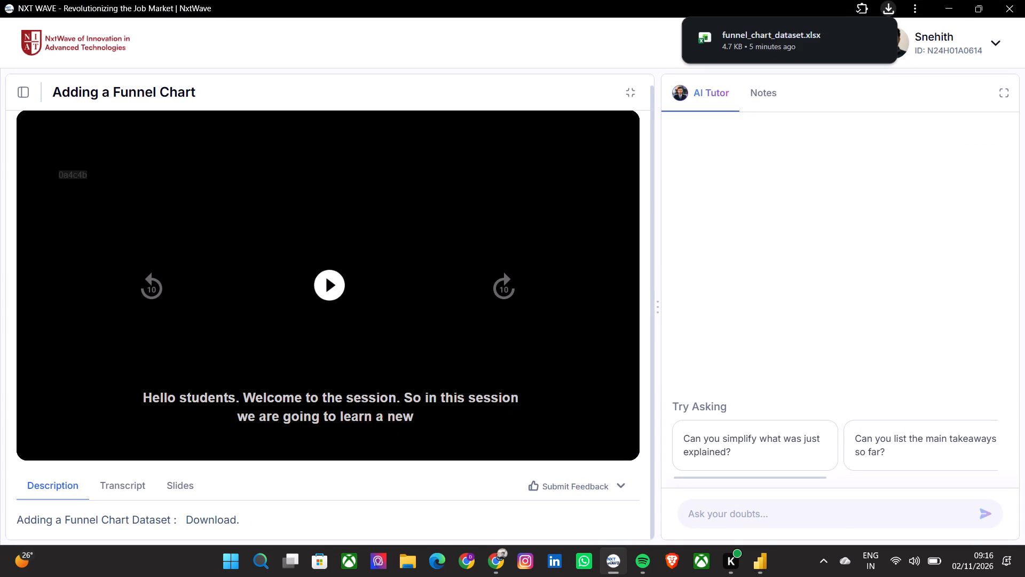
scroll(373, 518, "down", 4)
left_click(185, 486)
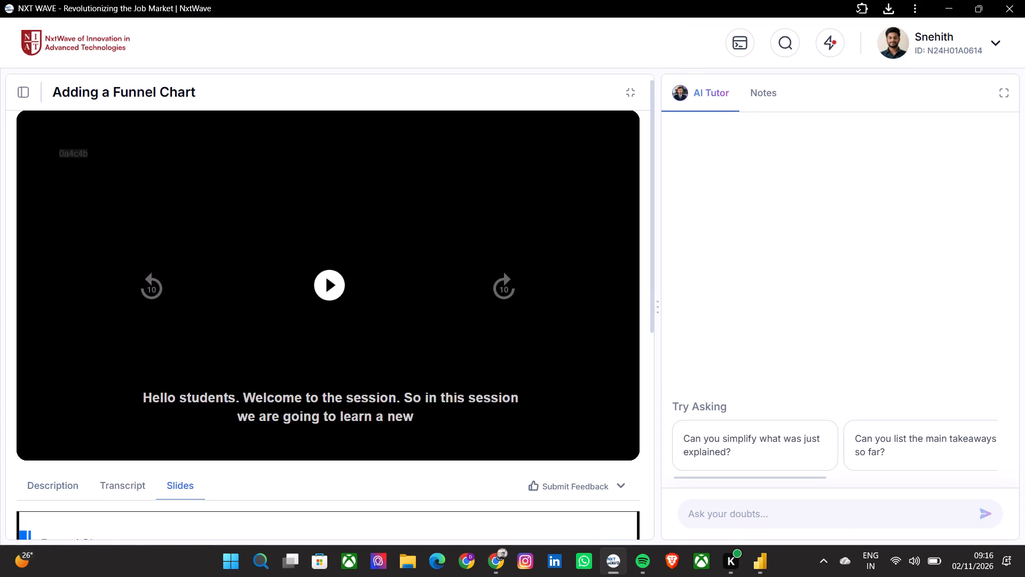
scroll(649, 243, "down", 4)
left_click(501, 305)
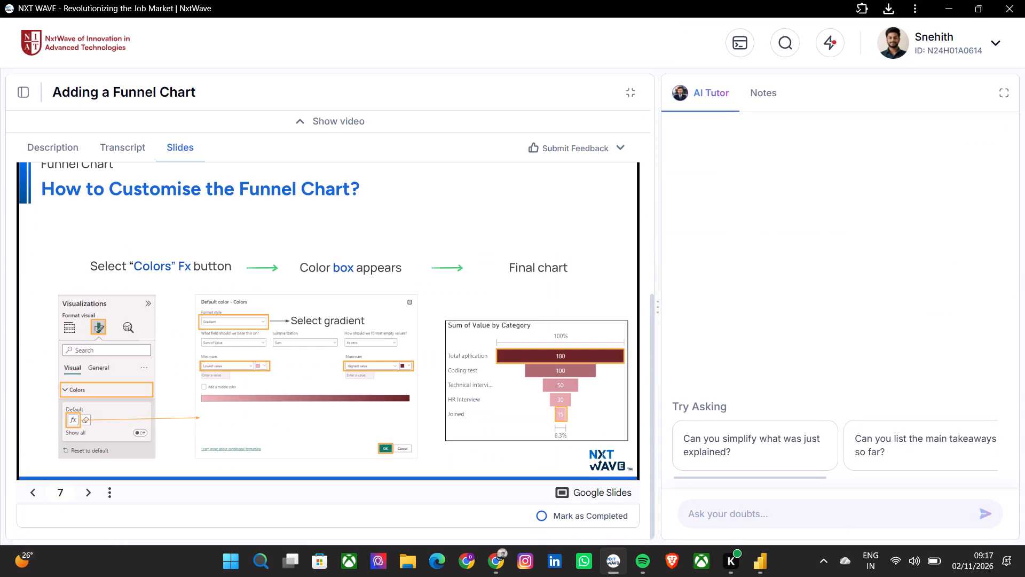
left_click(501, 305)
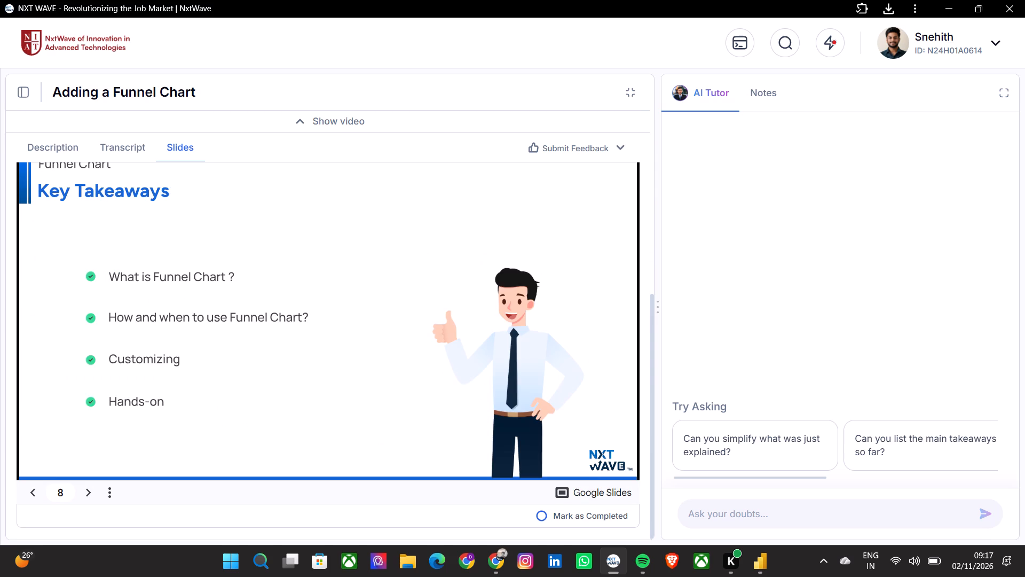
left_click(56, 345)
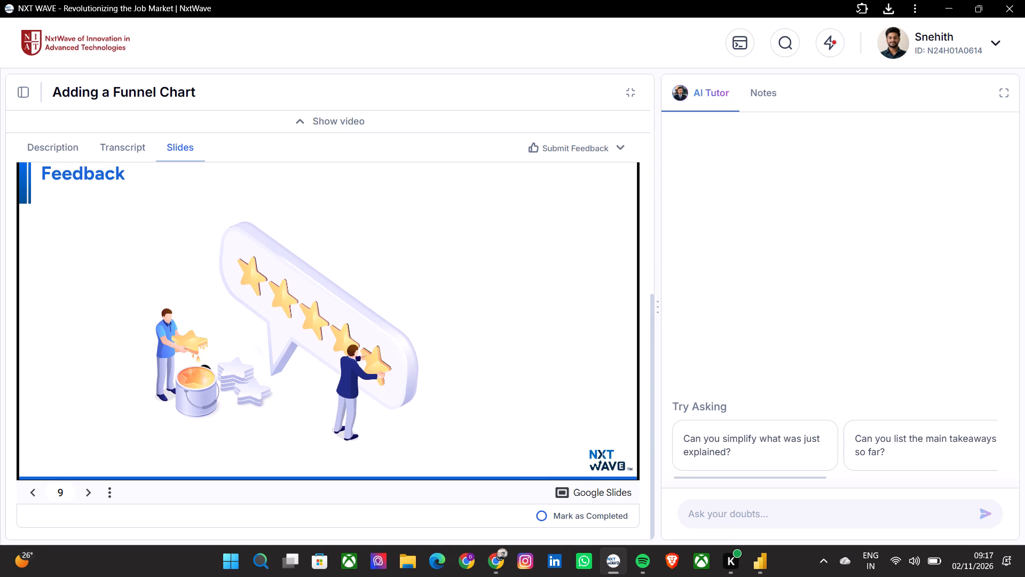
left_click(33, 493)
left_click(33, 493)
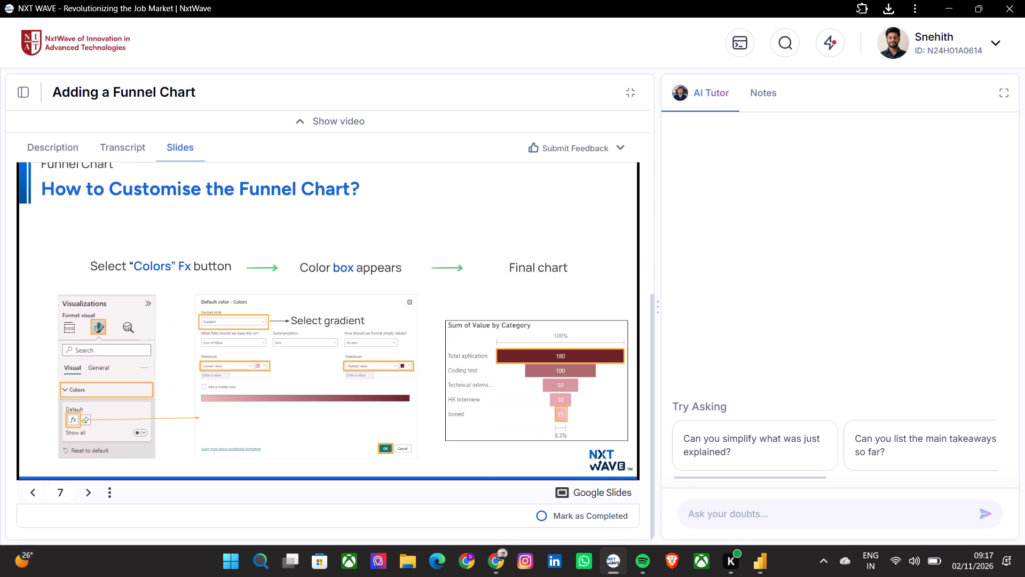
Switch to Power BI and set the default colour of the Sum of Values by Stages funnel chart to the darkest red.
left_click(767, 556)
left_click(709, 353)
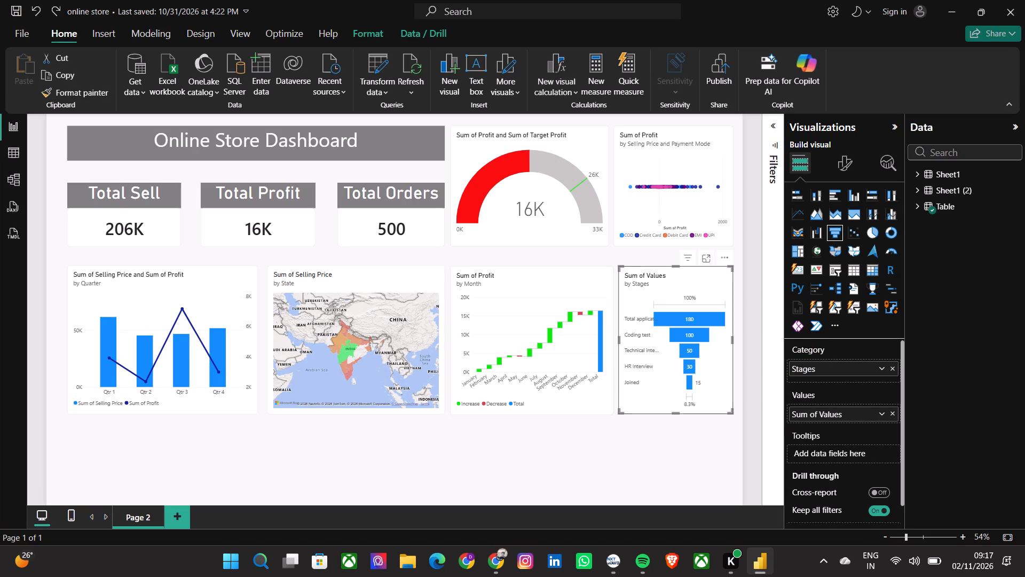
left_click(845, 158)
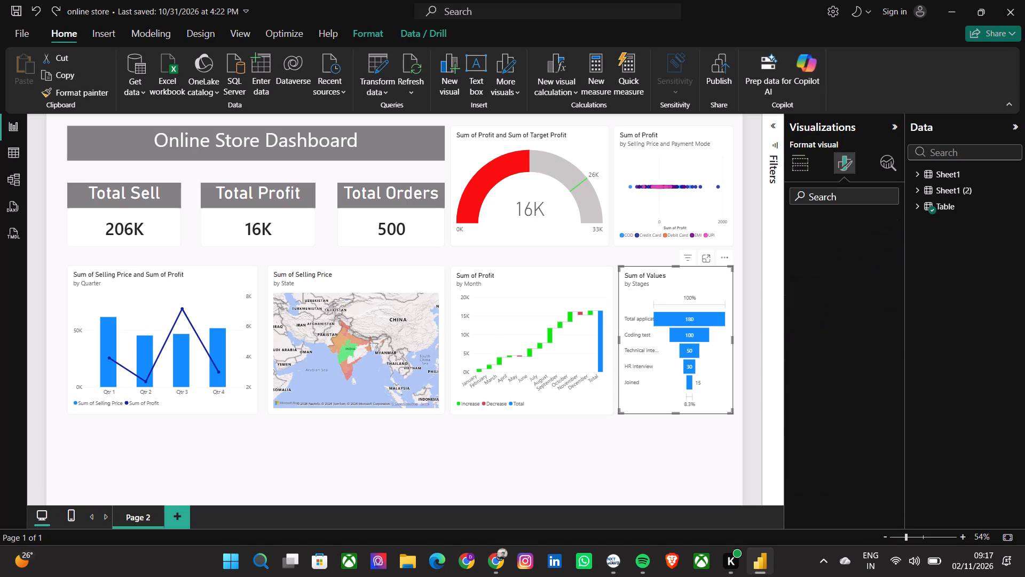
left_click(809, 260)
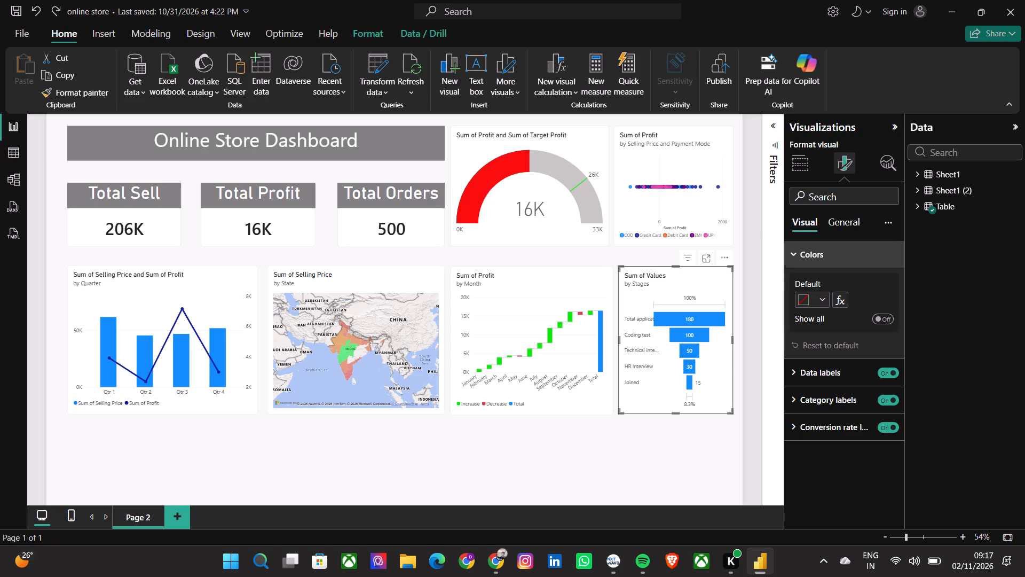
left_click(820, 302)
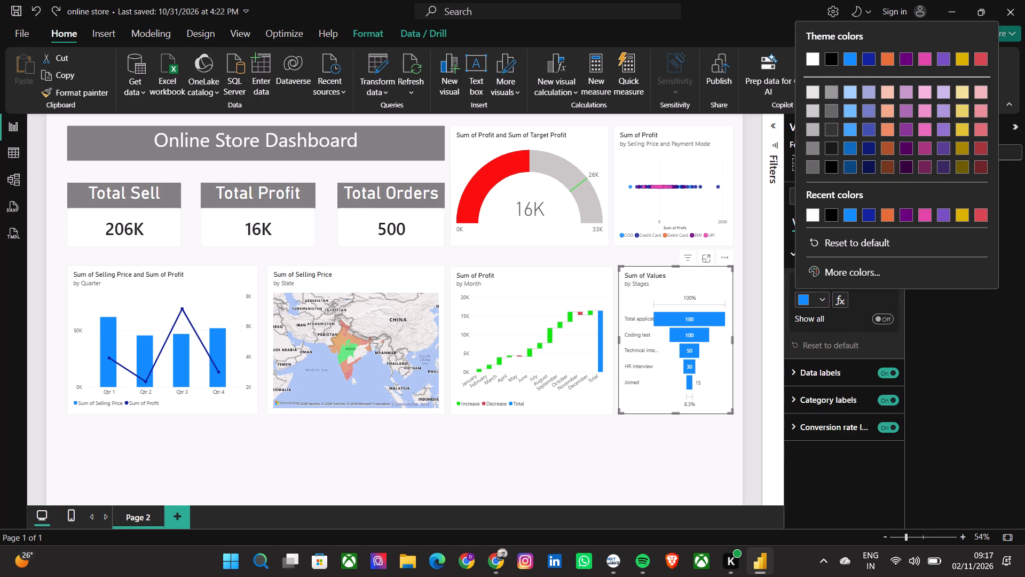
left_click(983, 161)
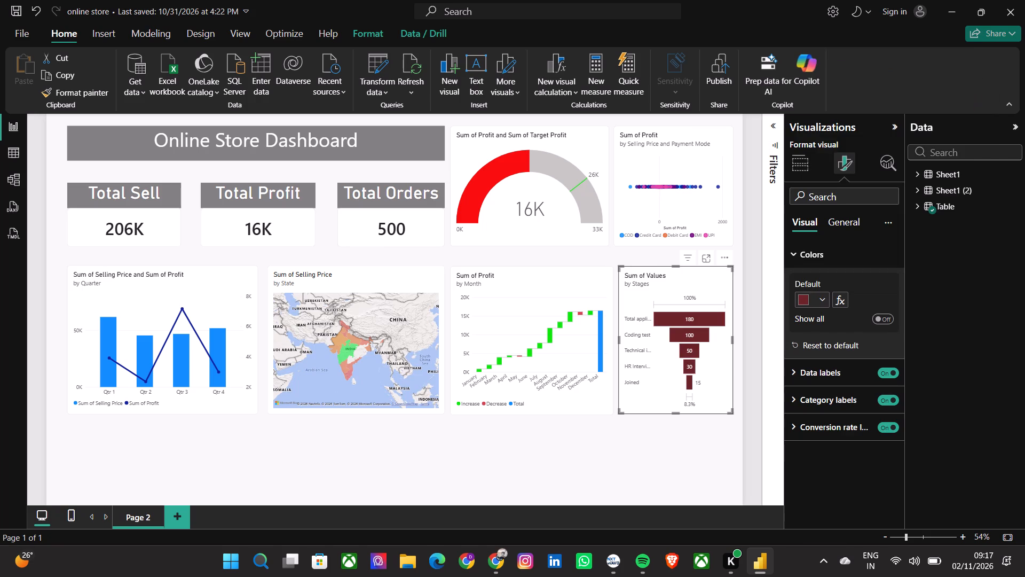
Apply a gradient to the funnel chart's colours, with medium pinkish red for the lowest value and darkest red for the highest.
left_click(841, 303)
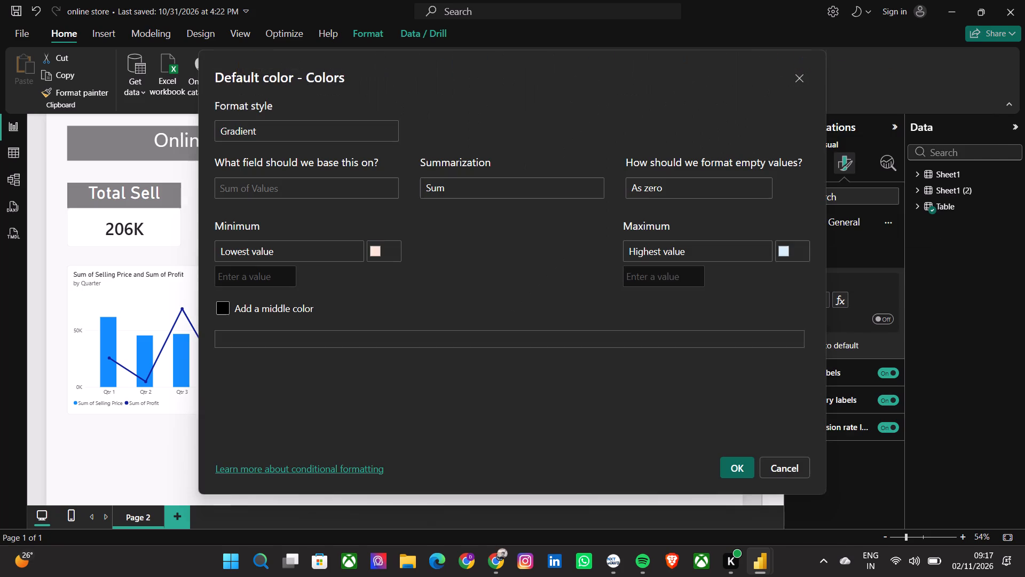
left_click(393, 248)
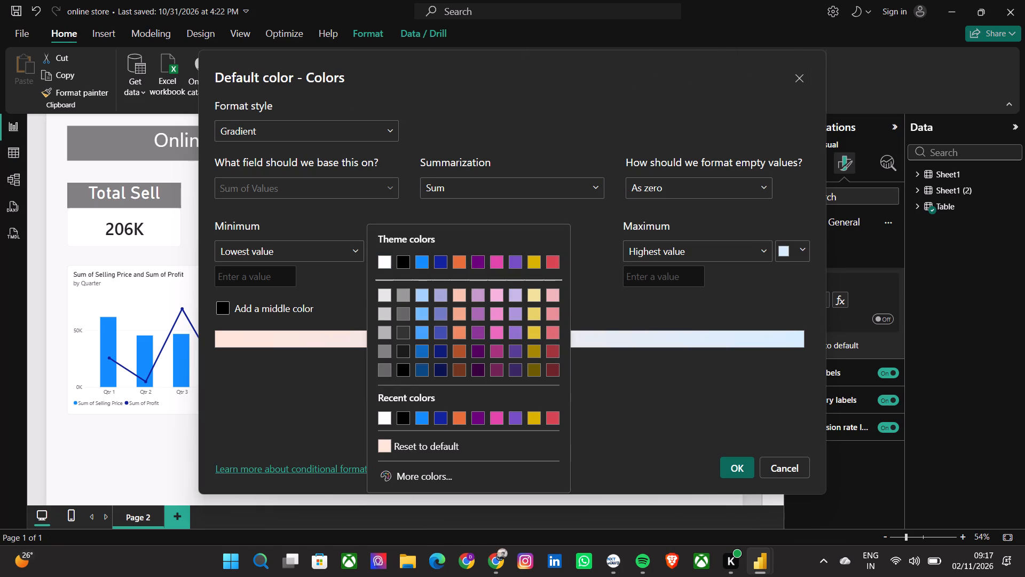
left_click(550, 348)
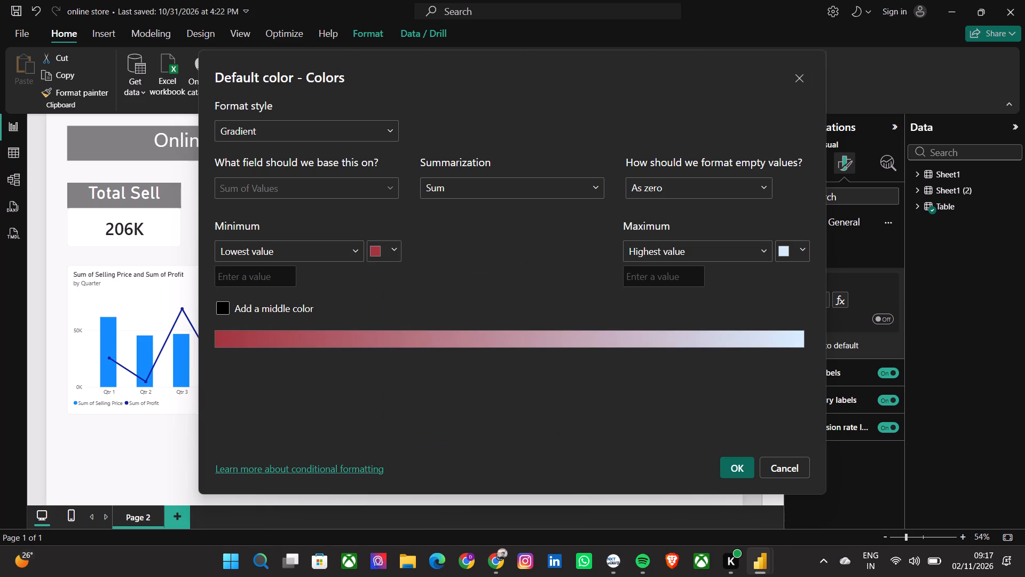
left_click(798, 247)
left_click(793, 370)
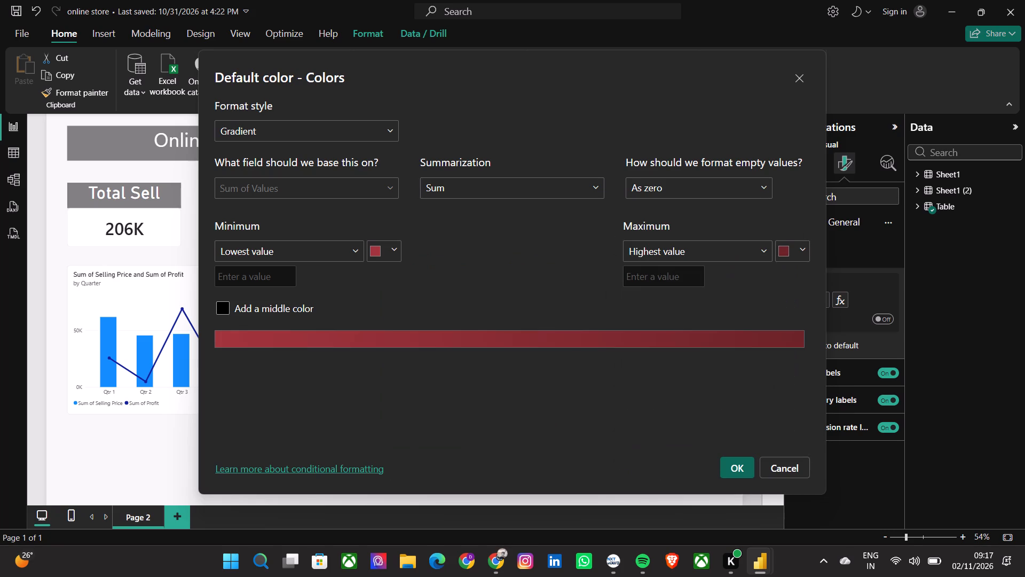
left_click(805, 250)
left_click(784, 319)
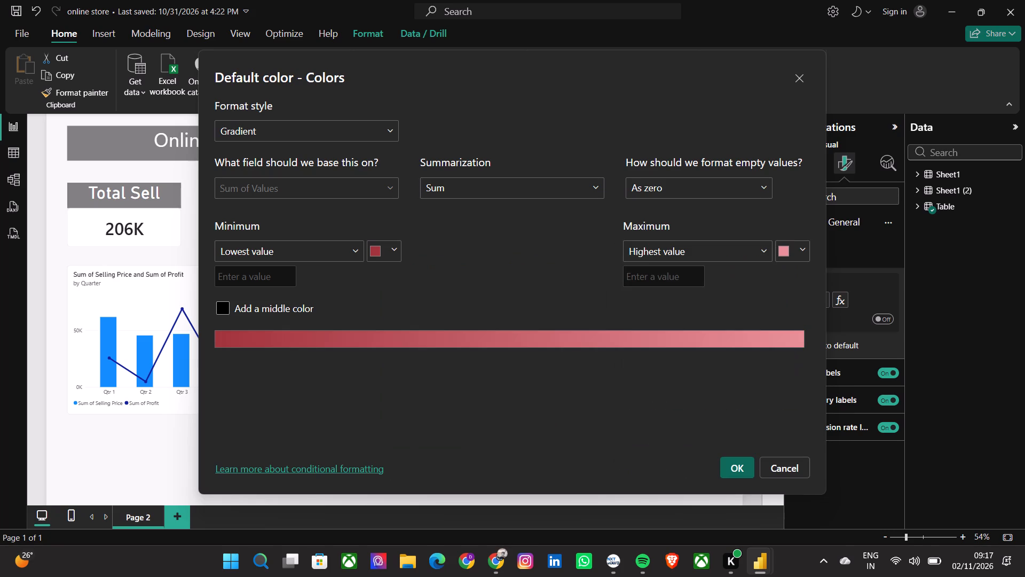
left_click(801, 249)
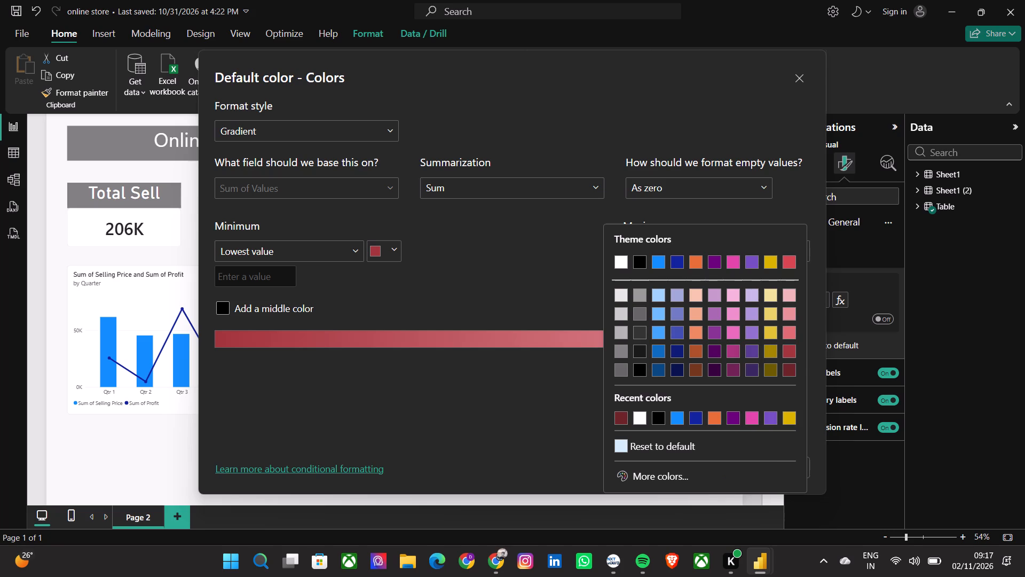
left_click(784, 365)
left_click(392, 248)
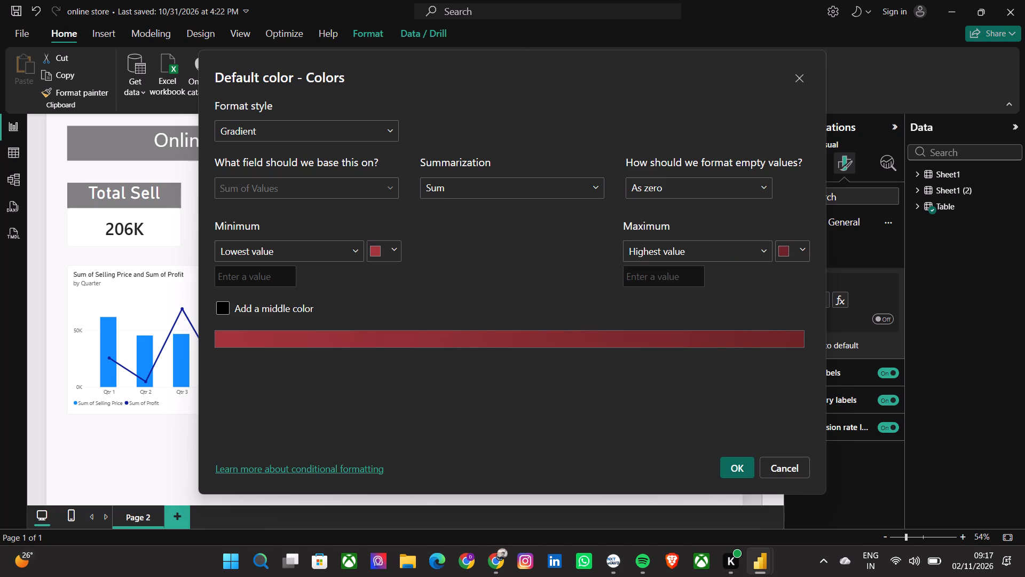
left_click(551, 331)
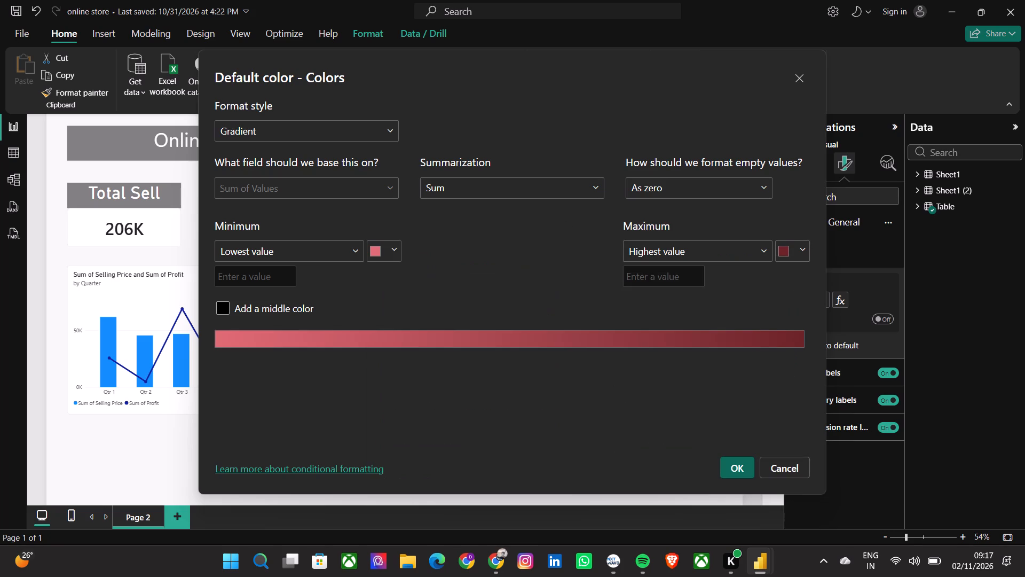
left_click(737, 466)
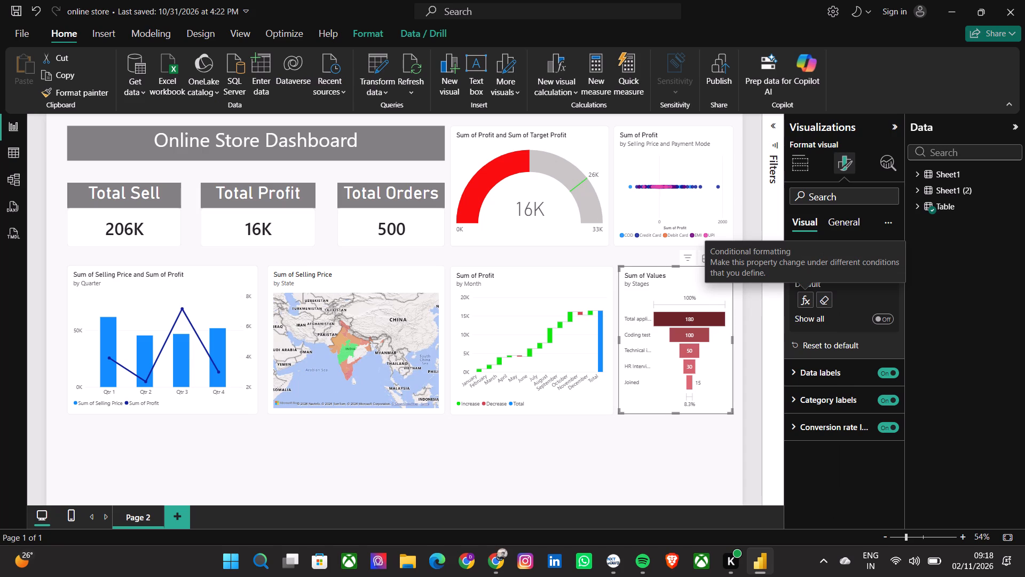
Change the funnel gradient's minimum colour to a lighter pink shade of the same red.
left_click(802, 300)
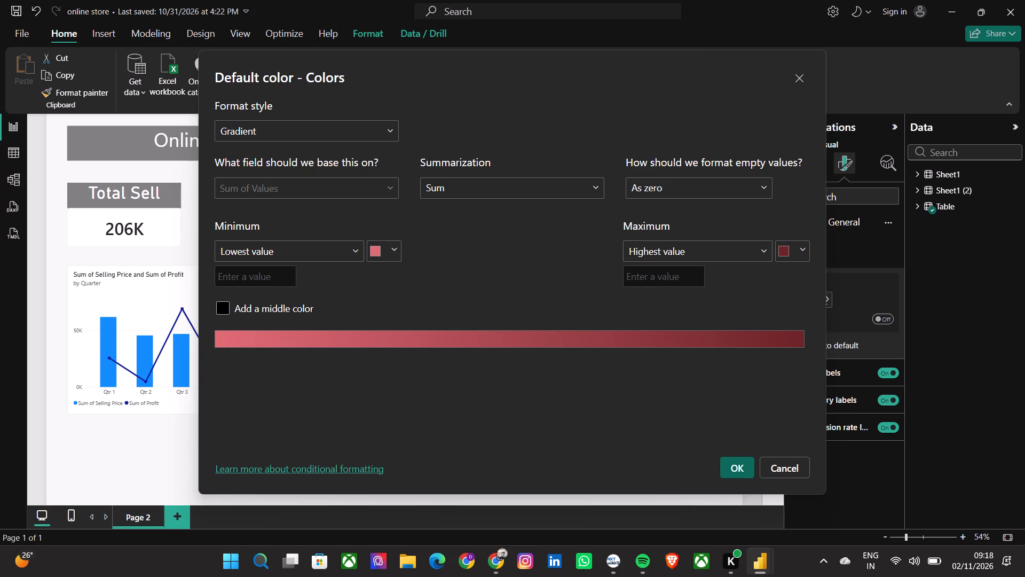
left_click(396, 251)
left_click(554, 314)
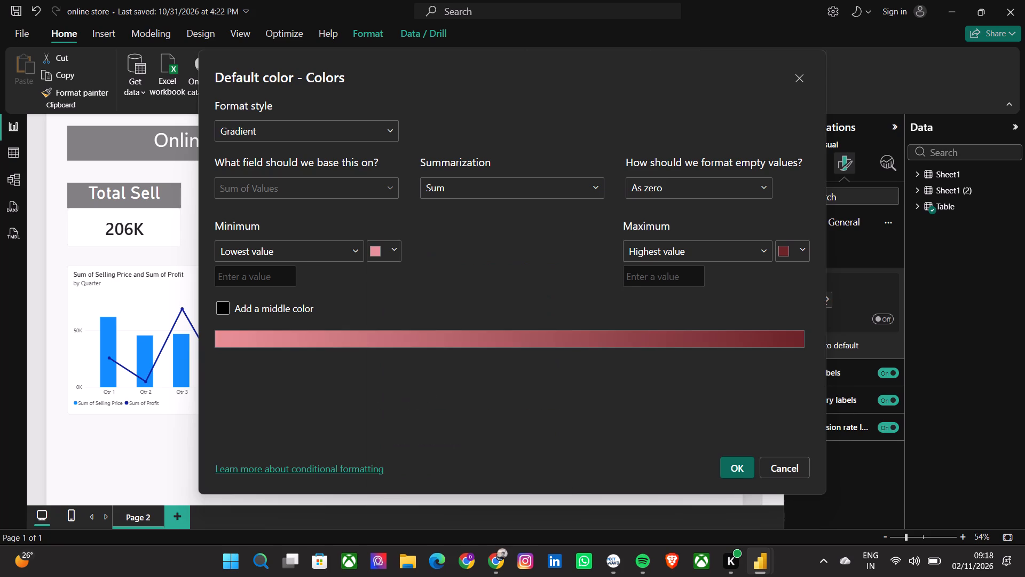
left_click(739, 469)
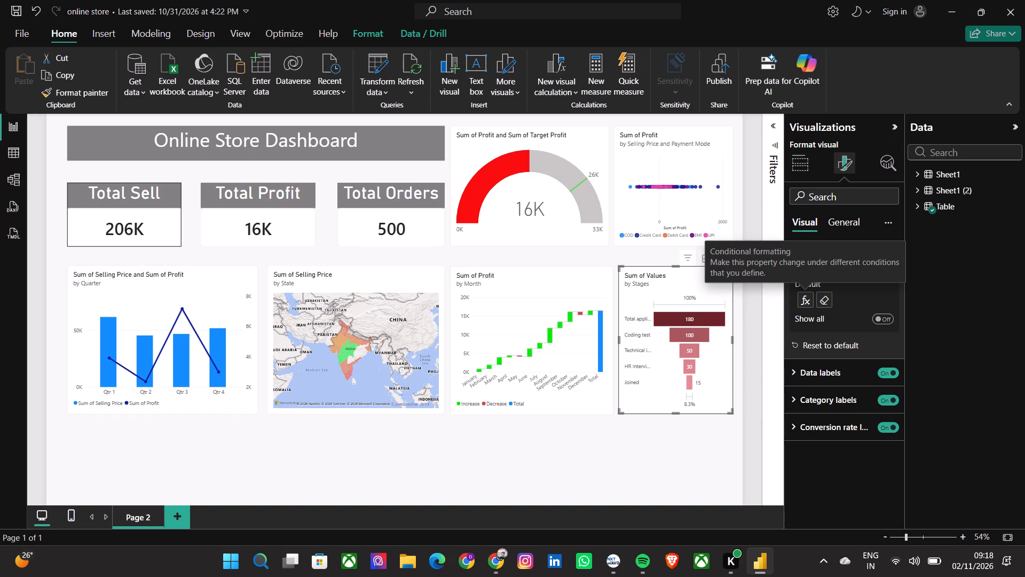
Move the Total Sell card slightly left on the report page.
left_click_drag(115, 209, 107, 208)
Resize the Online Store Dashboard title box, extending its left edge to align with the Total Sell card and pulling its right edge inward.
left_click_drag(140, 135, 121, 138)
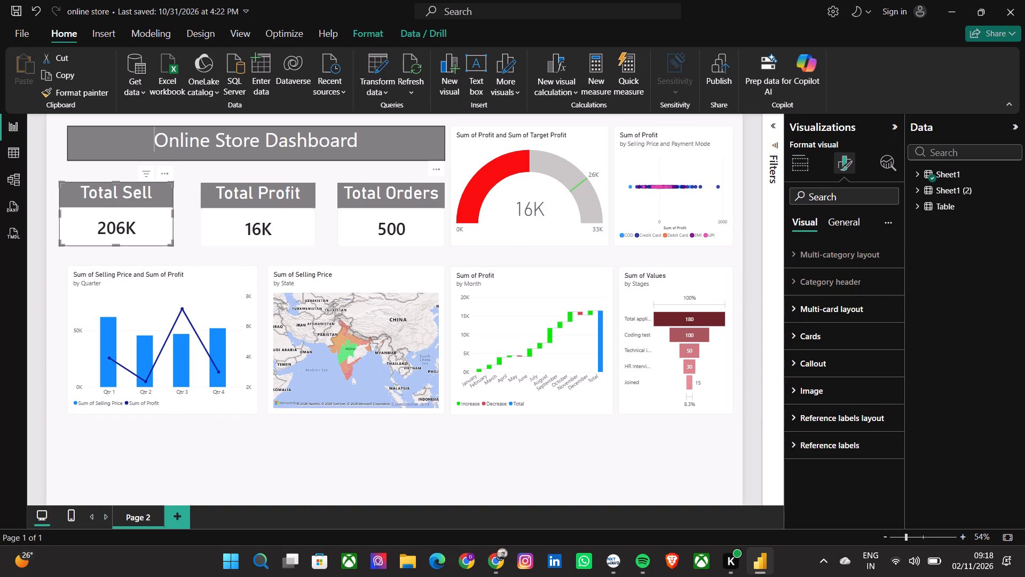
left_click(117, 167)
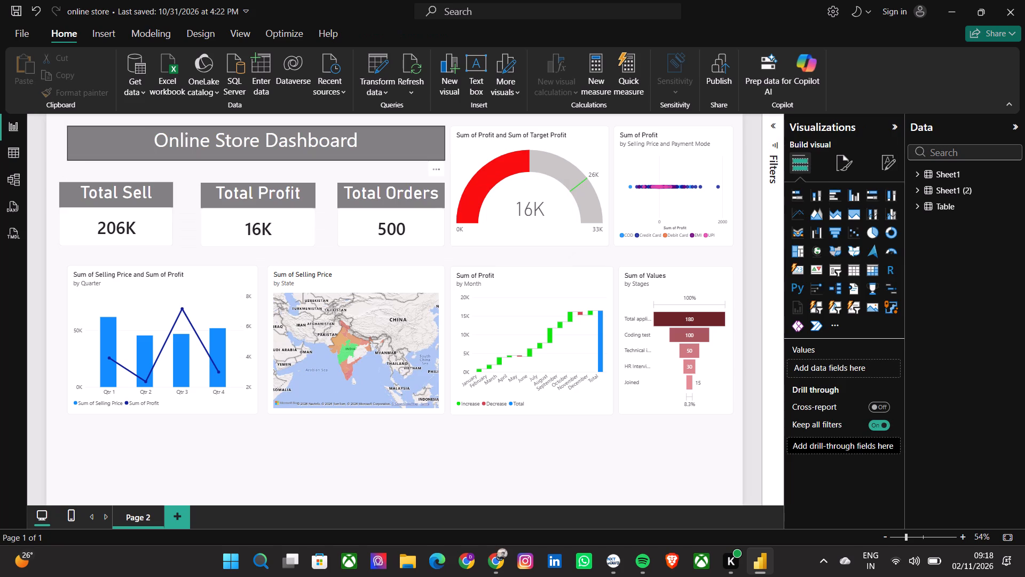
double_click(108, 139)
left_click_drag(108, 139, 93, 139)
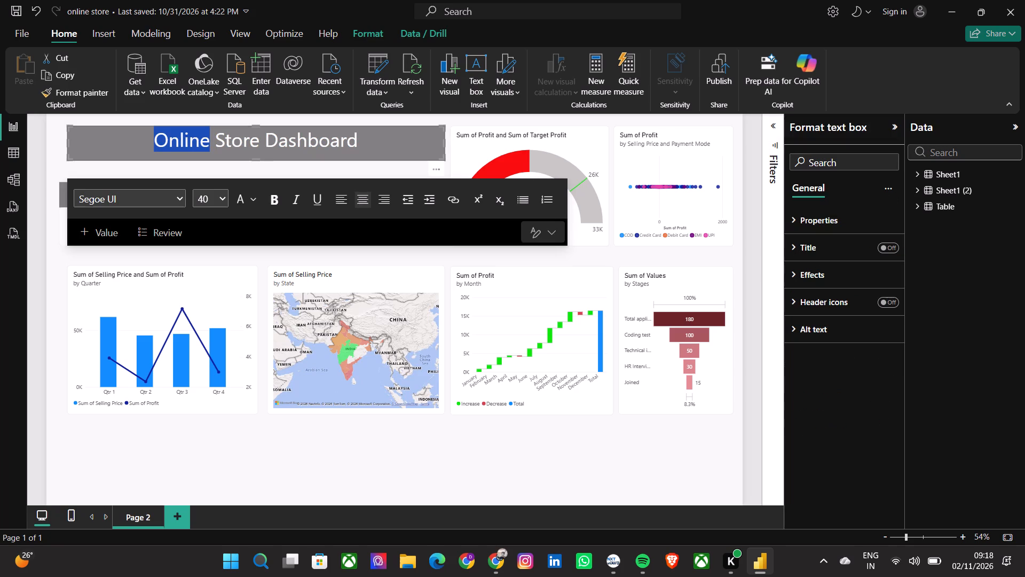
left_click_drag(93, 139, 78, 141)
left_click_drag(67, 142, 60, 142)
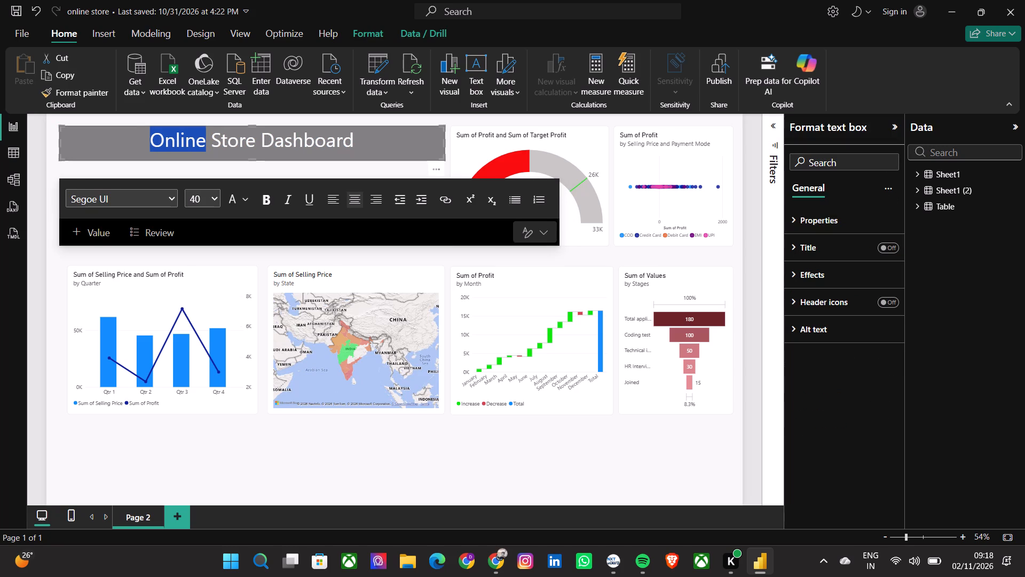
left_click_drag(444, 139, 423, 141)
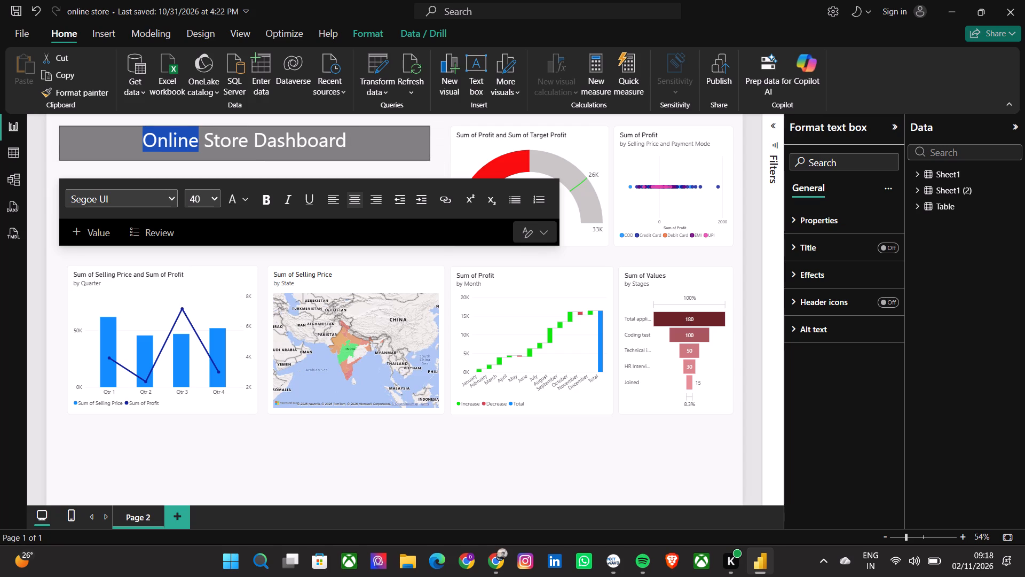
left_click_drag(423, 141, 412, 142)
left_click(429, 142)
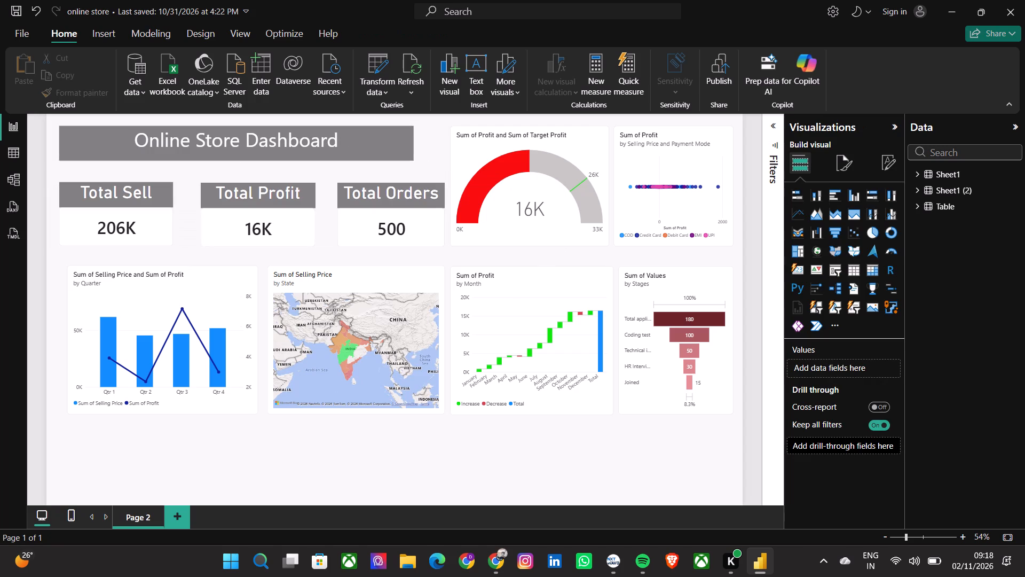
Move the Total Profit card left so it sits beside the Total Sell card with a small gap.
left_click_drag(275, 219, 239, 219)
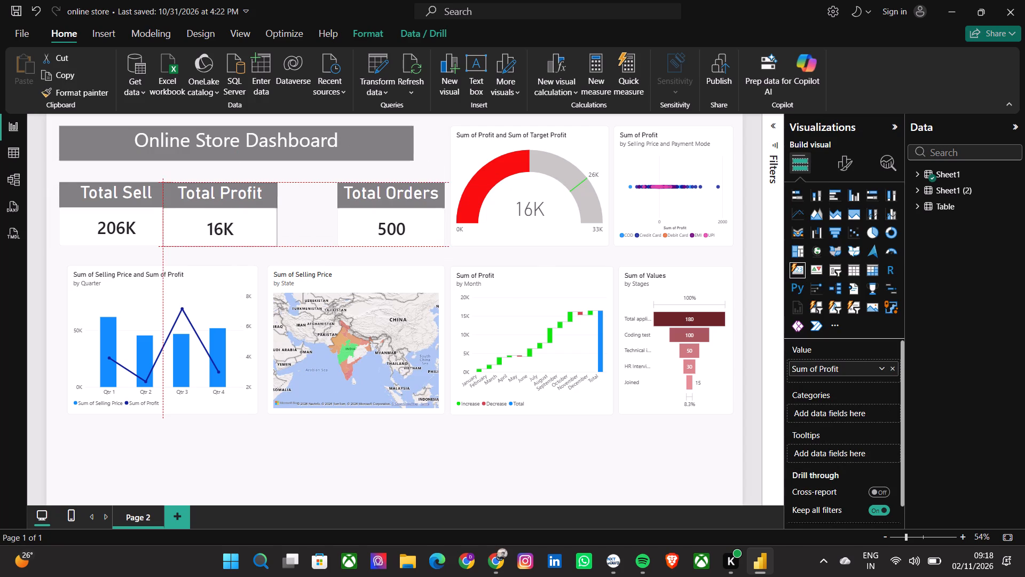
left_click_drag(239, 219, 251, 215)
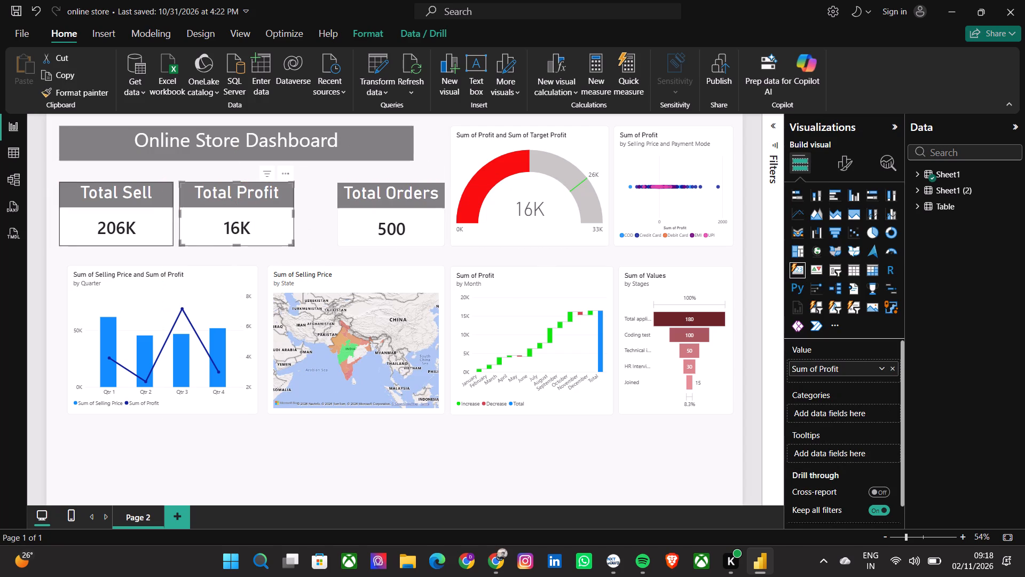
Move the Total Sell card up, closer to the dashboard title.
left_click_drag(123, 217, 123, 209)
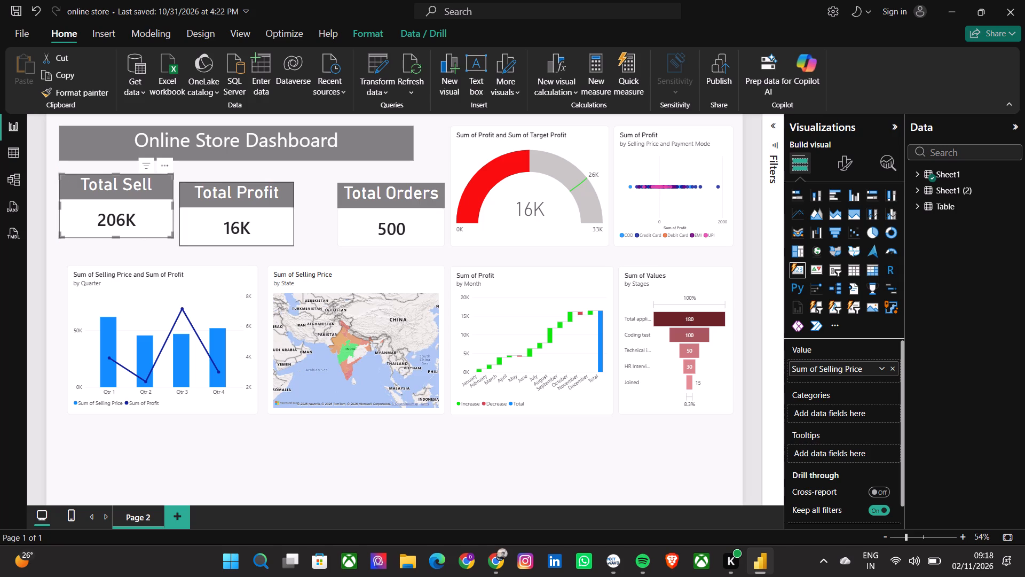
Line up the Total Profit and Total Orders cards level with Total Sell, evenly spaced within the dashboard title's width.
left_click_drag(219, 199, 219, 191)
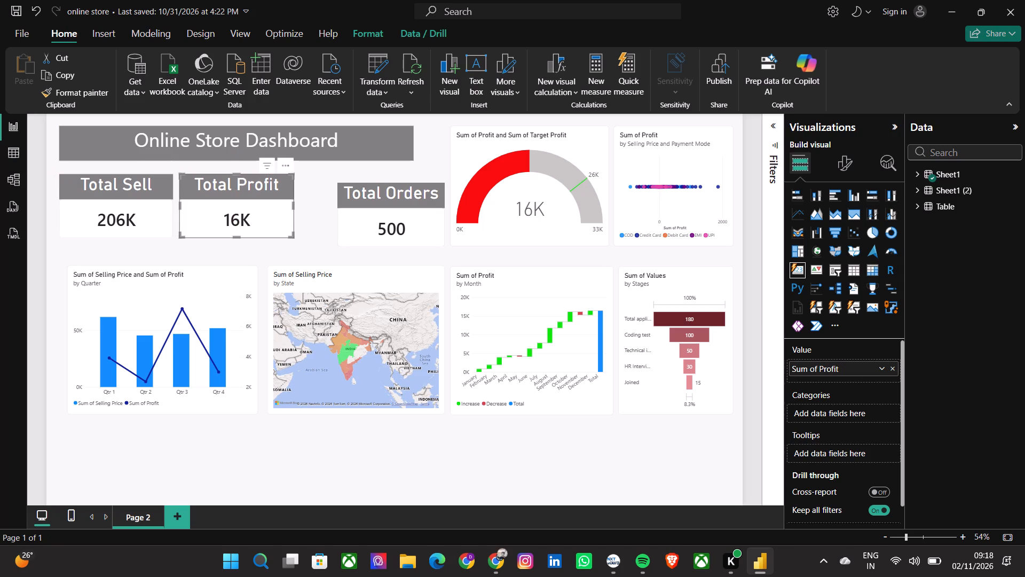
left_click_drag(372, 194, 342, 181)
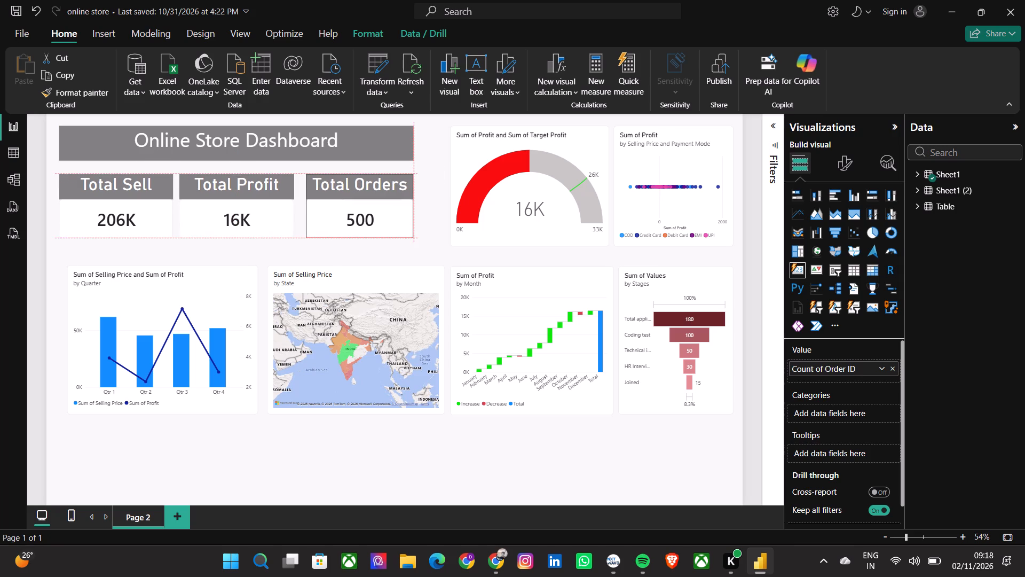
left_click_drag(342, 181, 342, 183)
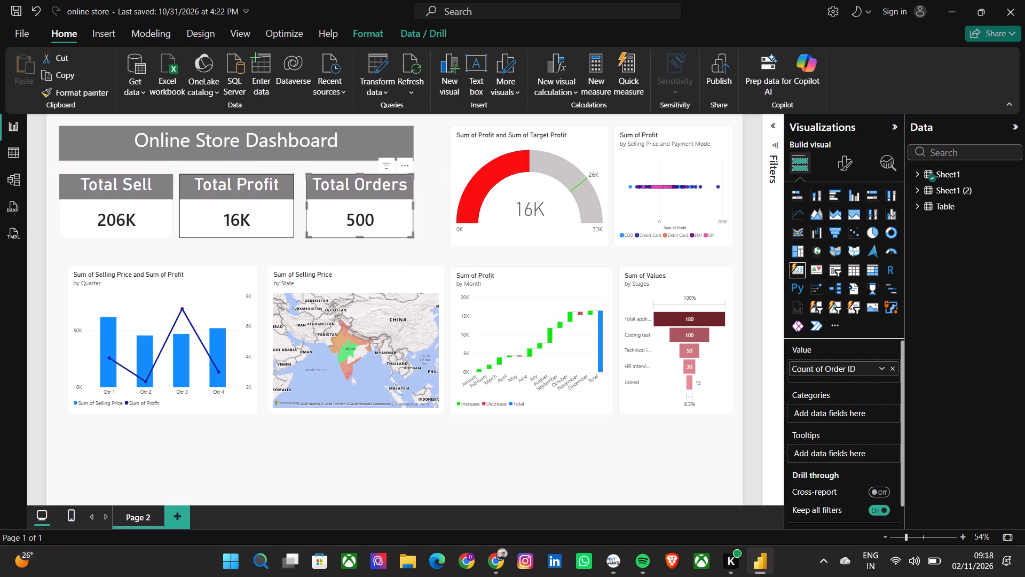
left_click_drag(238, 197, 242, 197)
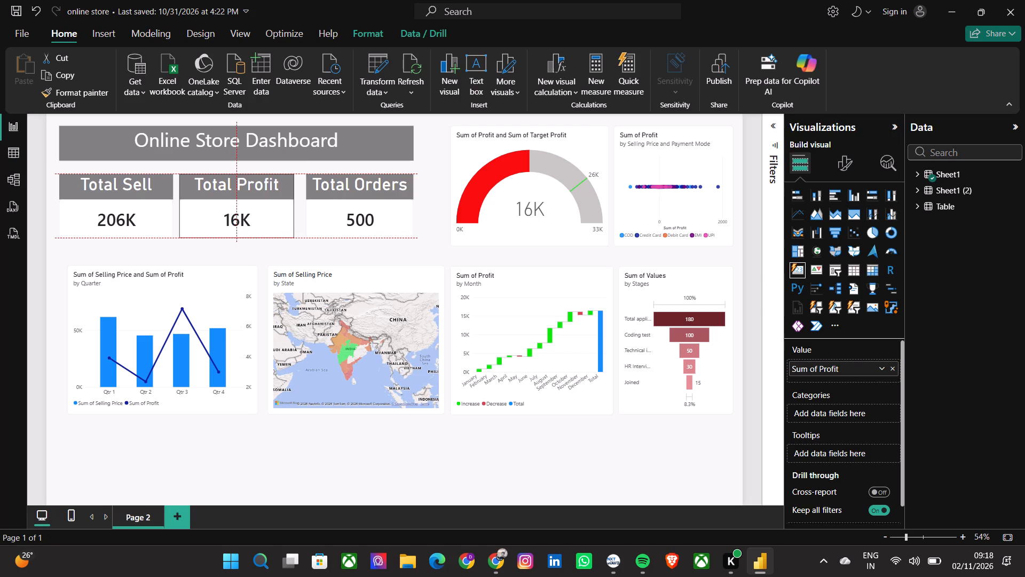
left_click_drag(242, 197, 244, 197)
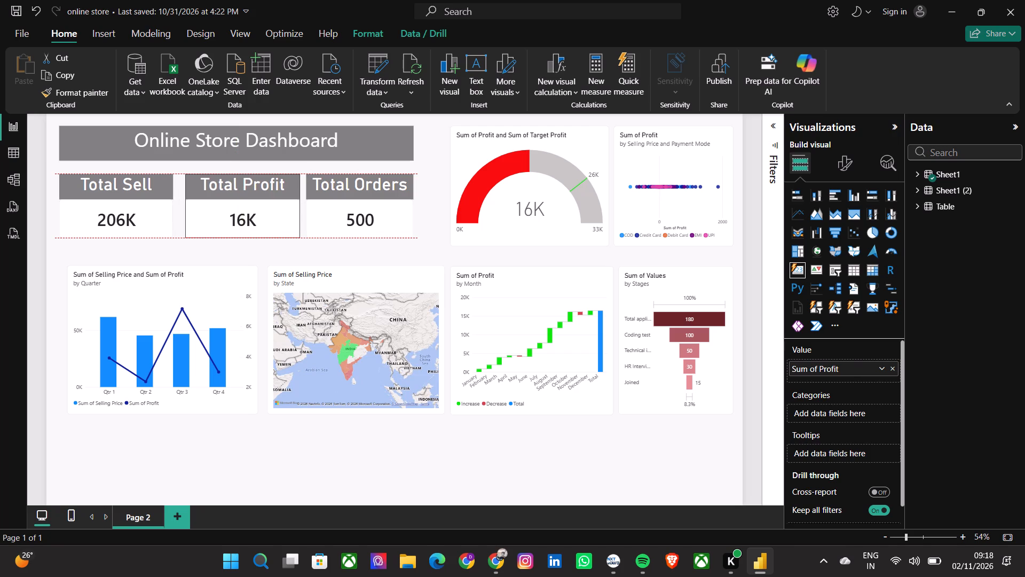
left_click_drag(244, 197, 243, 197)
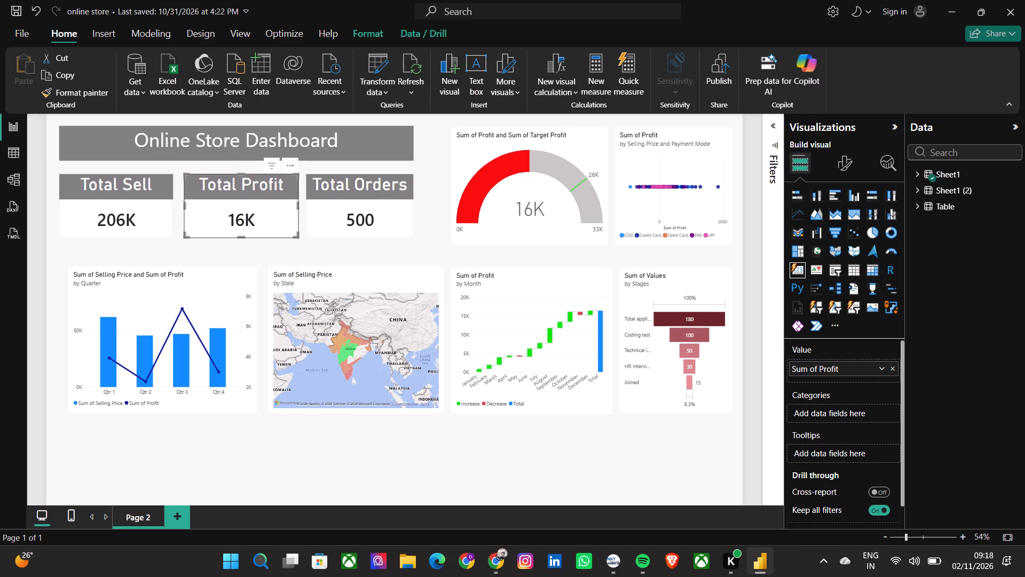
Move the quarterly Selling Price and Profit chart and the State map up and left, side by side beneath the cards.
left_click_drag(143, 333, 130, 323)
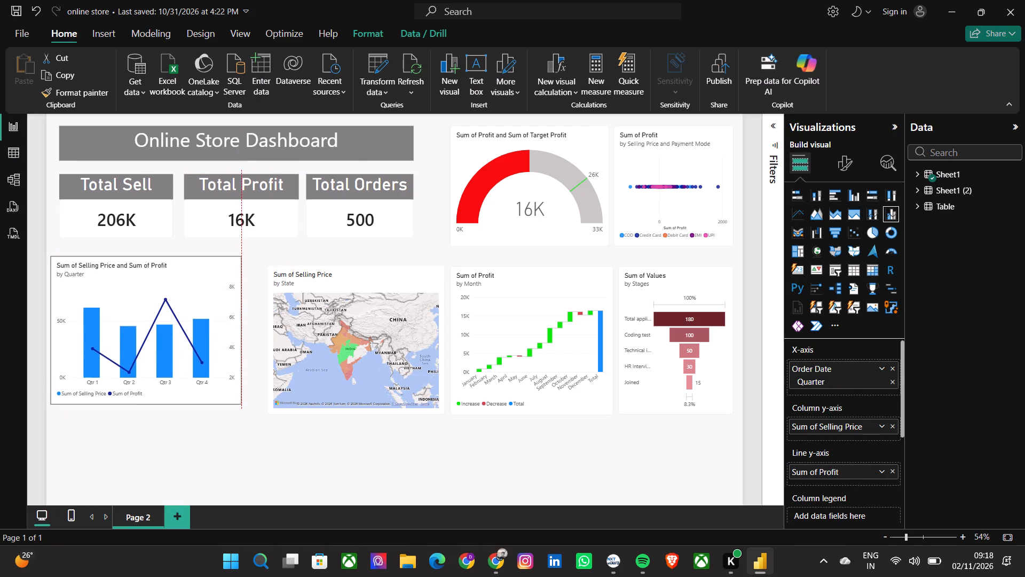
left_click_drag(130, 323, 136, 319)
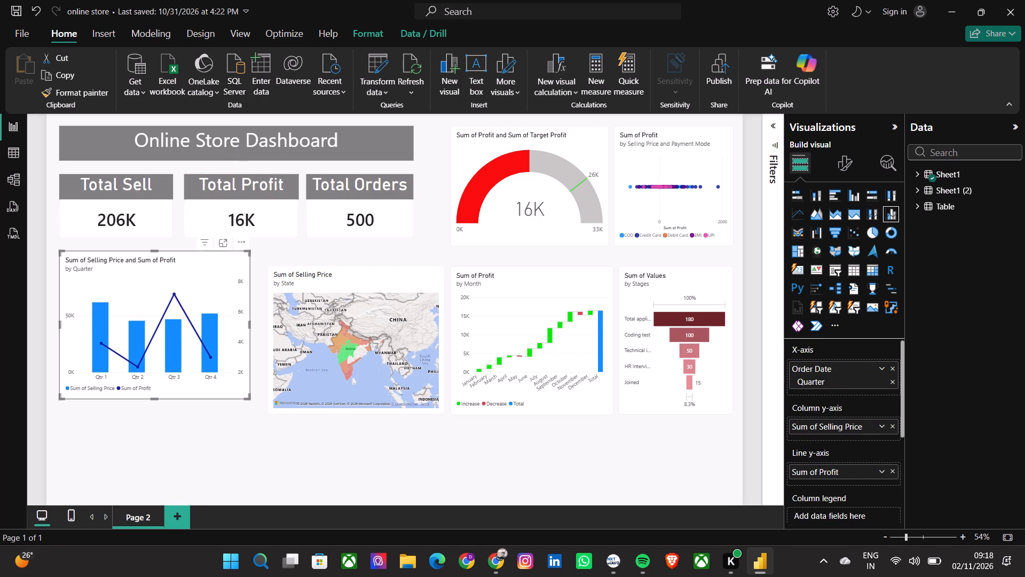
left_click_drag(314, 334, 310, 324)
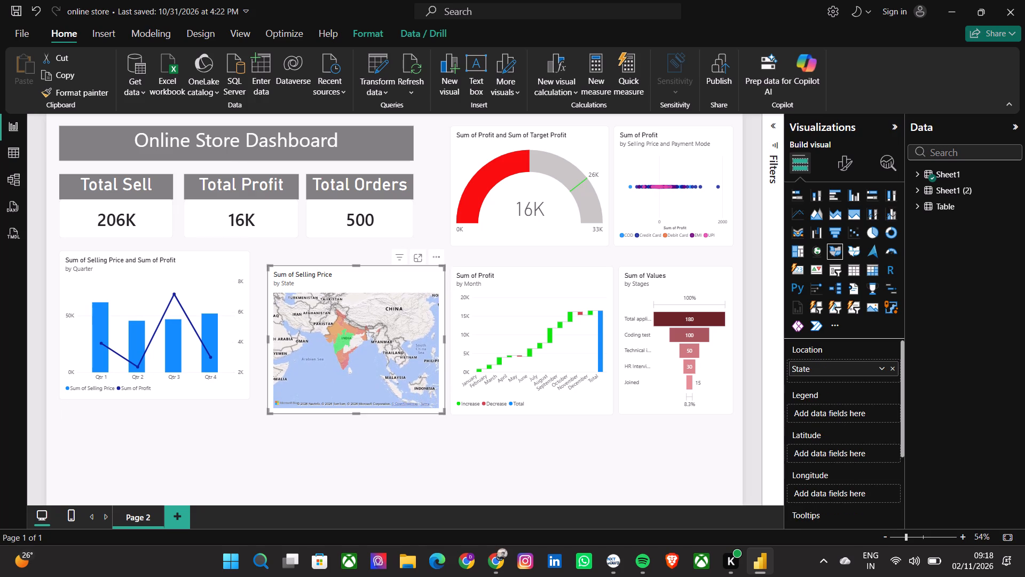
left_click_drag(355, 280, 341, 272)
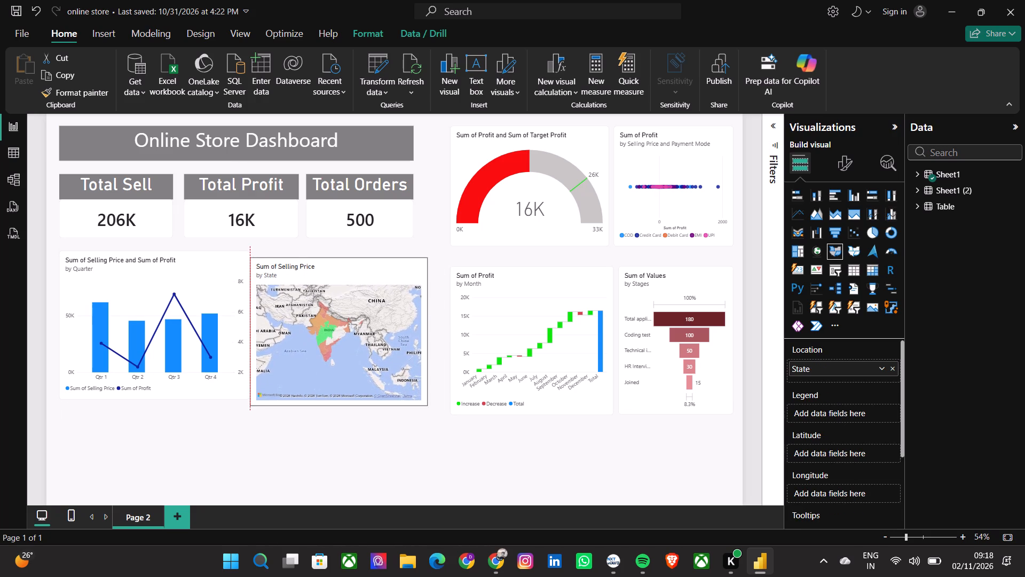
left_click_drag(341, 272, 344, 267)
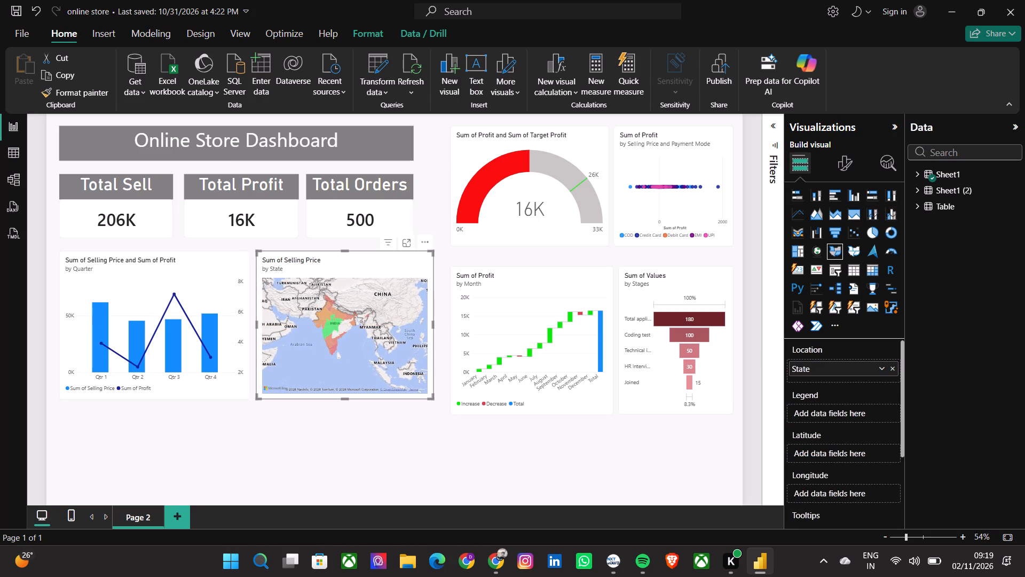
Move the Profit and Target Profit gauge left toward the title and shorten it to end level with the cards.
left_click(533, 163)
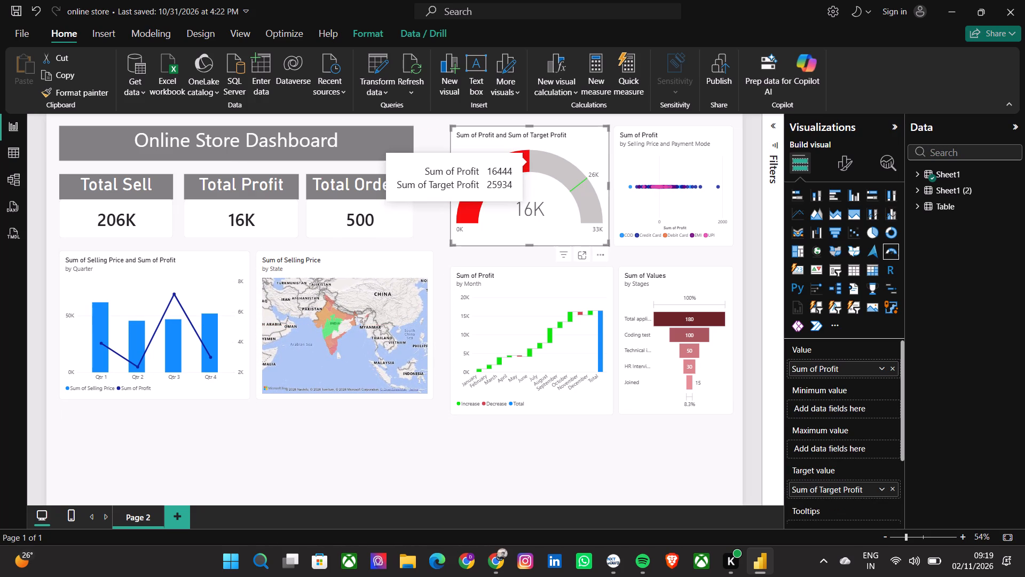
left_click_drag(578, 142, 557, 142)
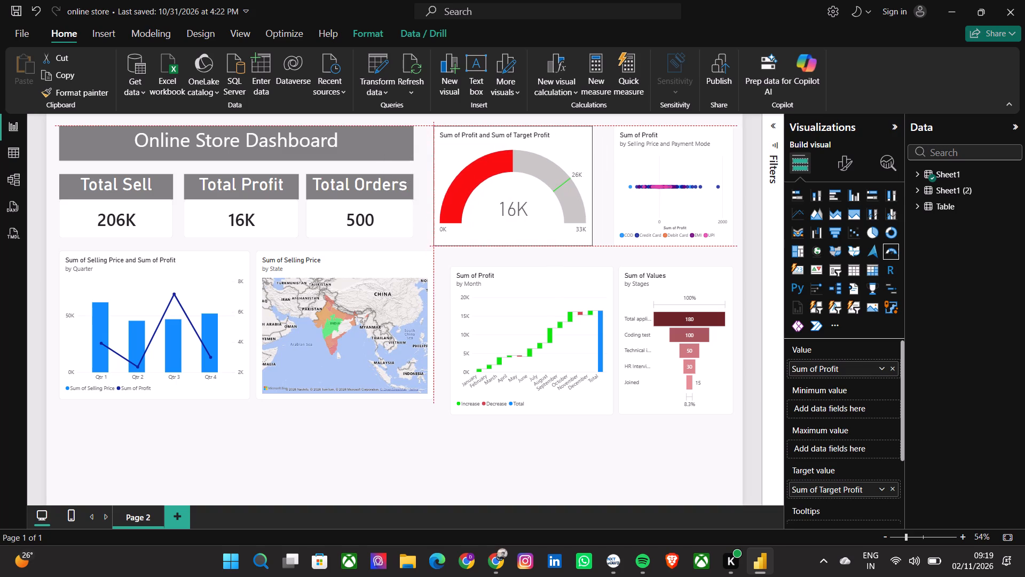
left_click_drag(557, 142, 554, 142)
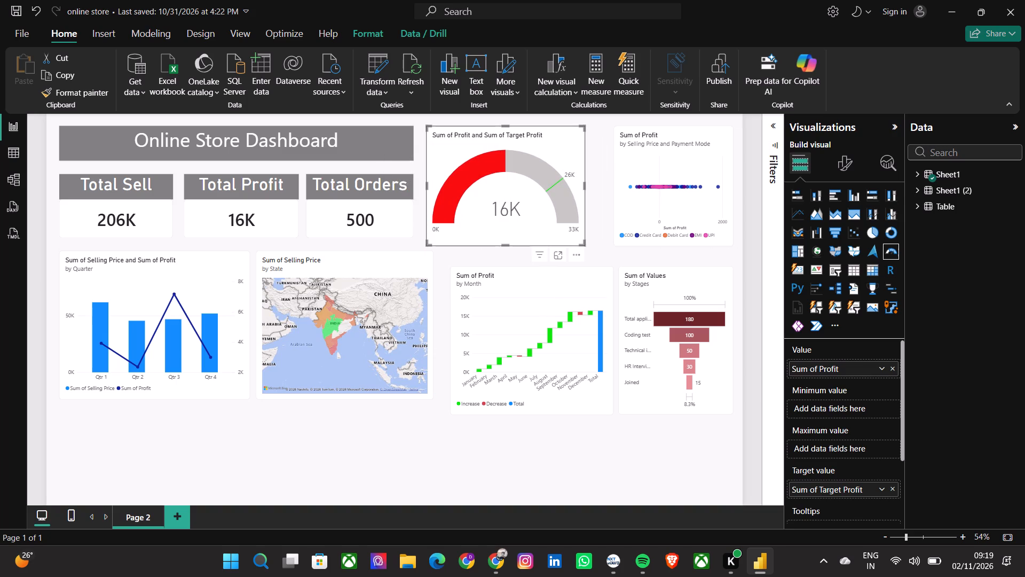
left_click_drag(502, 244, 501, 238)
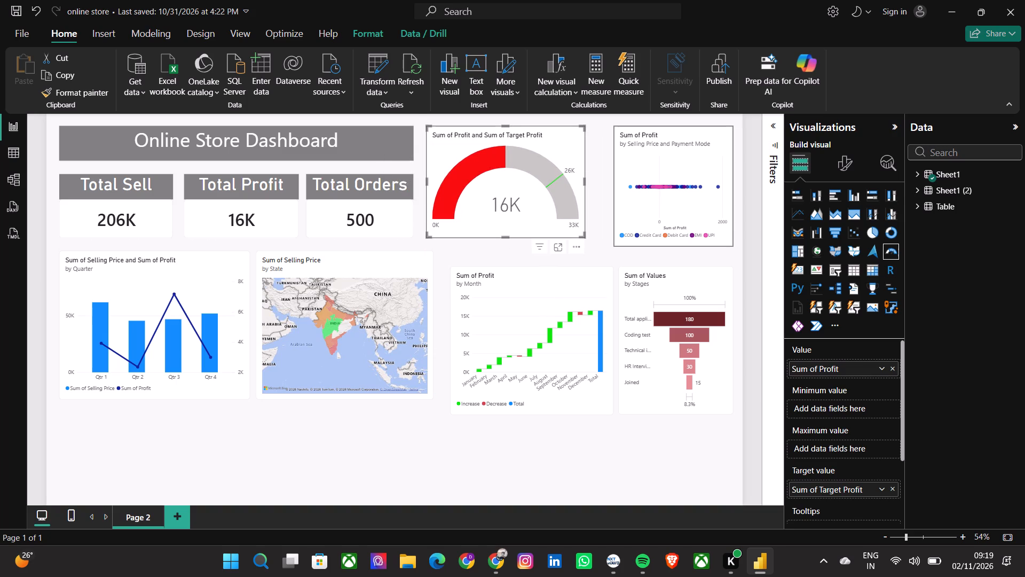
Extend the Profit scatter chart's left edge toward the gauge and raise its bottom edge level with the gauge.
left_click(633, 172)
left_click_drag(613, 184, 594, 184)
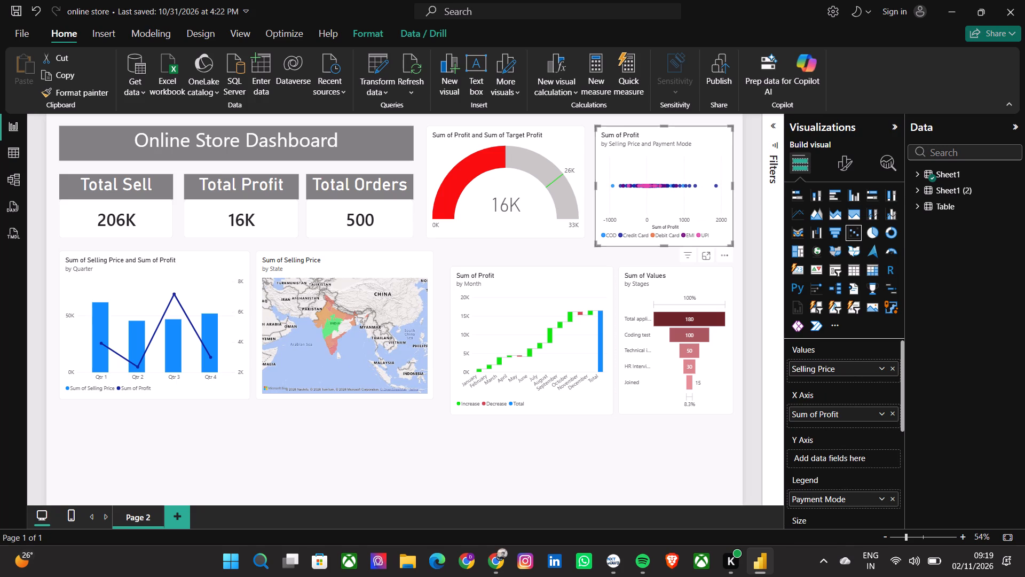
left_click_drag(662, 246, 662, 240)
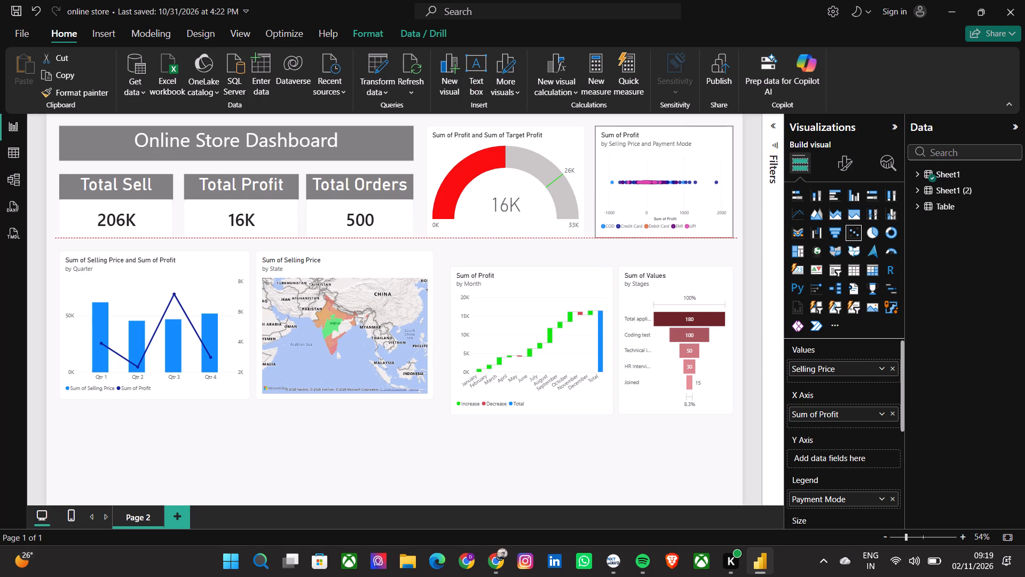
left_click_drag(662, 240, 661, 240)
Move the monthly Profit waterfall chart and the Stages funnel chart up, level with the quarterly chart and the map.
left_click_drag(517, 312, 508, 299)
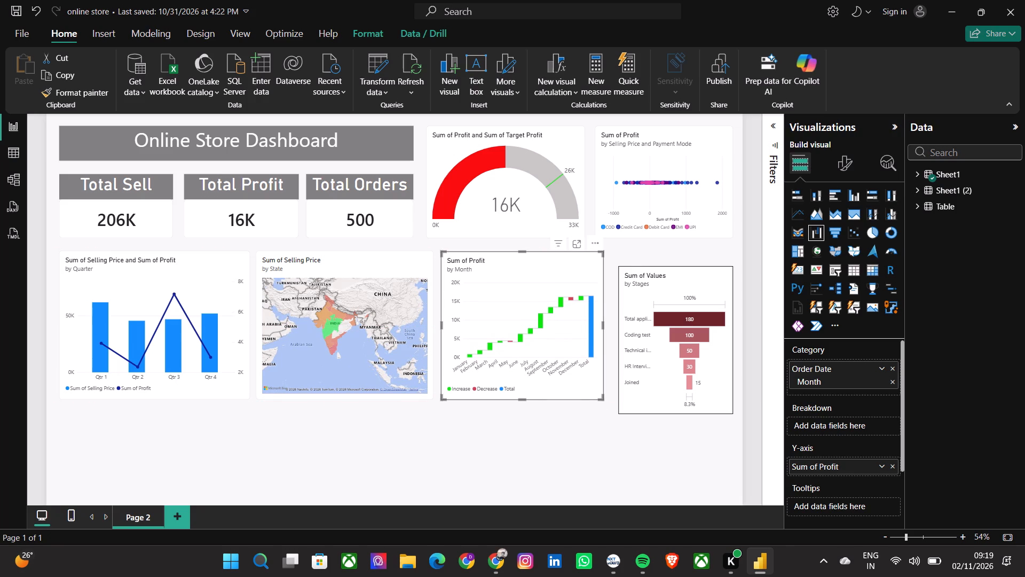
left_click_drag(660, 283, 657, 267)
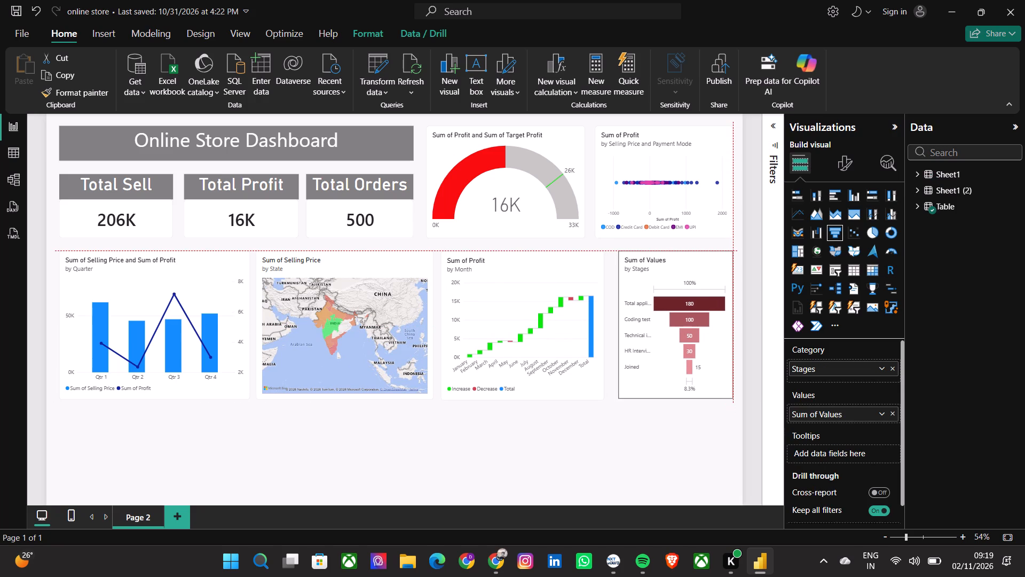
left_click_drag(657, 267, 657, 265)
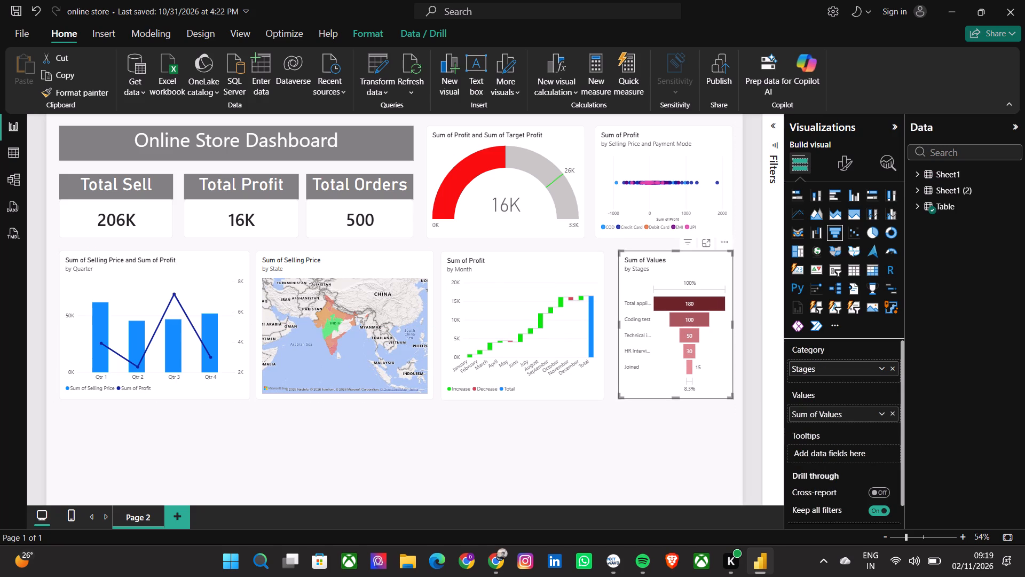
Narrow the quarterly chart, move the State map left beside it, and pull the map's right edge in line with the title's.
left_click(239, 322)
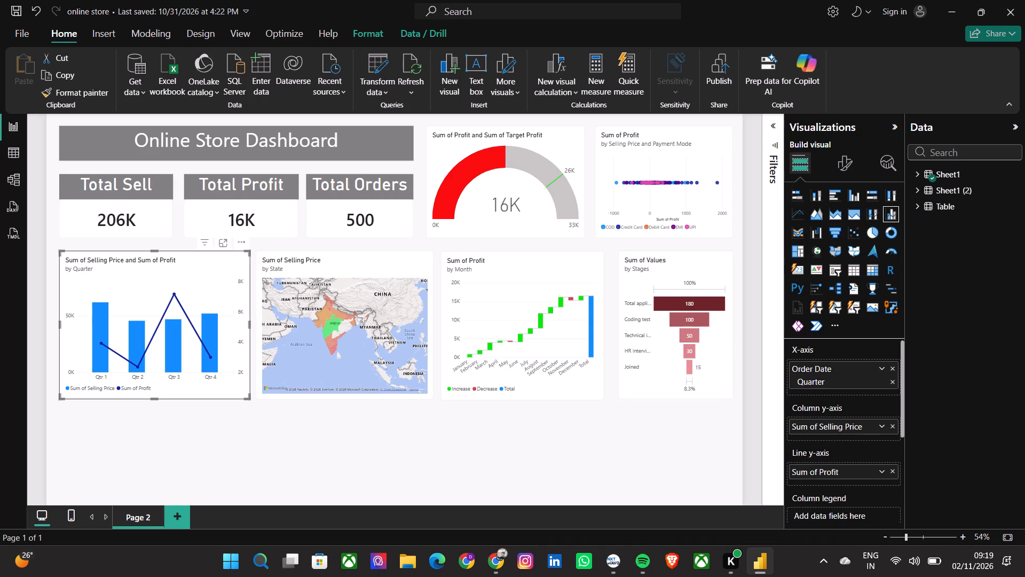
left_click_drag(249, 321, 236, 324)
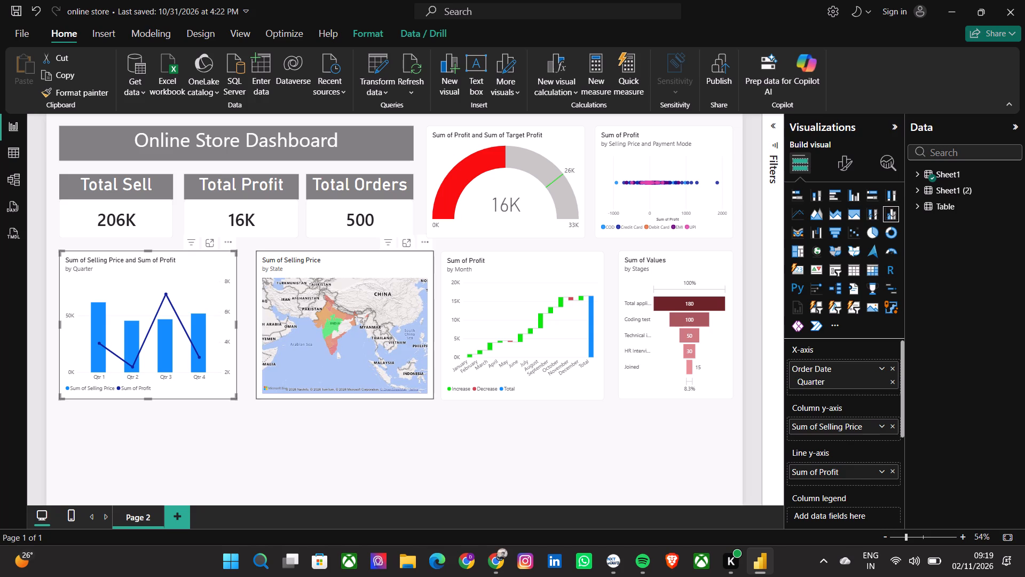
left_click_drag(344, 259, 330, 260)
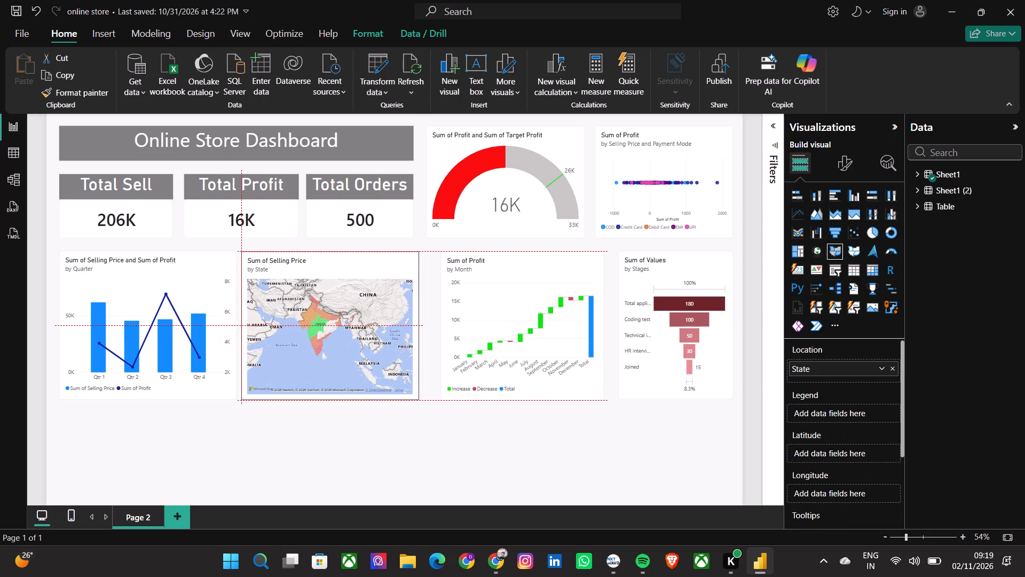
left_click_drag(330, 260, 331, 260)
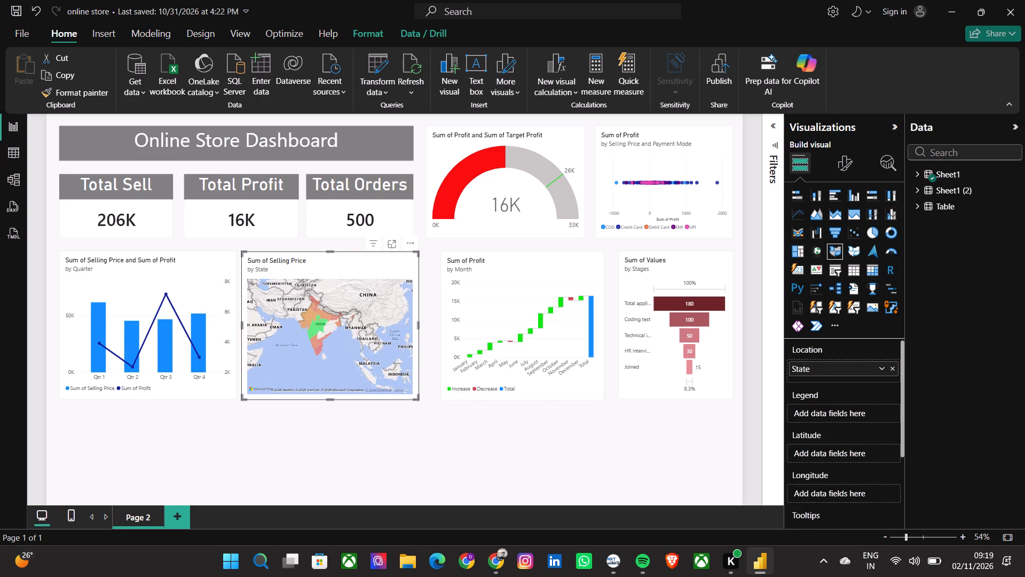
left_click(418, 322)
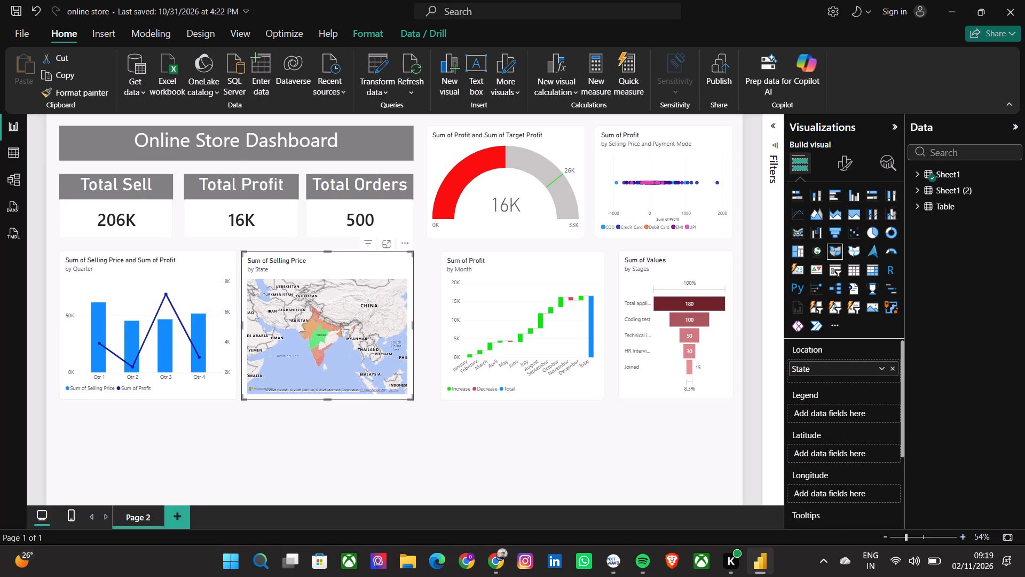
Move the monthly Profit waterfall chart left beside the map, aligning its right edge with the gauge above.
left_click_drag(507, 269, 494, 269)
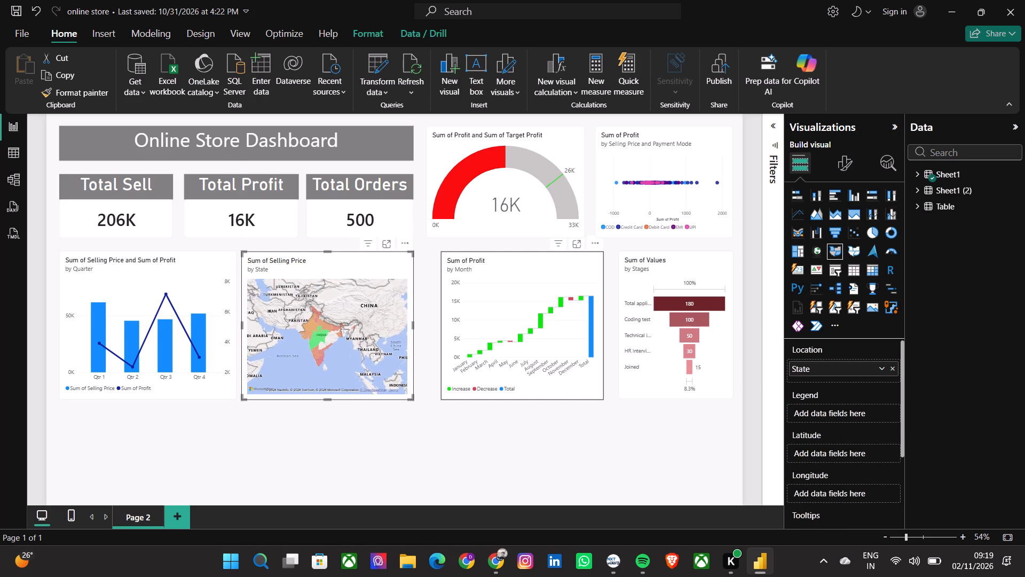
left_click_drag(494, 269, 485, 269)
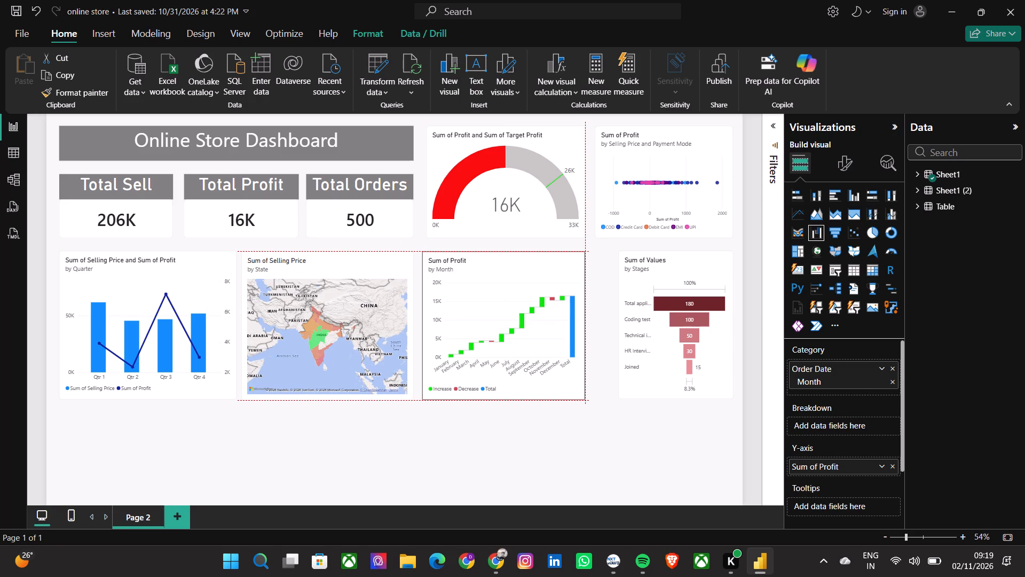
left_click_drag(485, 269, 485, 269)
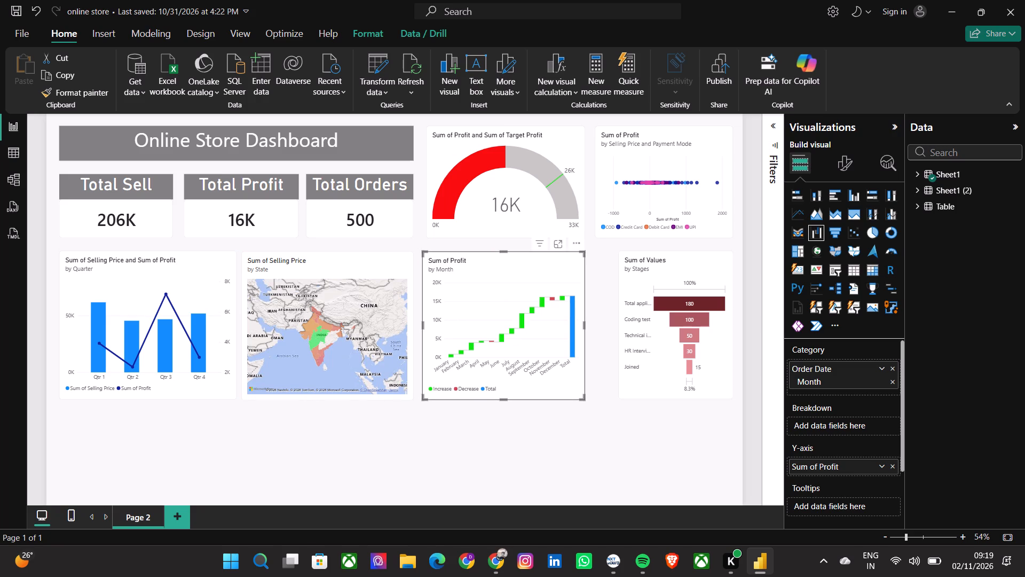
Widen the Stages funnel chart by extending its left edge close to the waterfall chart, then deselect it.
left_click(634, 281)
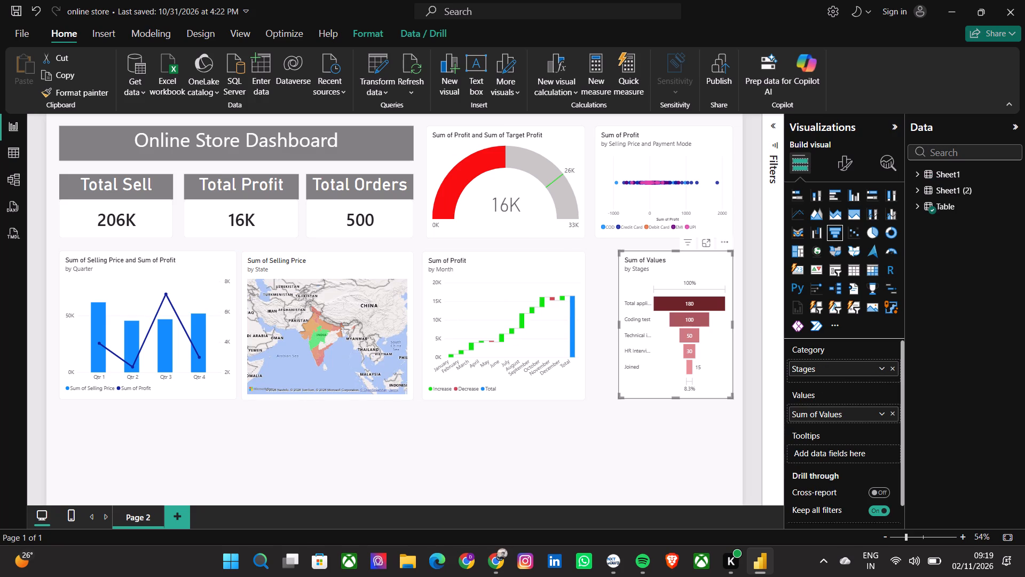
left_click_drag(619, 322, 591, 322)
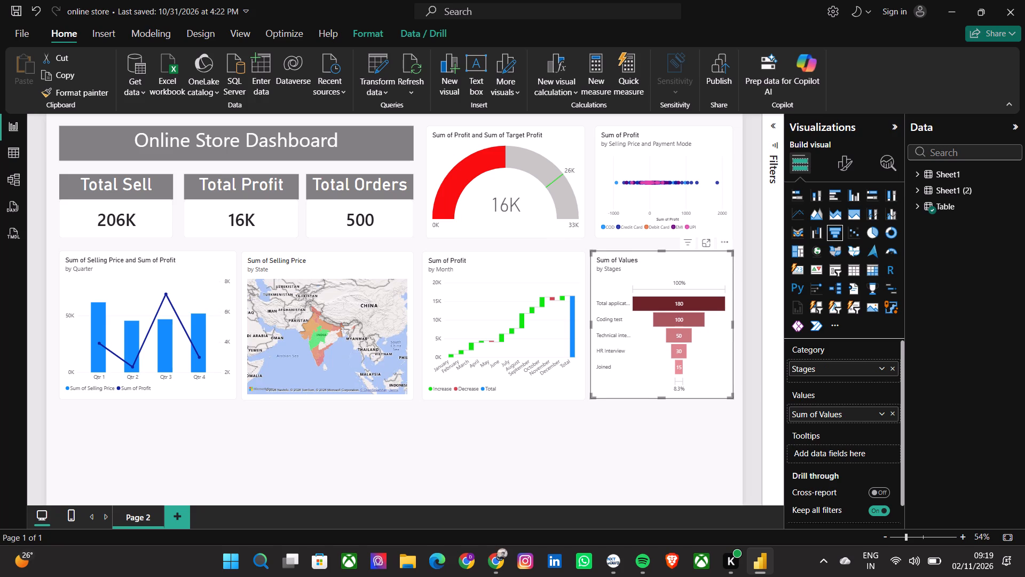
left_click(579, 449)
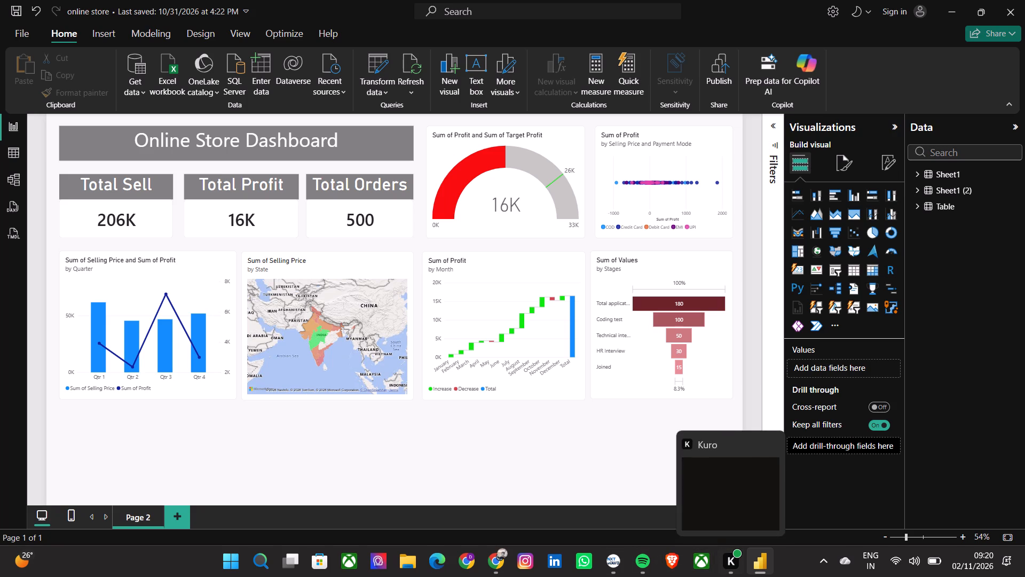
Switch to the NxtWave lesson in Chrome and page through the remaining Adding a Funnel Chart slides.
left_click(617, 572)
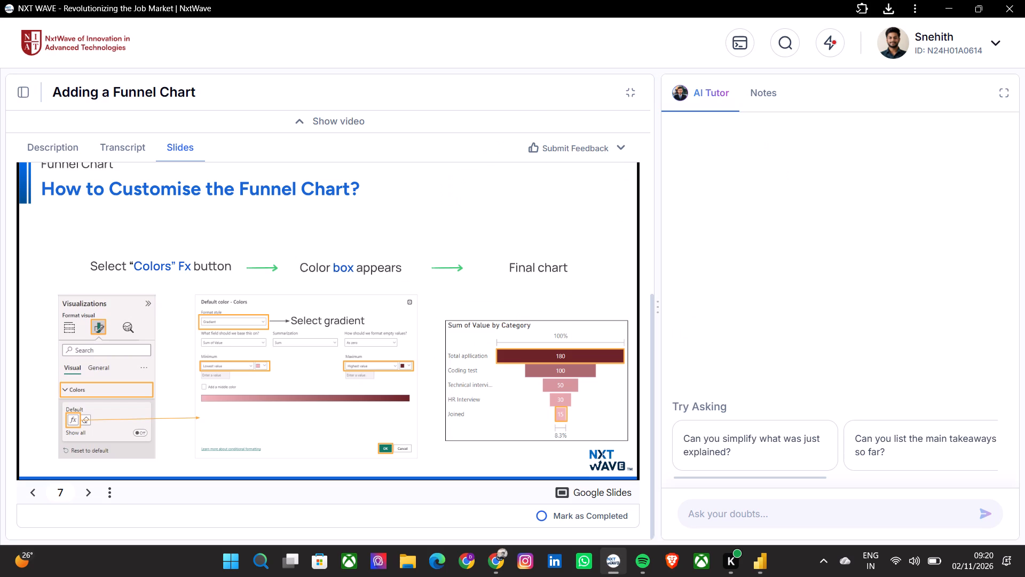
left_click(592, 280)
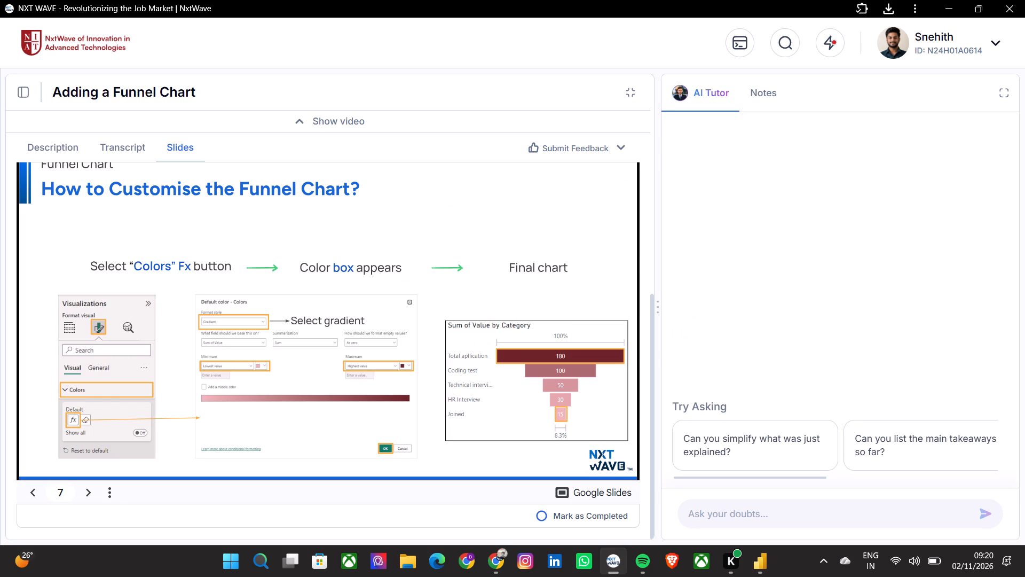
left_click(592, 280)
left_click(592, 280)
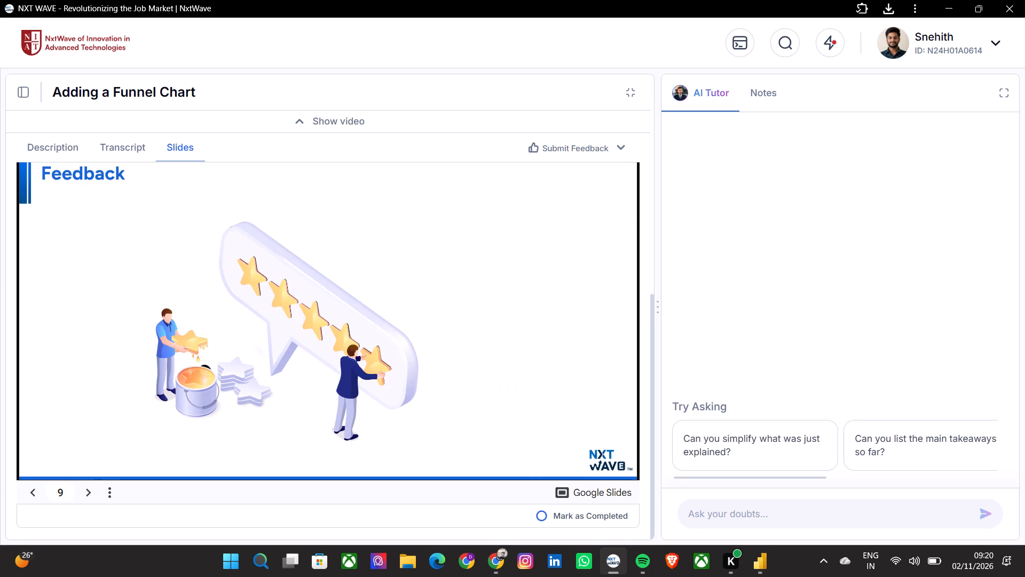
Open the Adding a Tree Map lesson from the course outline and show its slides.
left_click(25, 88)
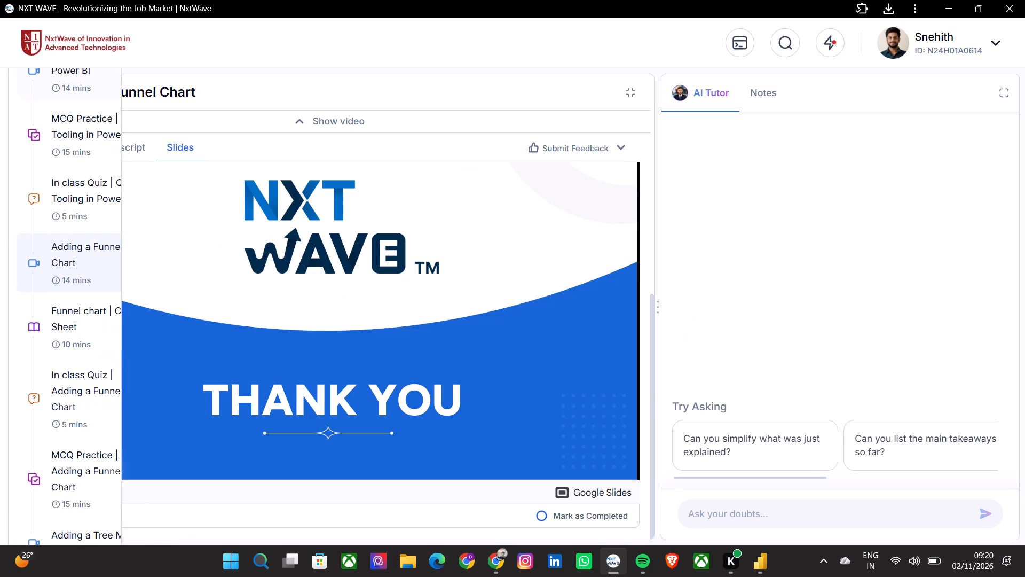
scroll(74, 322, "down", 2)
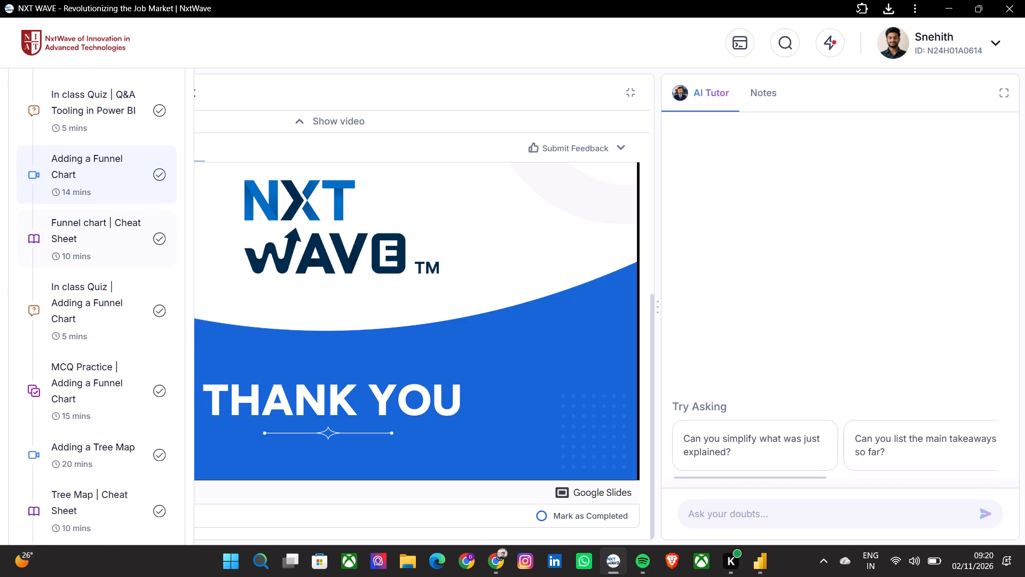
scroll(74, 322, "down", 5)
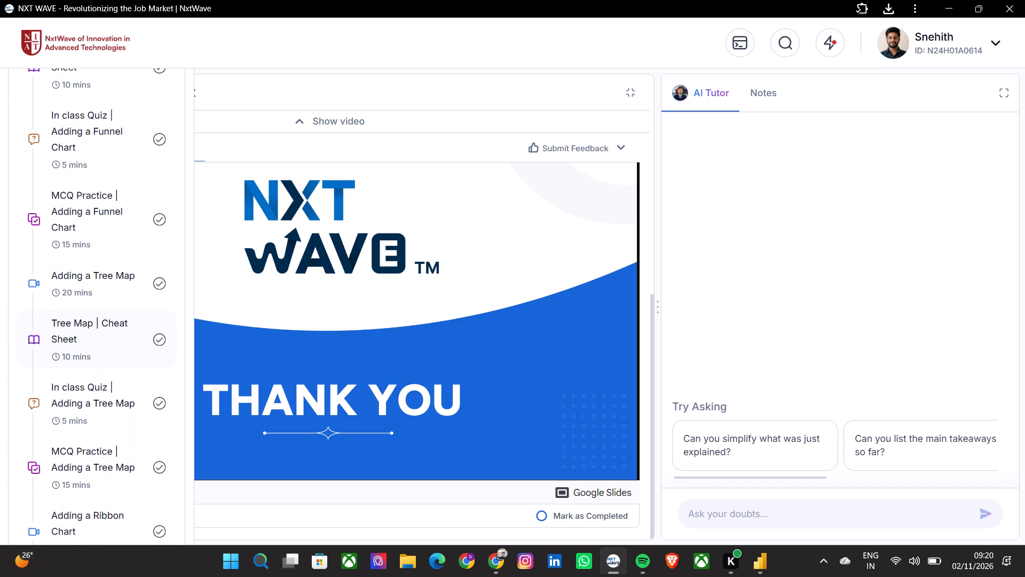
left_click(107, 277)
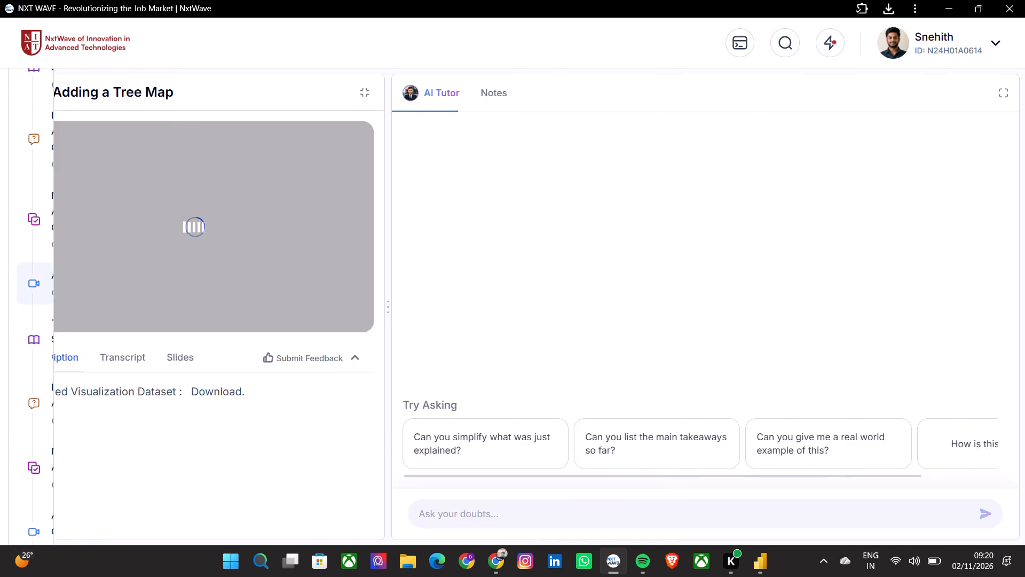
left_click(178, 498)
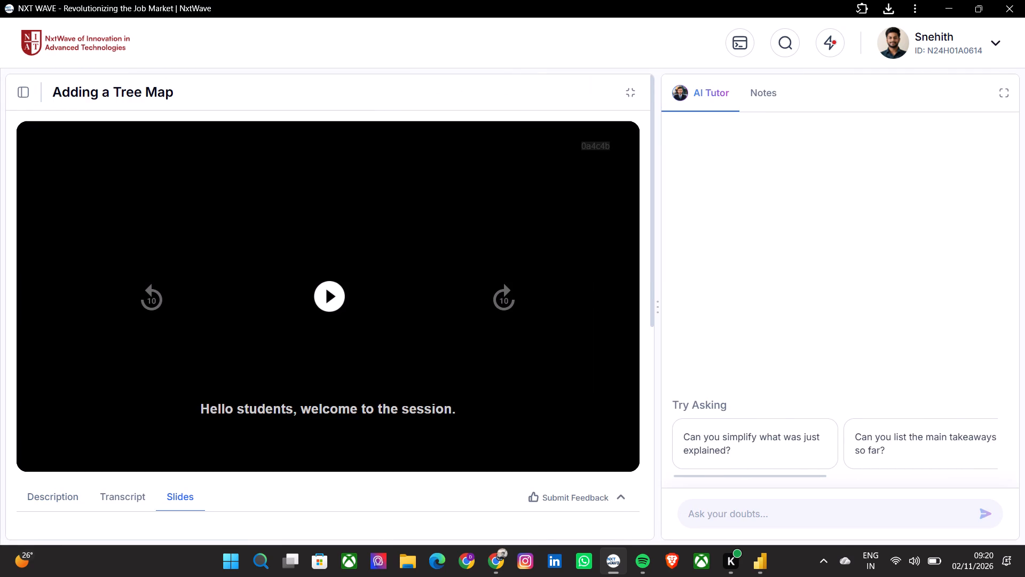
Page through the Adding a Tree Map slides to the How to use a Treemap Visual? example on slide 7.
scroll(349, 417, "down", 6)
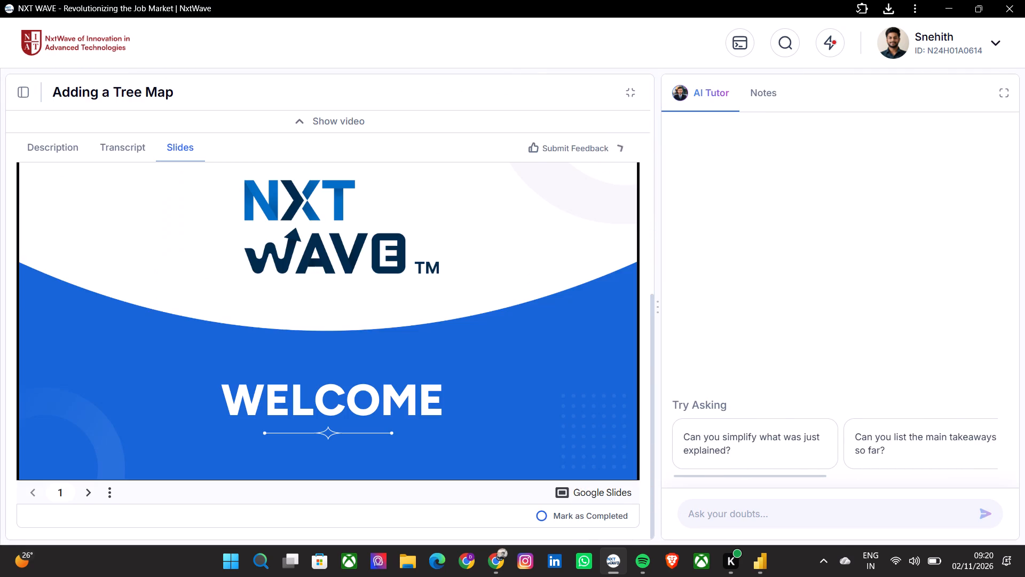
scroll(349, 417, "down", 1)
left_click(553, 311)
left_click(553, 311)
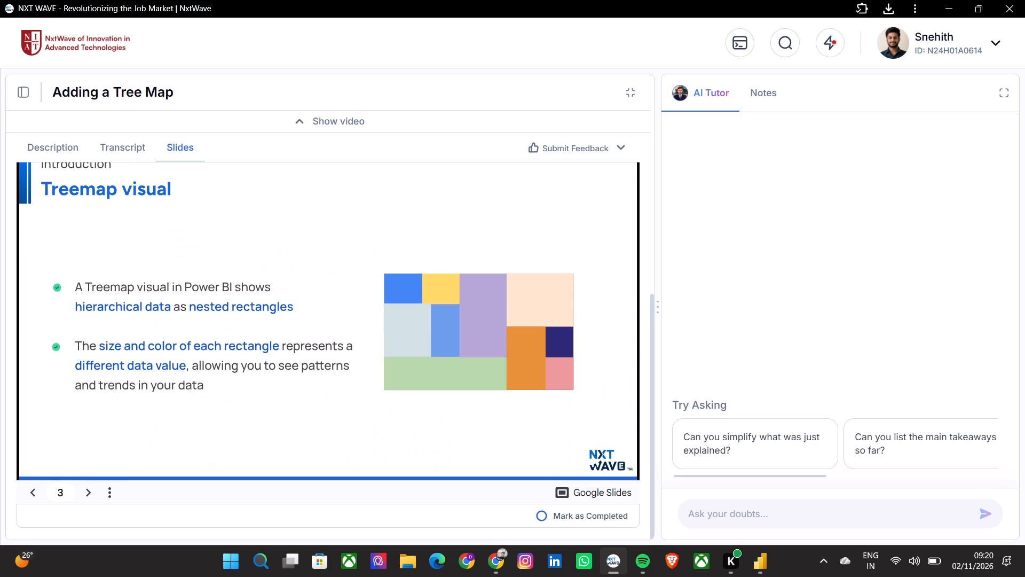
left_click(553, 311)
left_click(553, 311)
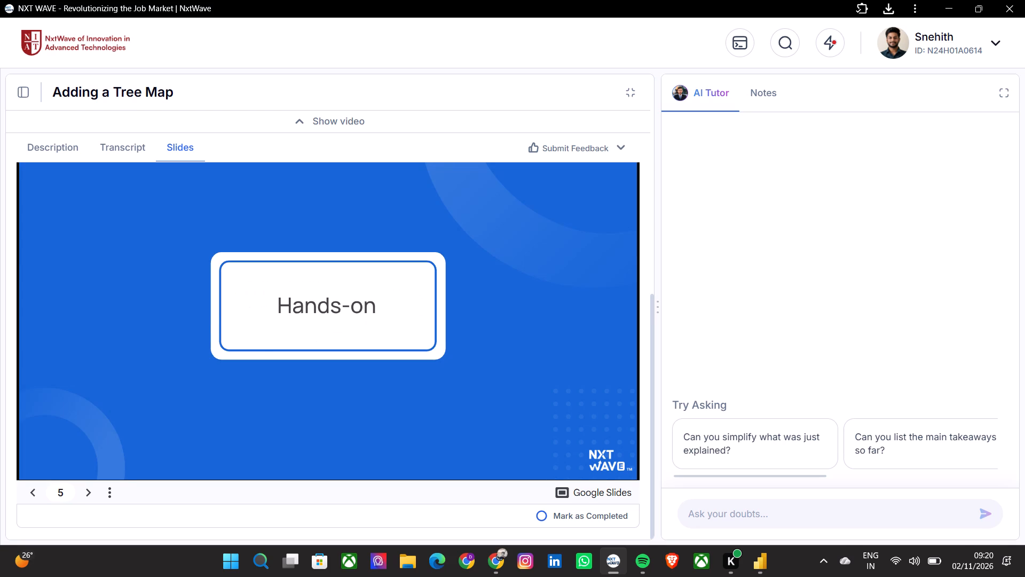
left_click(553, 311)
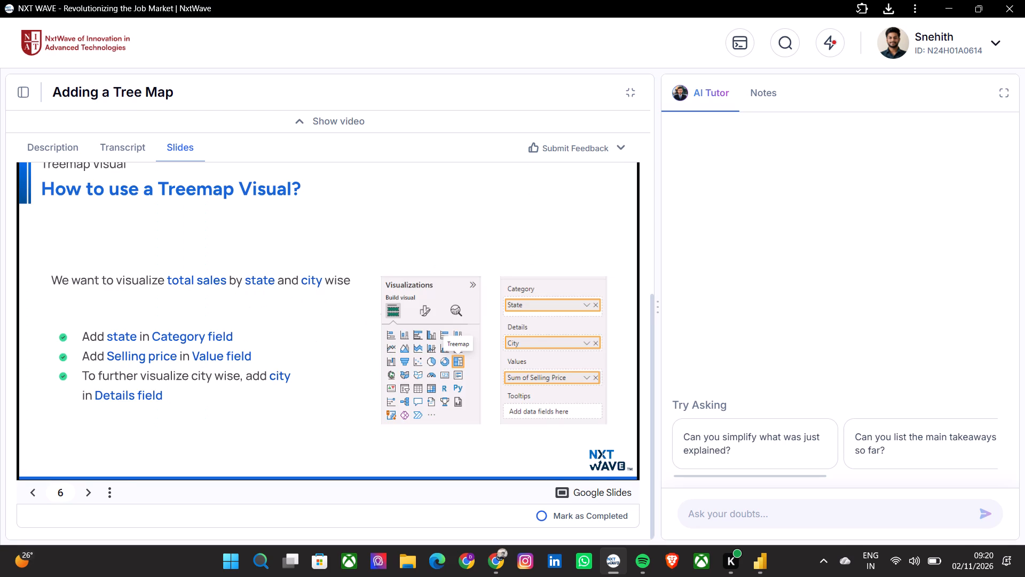
left_click(553, 311)
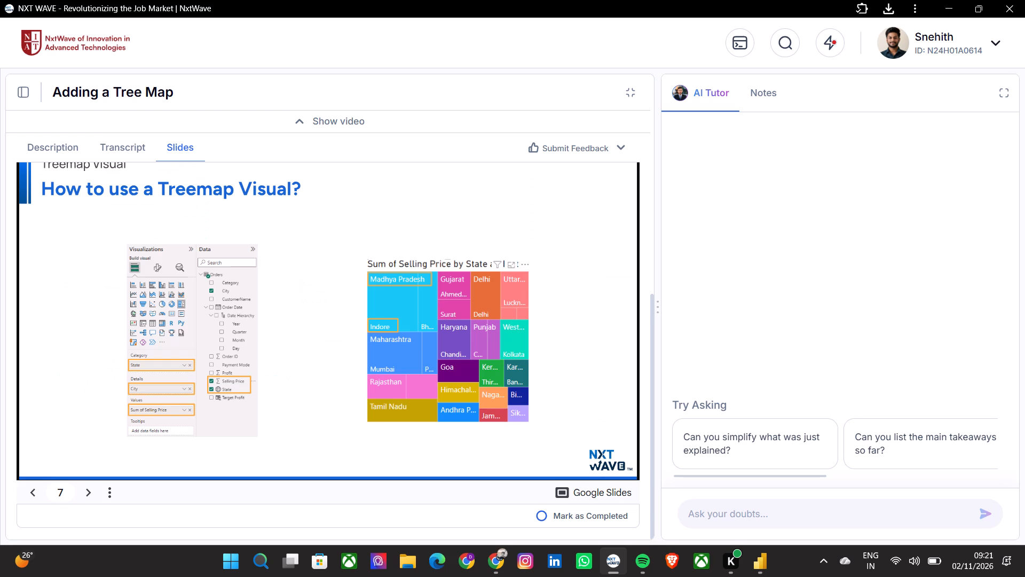
Switch to Power BI Desktop and add a treemap visual to the dashboard with State from Sheet1 as its Category.
key("alt+Tab")
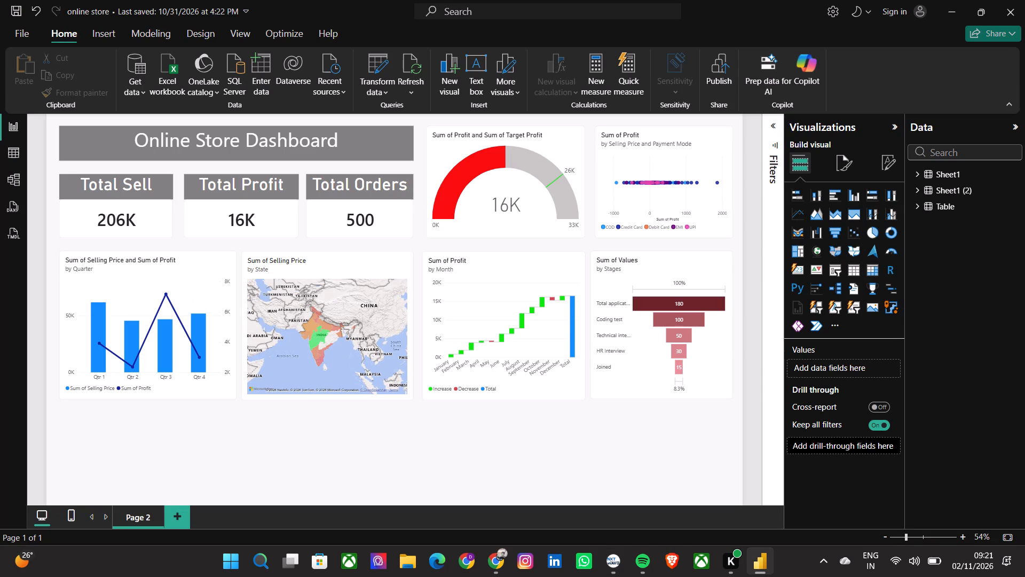
left_click(800, 251)
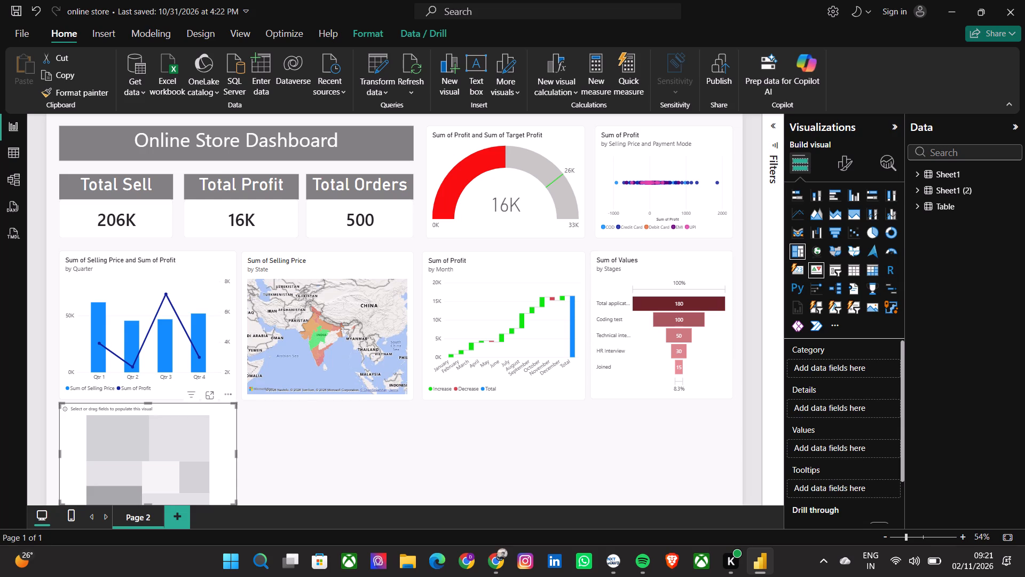
left_click(916, 175)
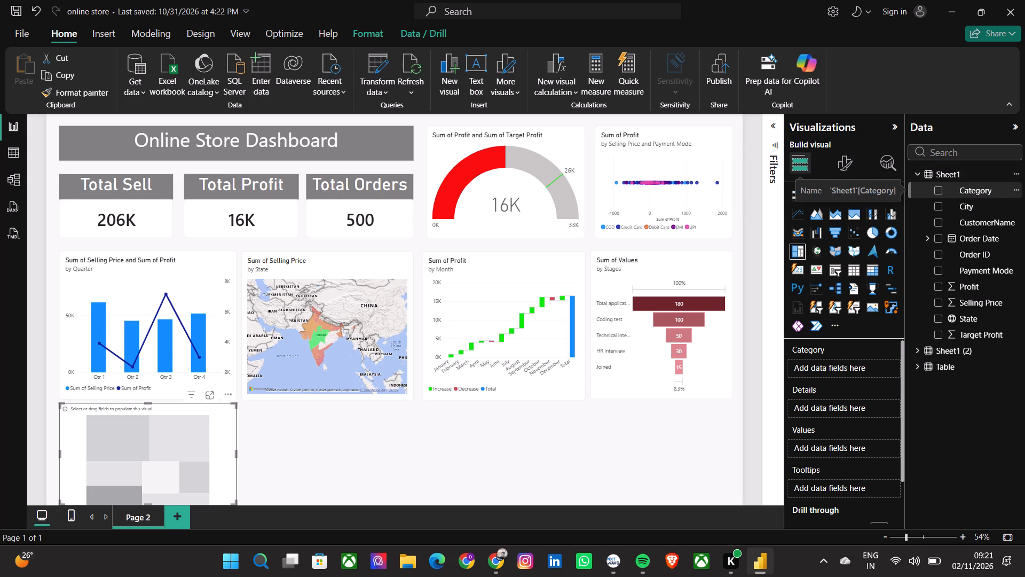
key("alt+Tab")
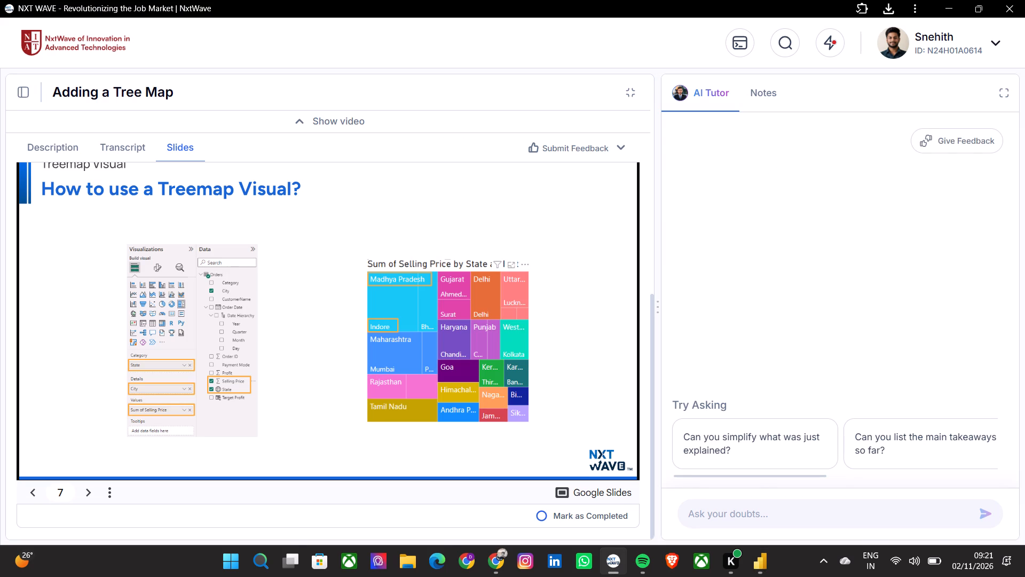
key("alt+Tab")
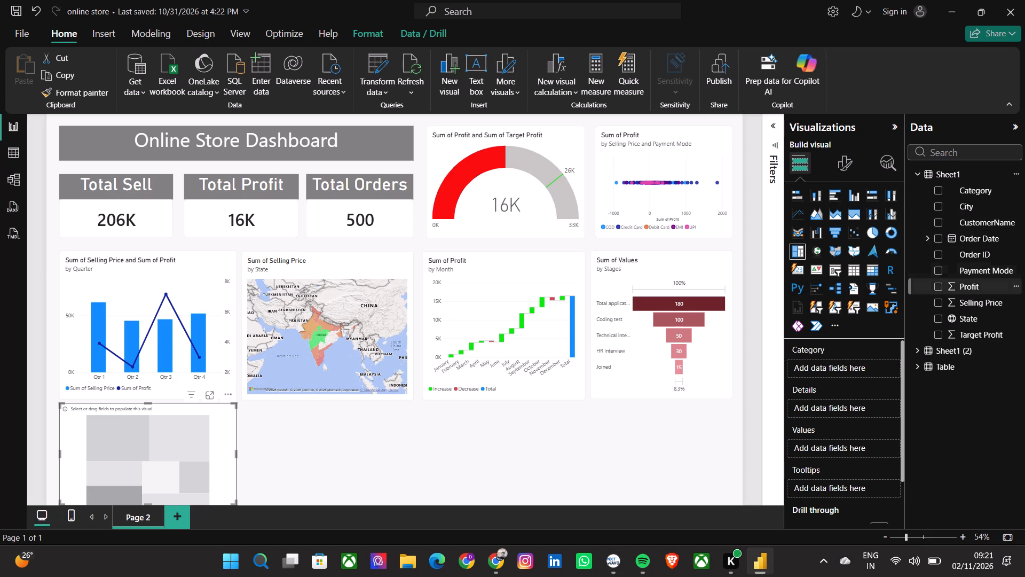
left_click_drag(936, 319, 853, 359)
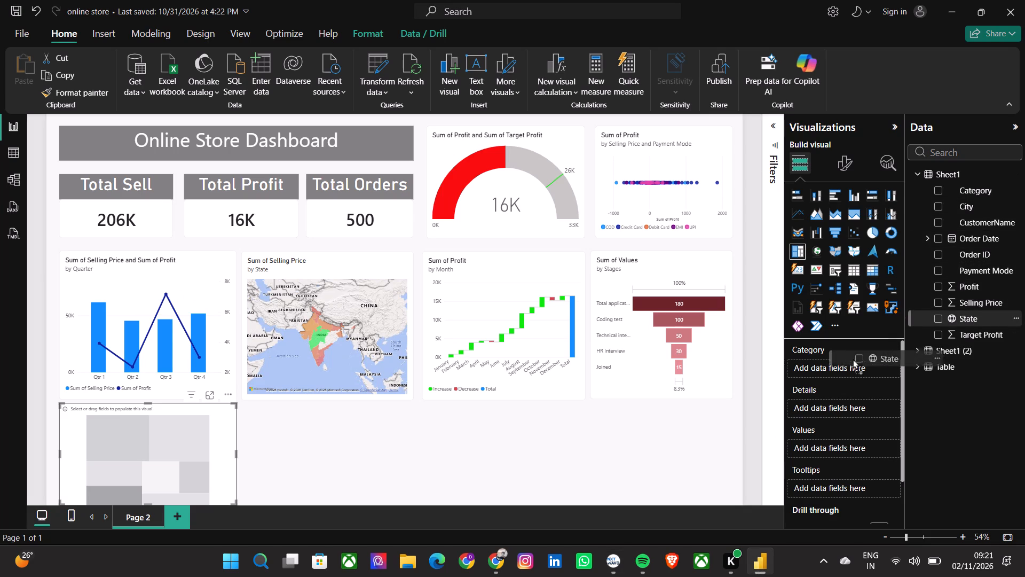
left_click_drag(853, 359, 818, 372)
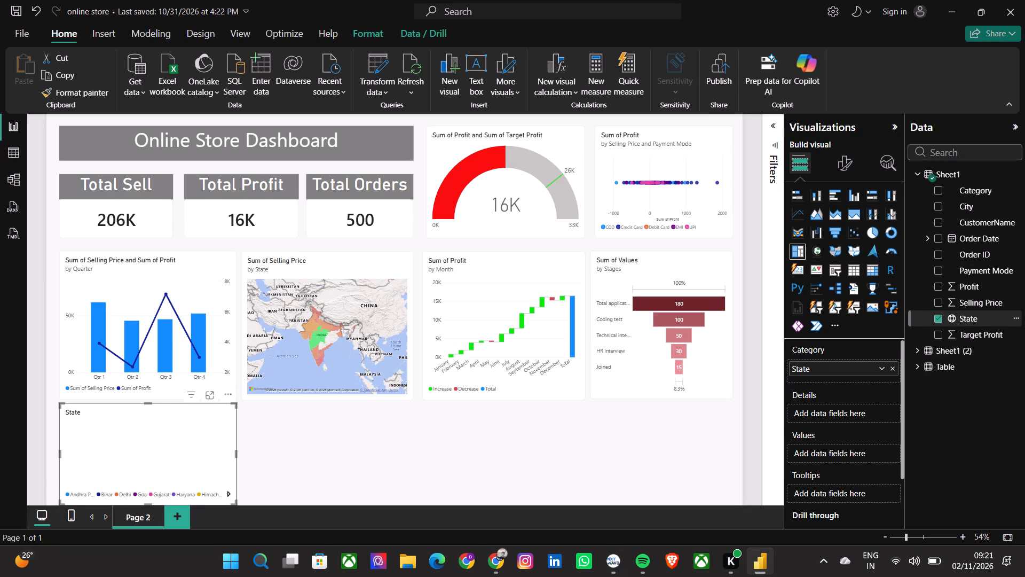
Check the treemap example in the lesson slide, then add City from Sheet1 as the treemap's Details in Power BI.
key("alt+Tab")
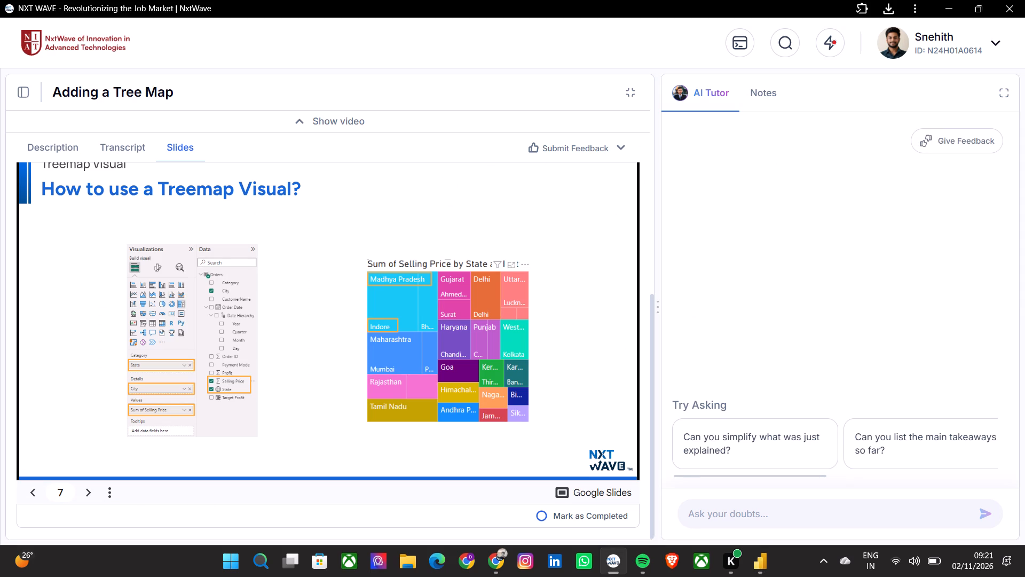
key("alt+Tab")
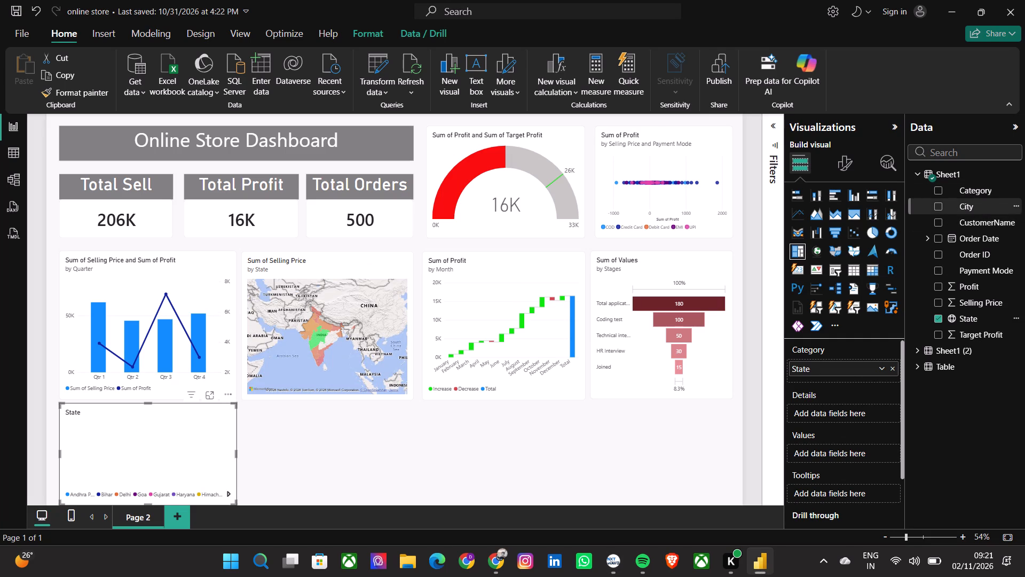
left_click_drag(953, 205, 834, 408)
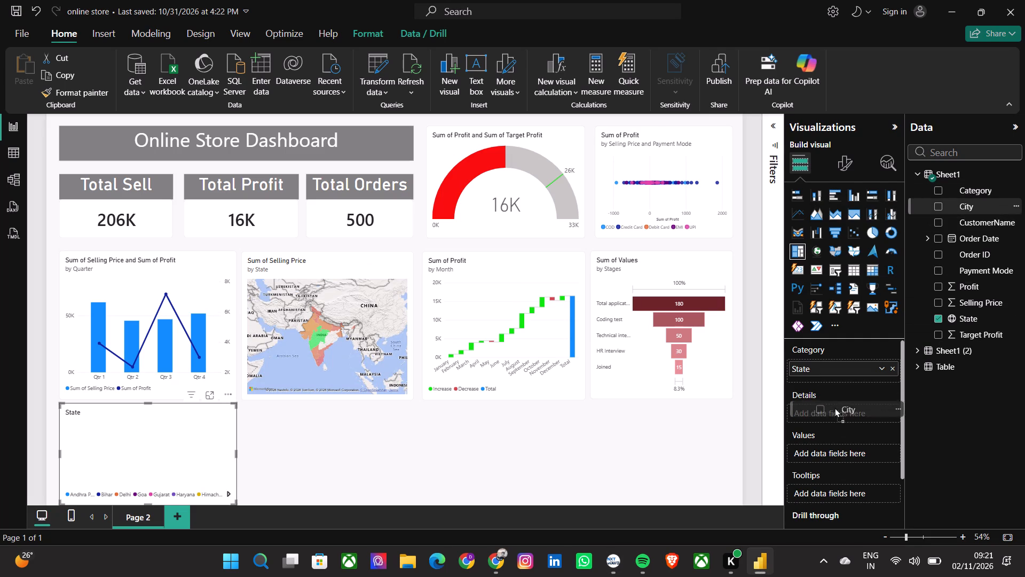
left_click_drag(834, 408, 832, 411)
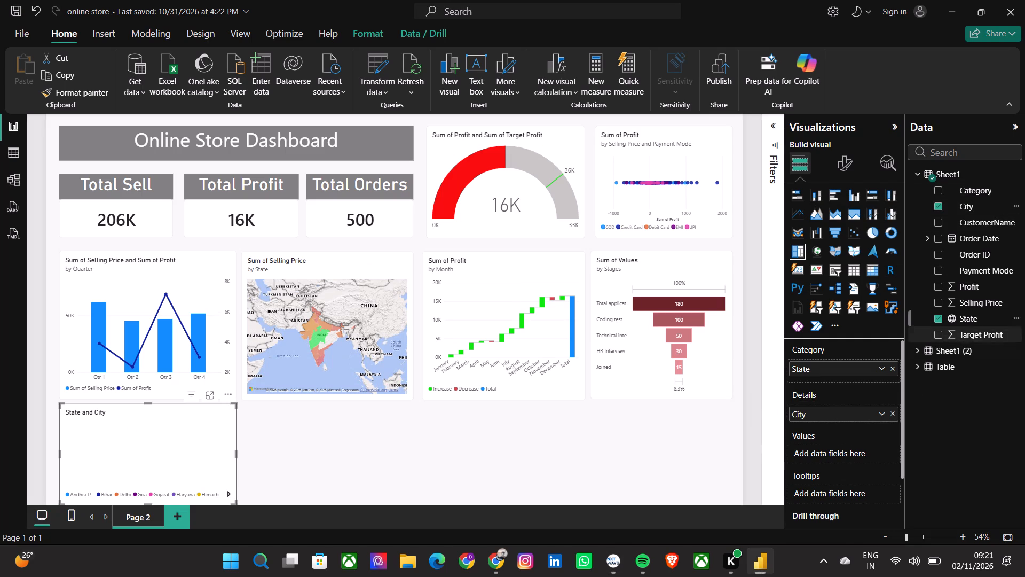
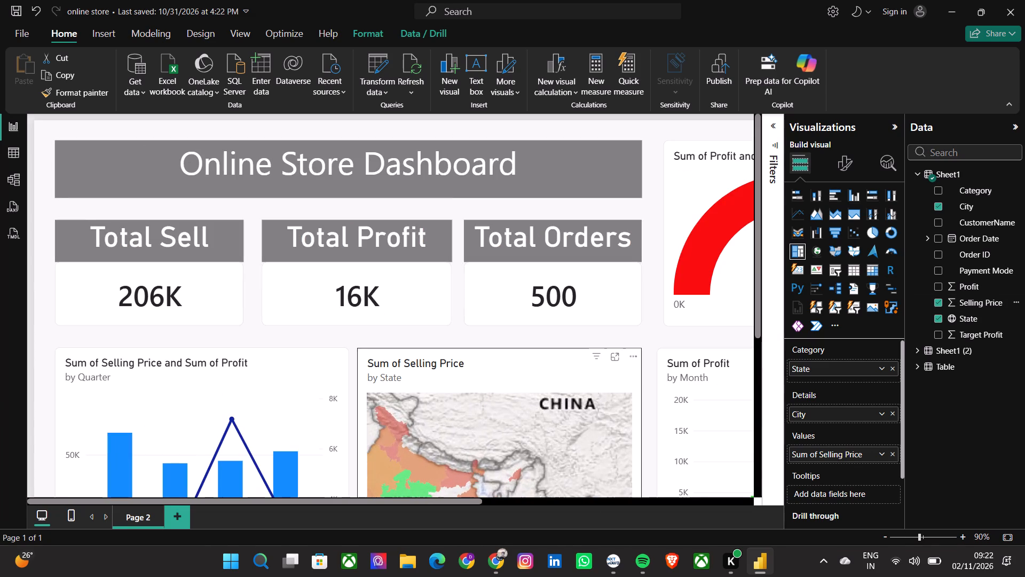
Widen the Sum of Selling Price by State and City treemap to span beneath the quarterly chart and the map, ending at the map's outer edge.
left_click(487, 341)
left_click(487, 341)
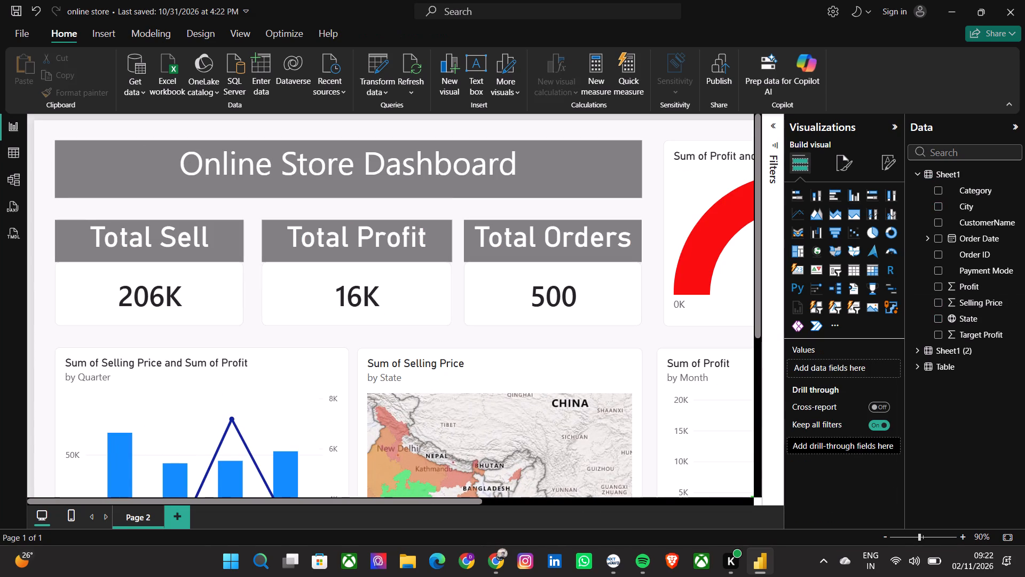
scroll(487, 341, "down", 6)
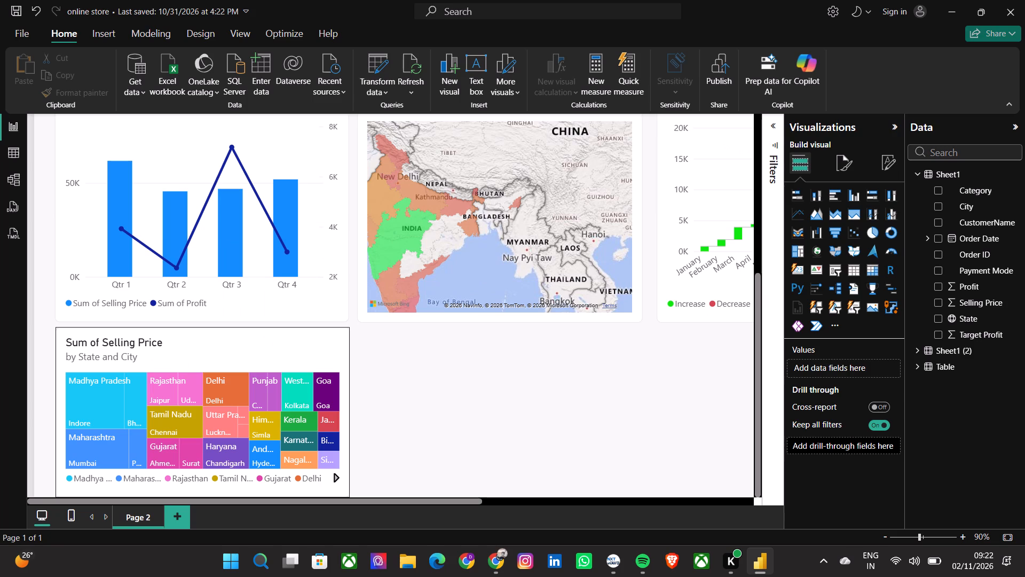
left_click(311, 346)
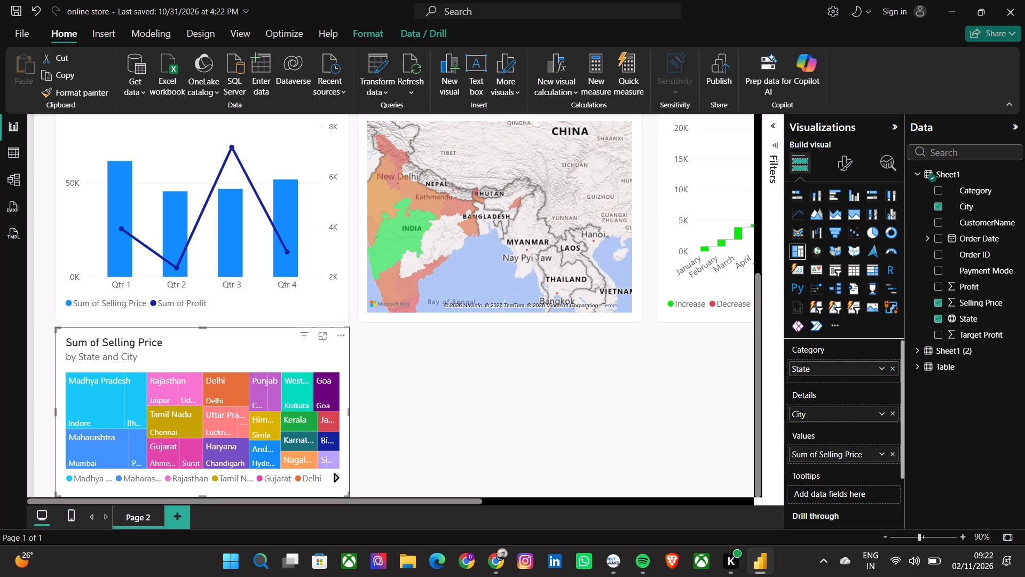
left_click_drag(349, 410, 490, 407)
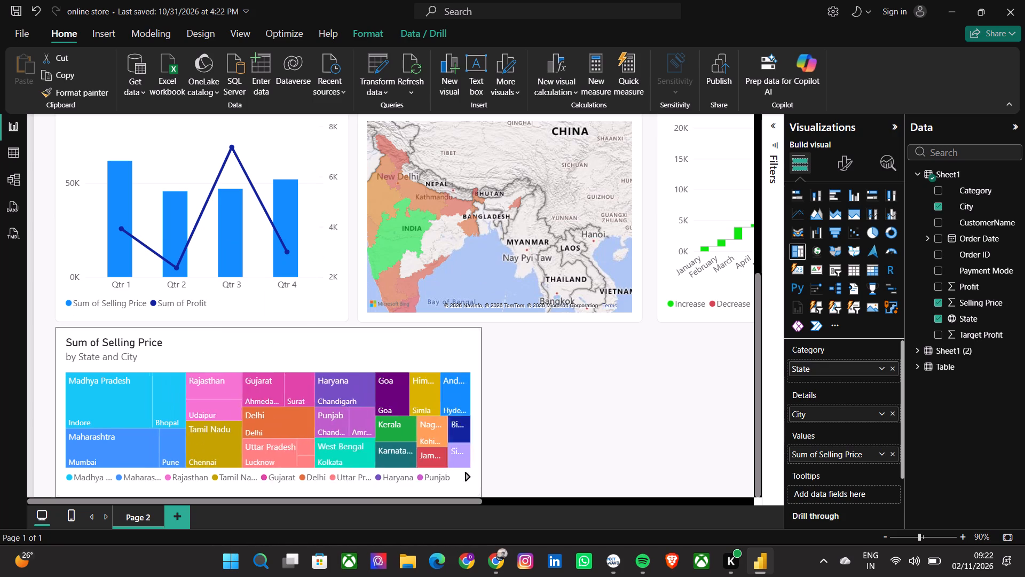
left_click_drag(490, 407, 693, 406)
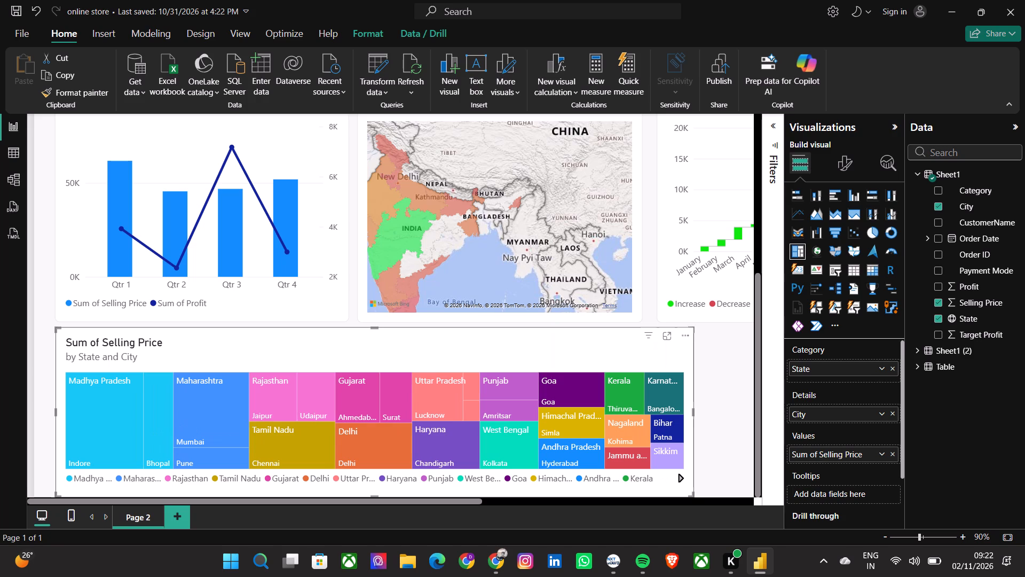
left_click(711, 395)
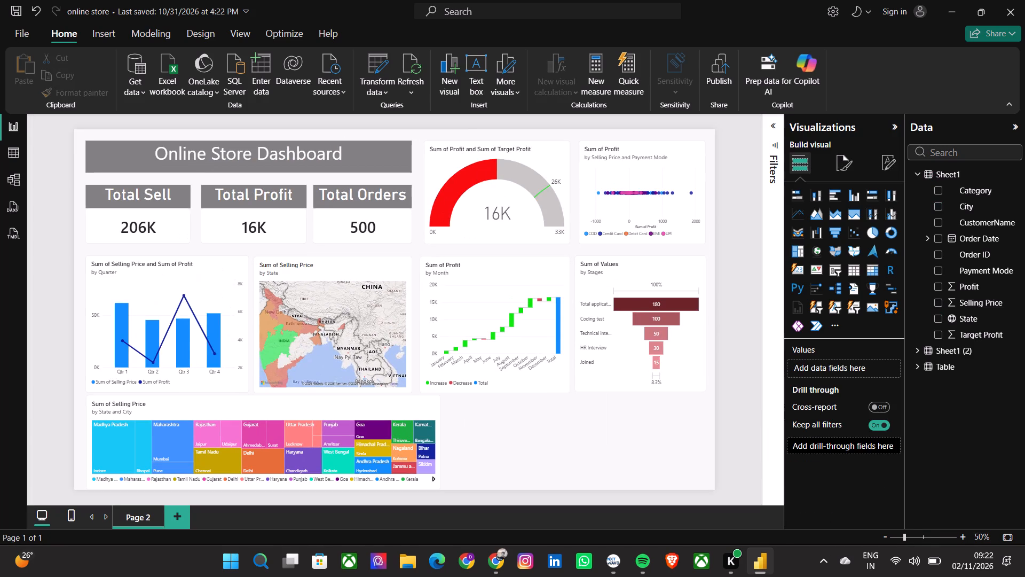
left_click(437, 443)
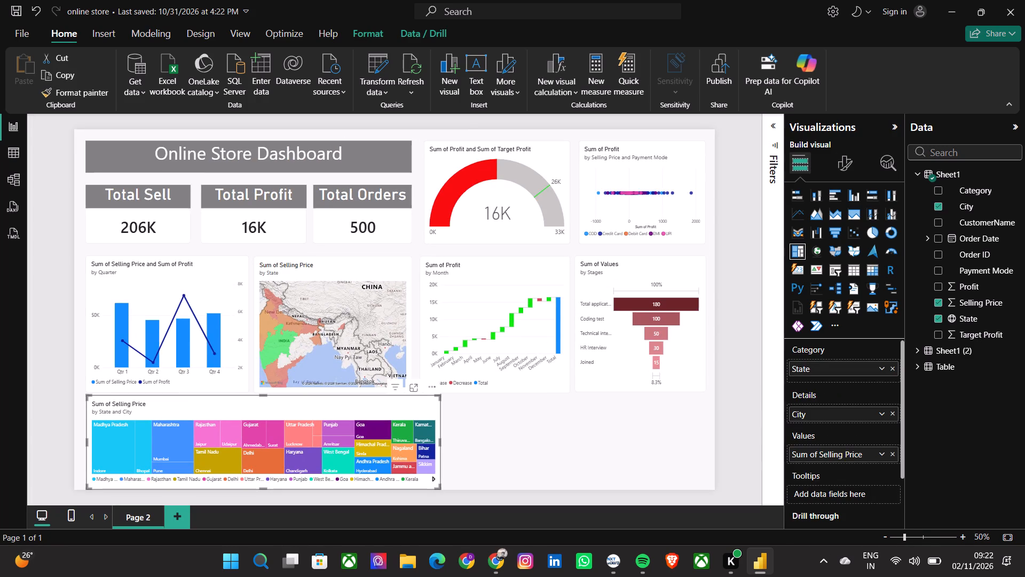
left_click_drag(439, 442, 412, 436)
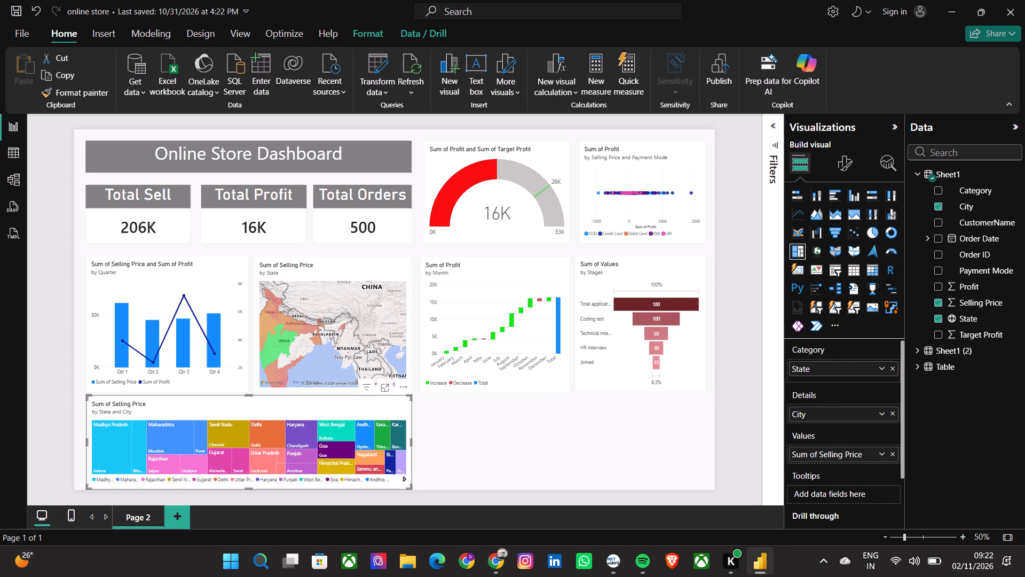
left_click(478, 433)
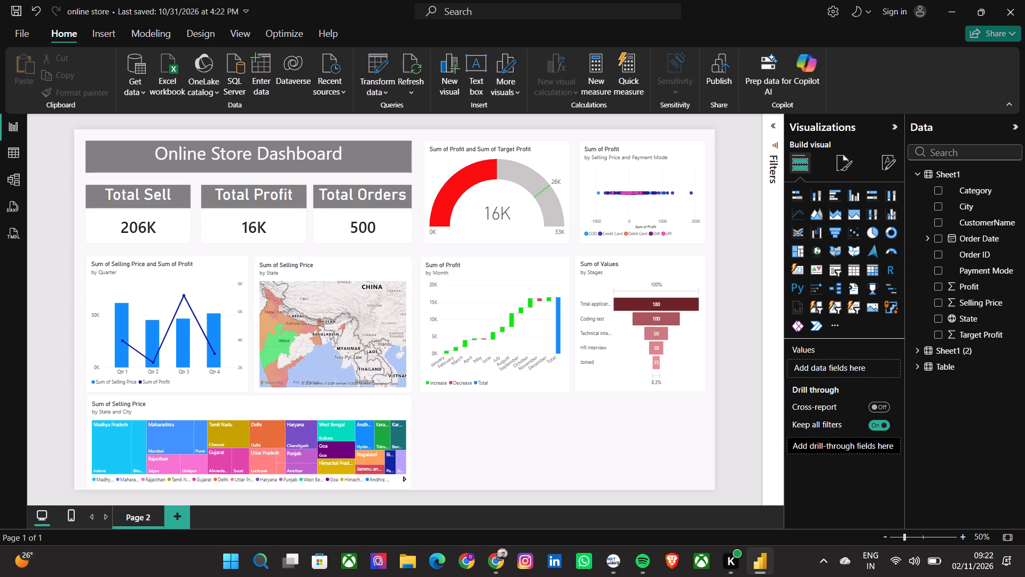
Advance the treemap lesson to slide 8 on customizing, then turn on Data labels for the treemap in Power BI.
key("alt+Tab")
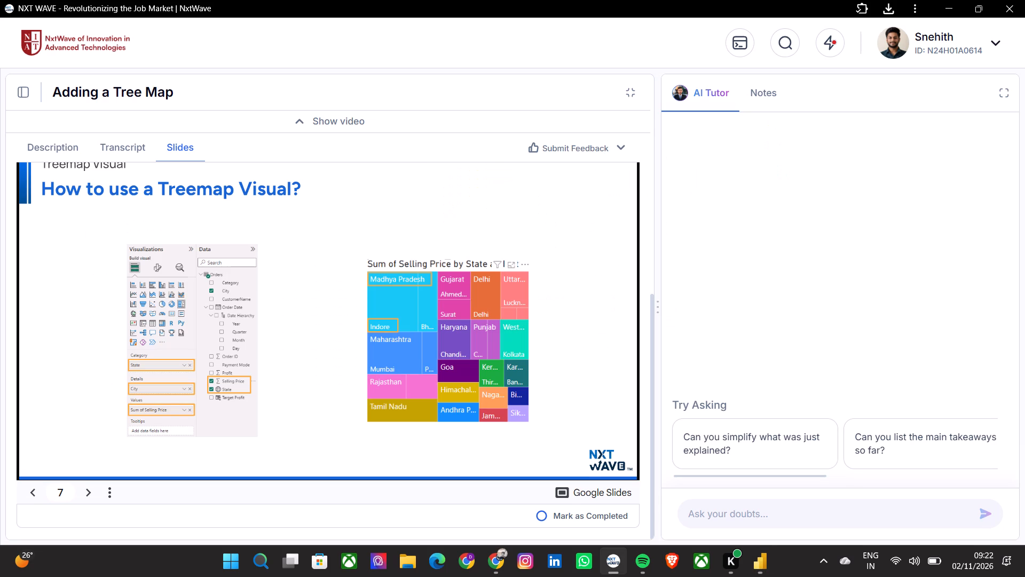
left_click(478, 433)
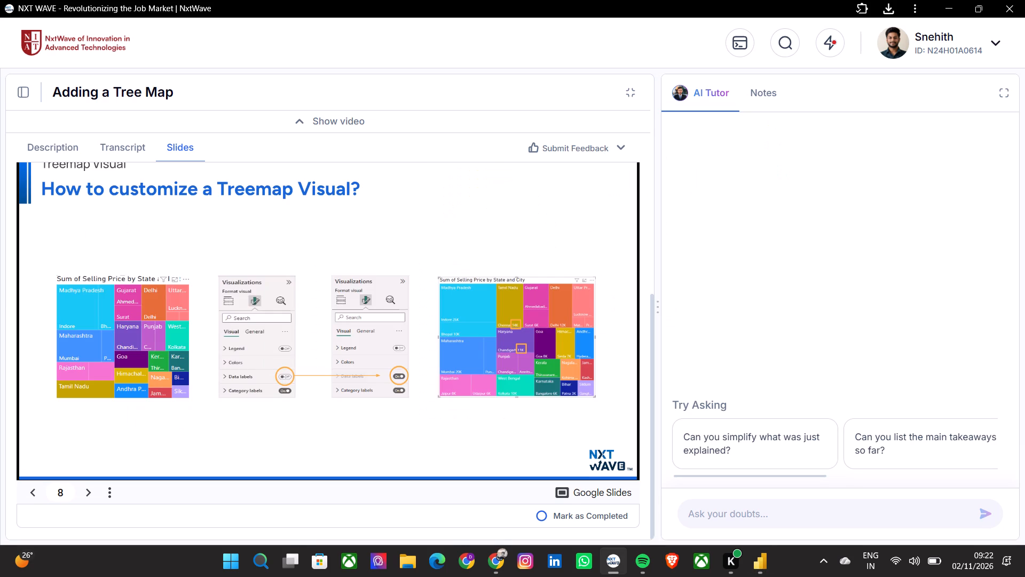
key("alt+Tab")
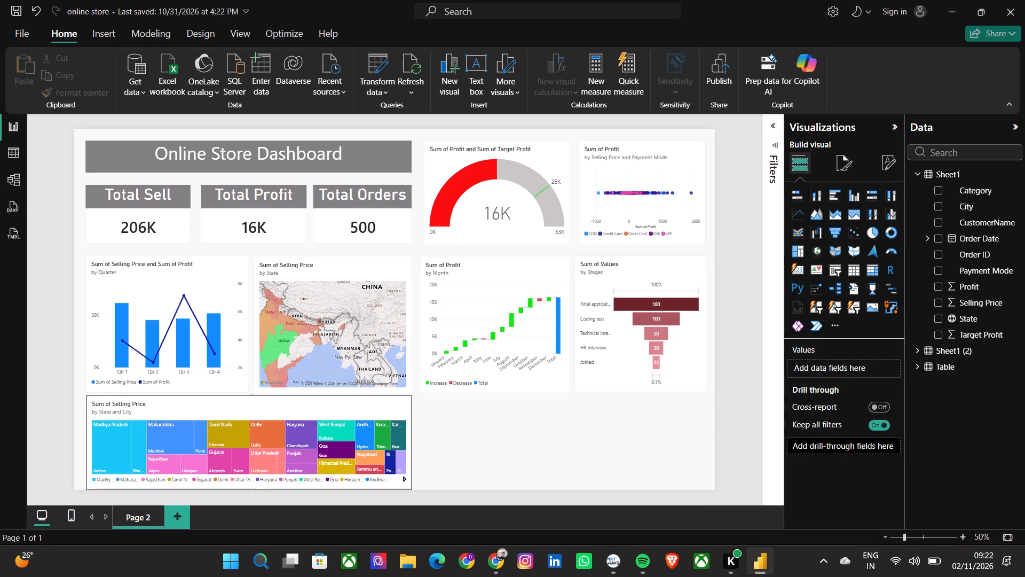
left_click(378, 410)
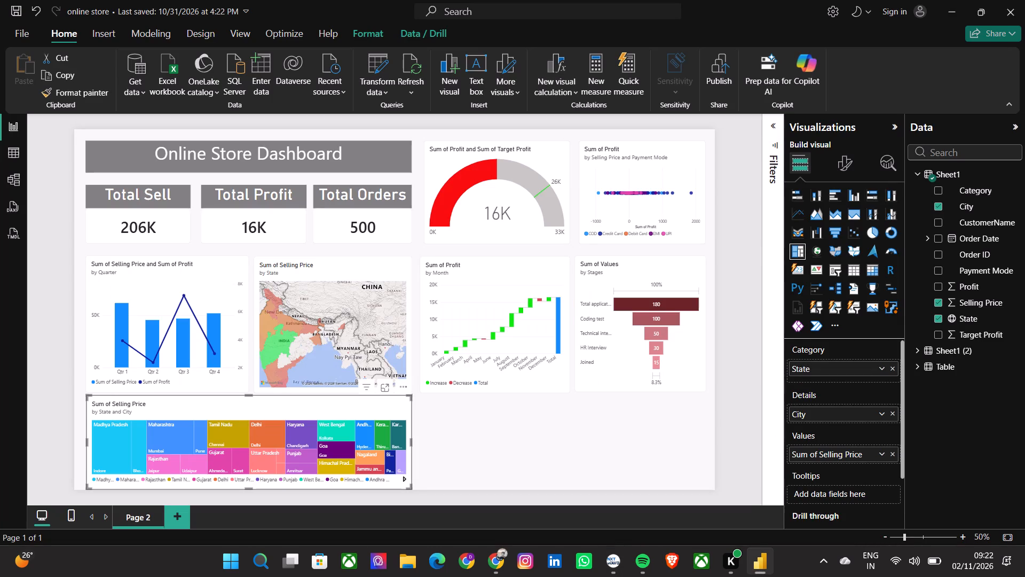
left_click(857, 164)
left_click(842, 163)
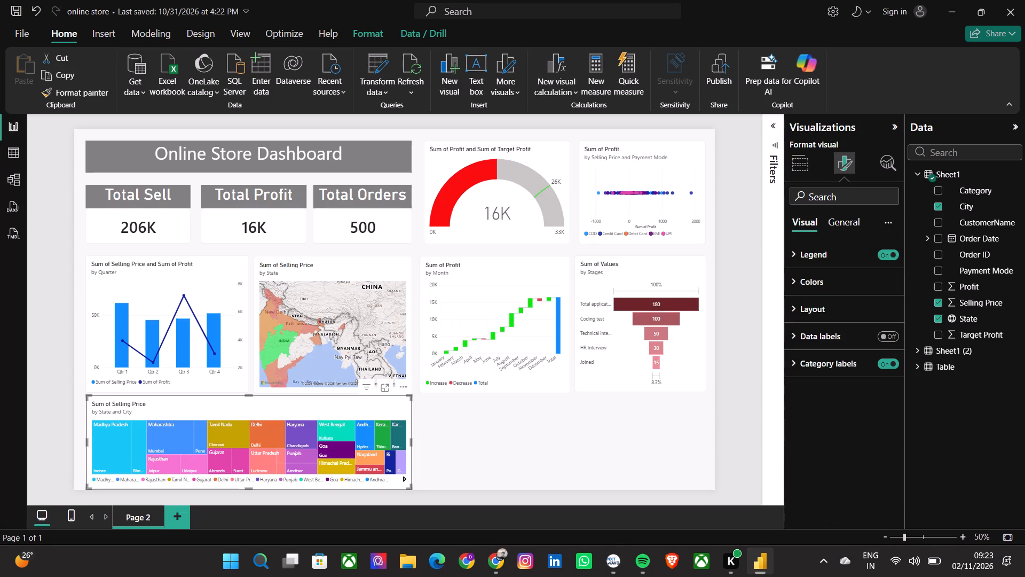
left_click(888, 334)
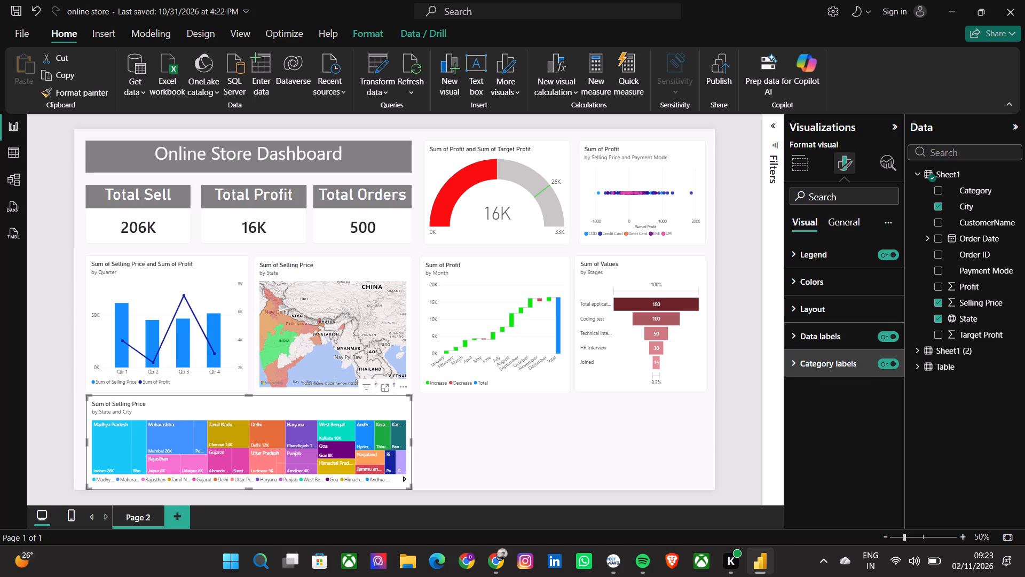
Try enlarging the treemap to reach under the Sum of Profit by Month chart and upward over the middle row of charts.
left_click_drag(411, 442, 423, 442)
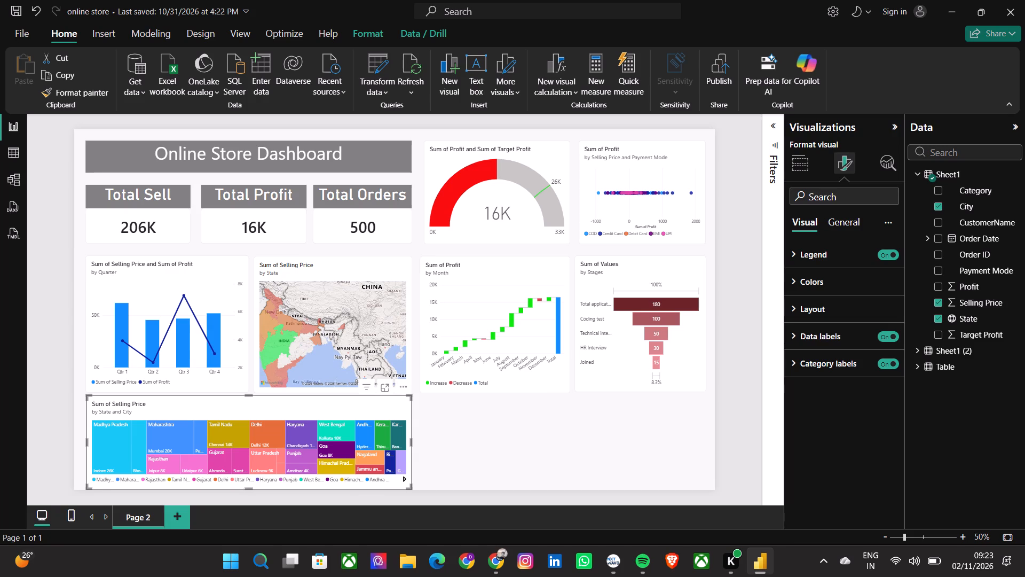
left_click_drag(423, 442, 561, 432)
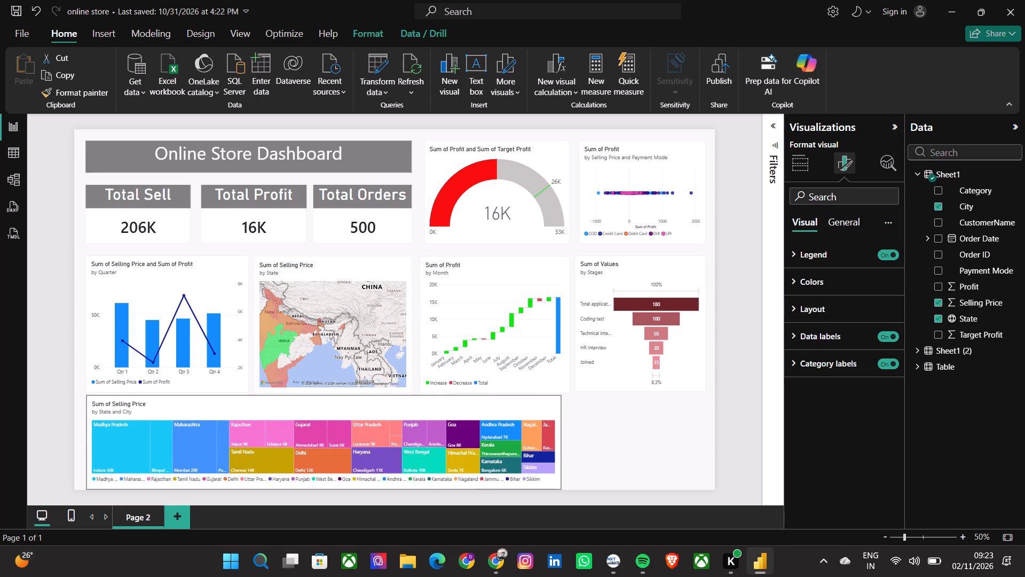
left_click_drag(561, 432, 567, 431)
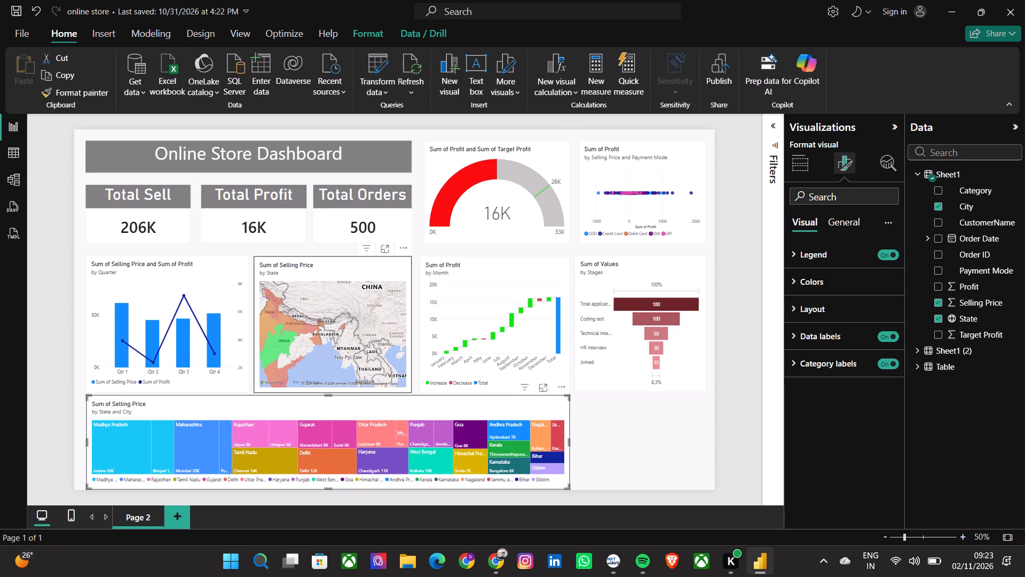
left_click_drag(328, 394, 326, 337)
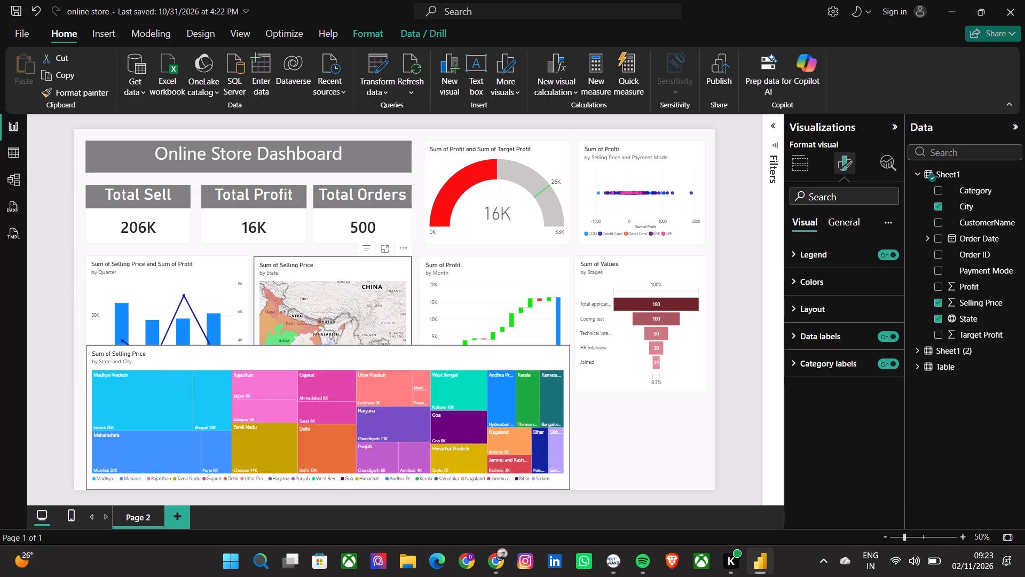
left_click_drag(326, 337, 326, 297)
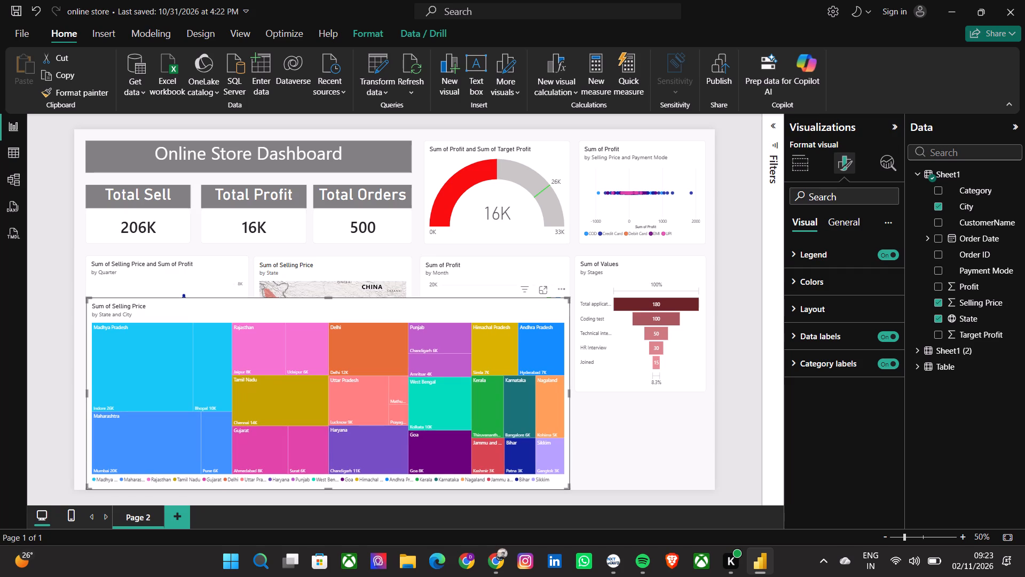
Shrink the treemap to sit just below the quarterly chart and map with a small gap, ending at the map's outer edge.
left_click_drag(326, 297, 323, 346)
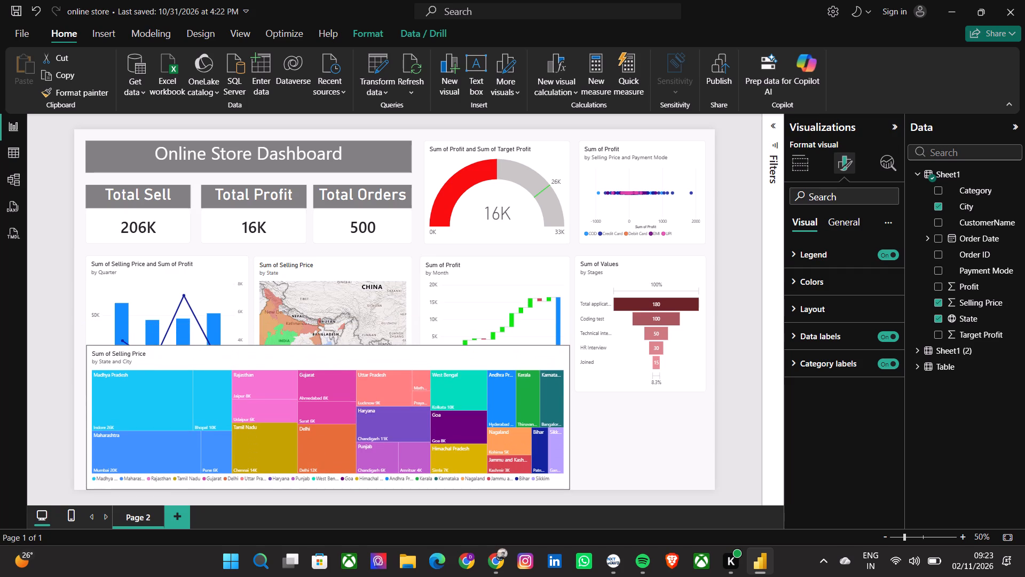
left_click_drag(323, 346, 322, 355)
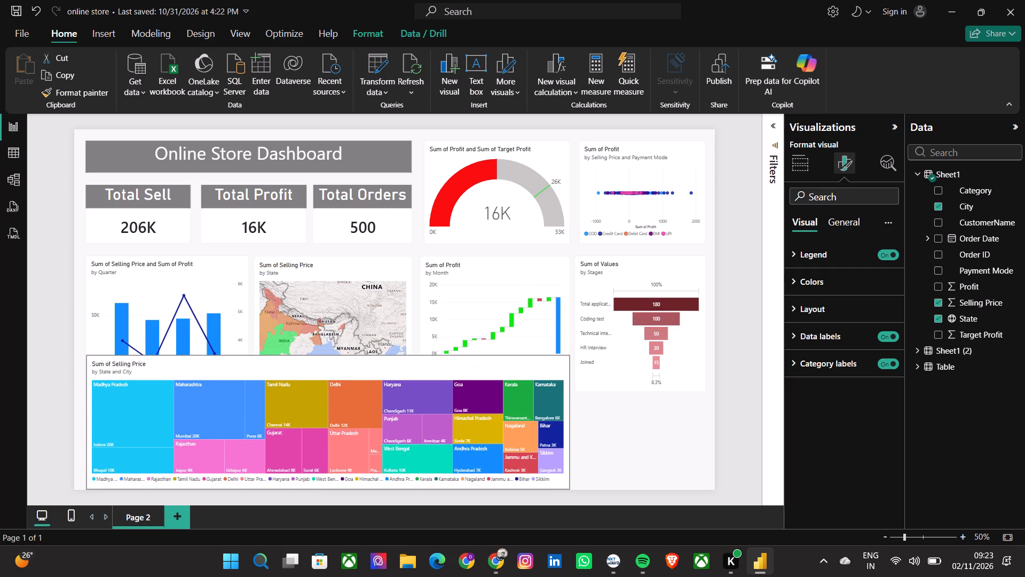
left_click_drag(322, 355, 322, 355)
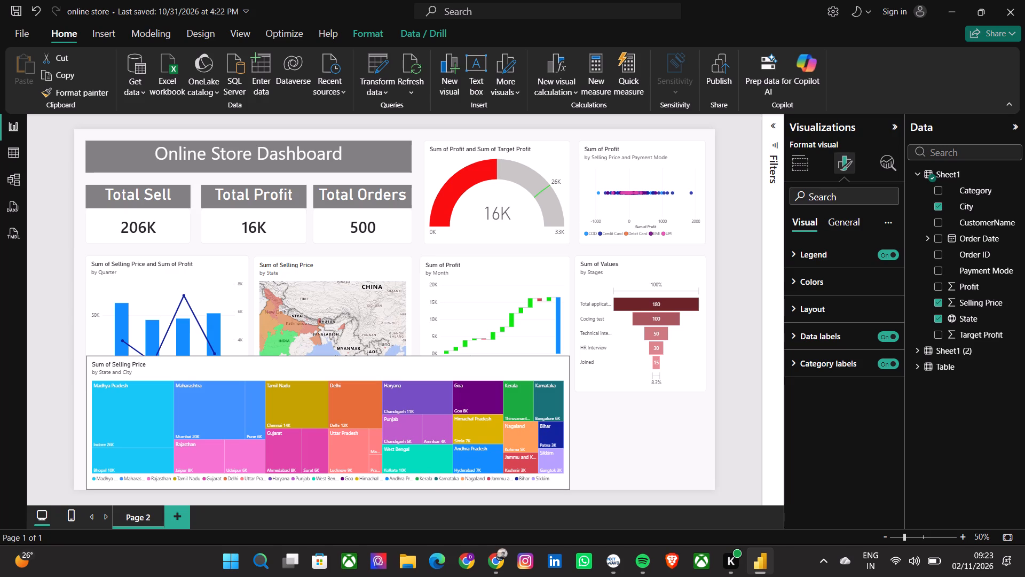
left_click_drag(322, 355, 321, 355)
left_click_drag(321, 355, 321, 360)
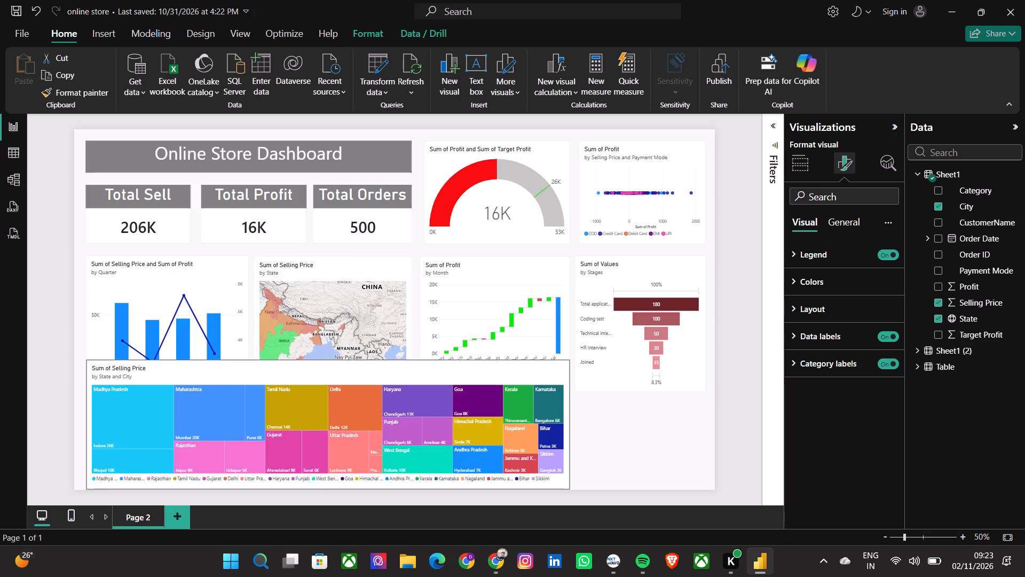
left_click_drag(321, 360, 315, 397)
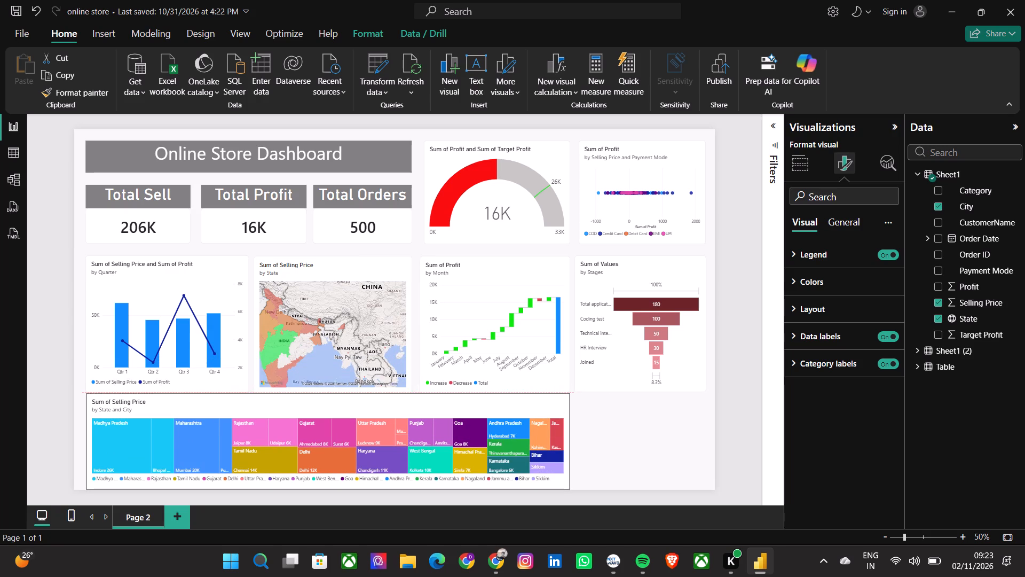
left_click_drag(315, 397, 315, 398)
left_click_drag(570, 443, 521, 442)
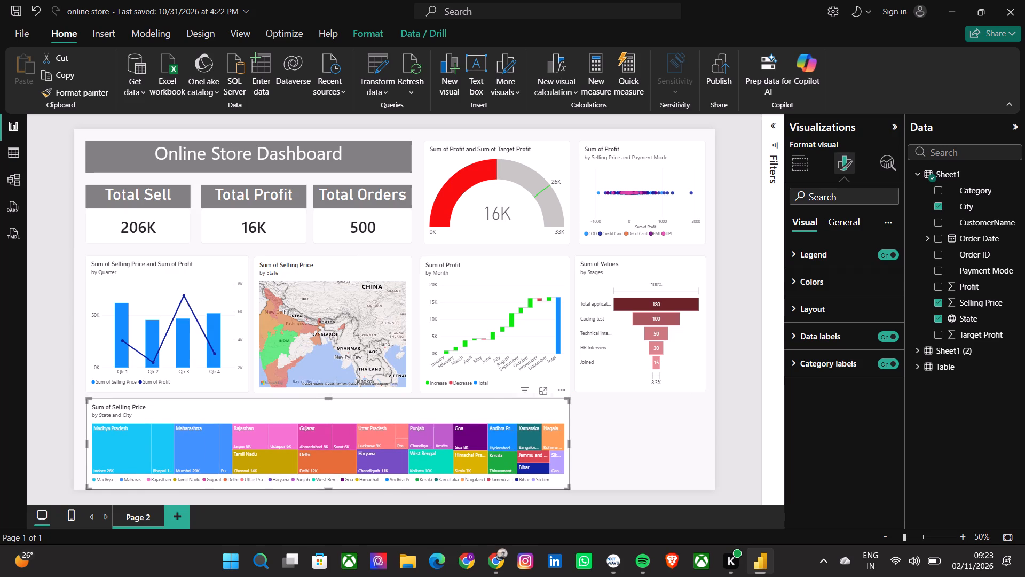
left_click_drag(521, 442, 408, 432)
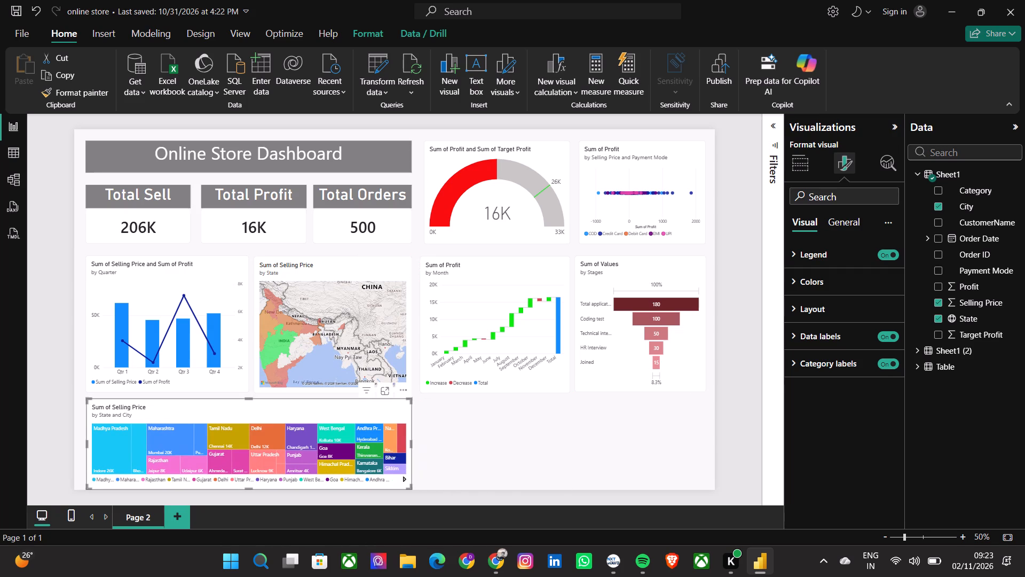
left_click(479, 431)
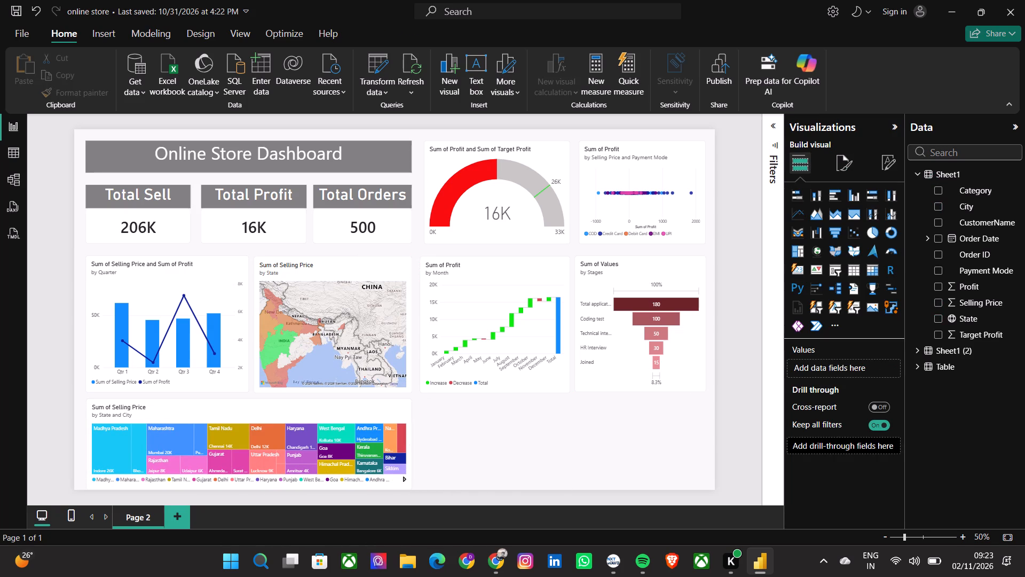
Switch to the treemap lesson in the browser and advance to slide 9 on changing individual category colors.
key("alt+Tab")
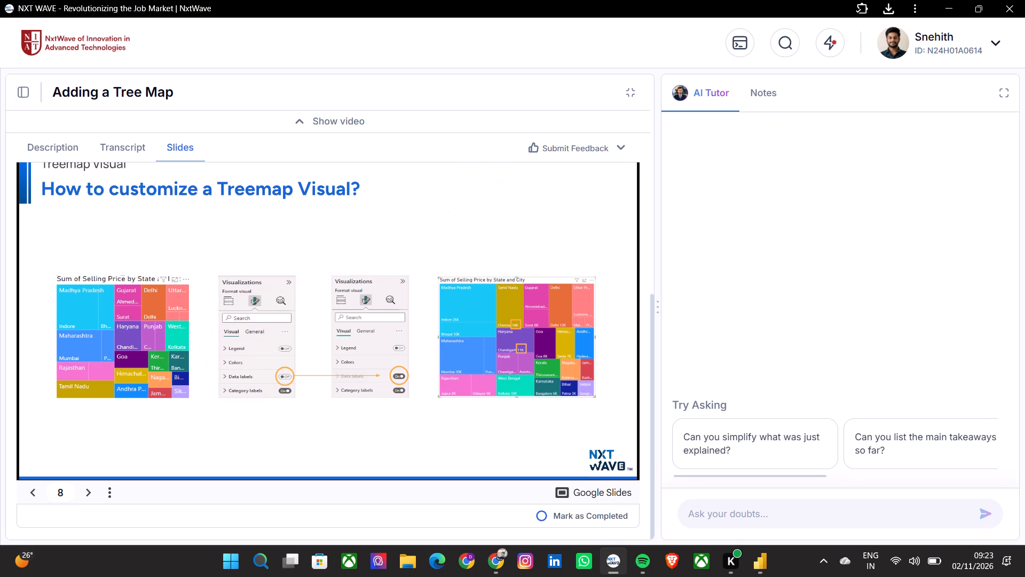
left_click(479, 431)
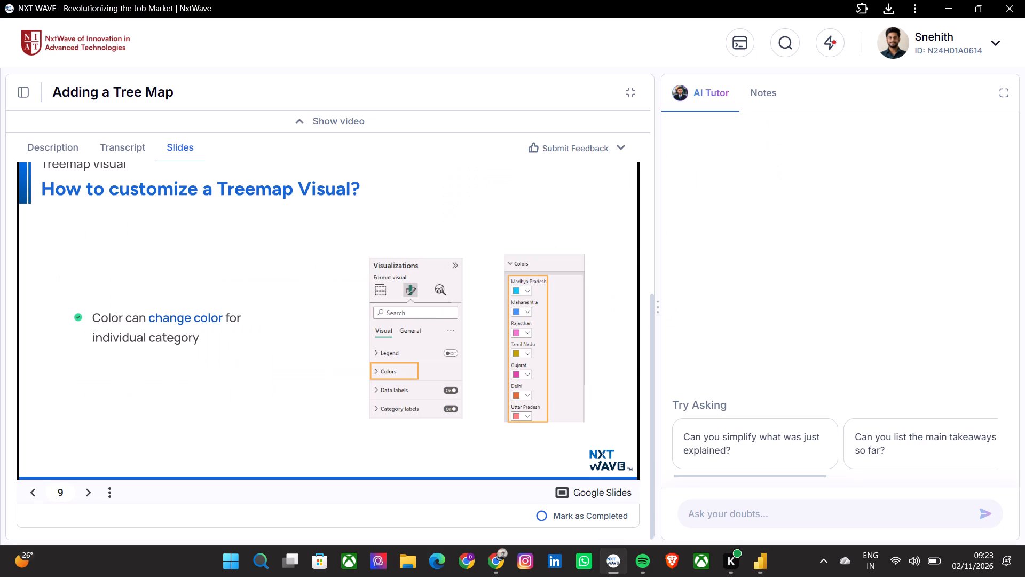
Switch back to Power BI and extend the Sum of Profit by Month waterfall chart down to the treemap's bottom edge.
key("alt+Tab")
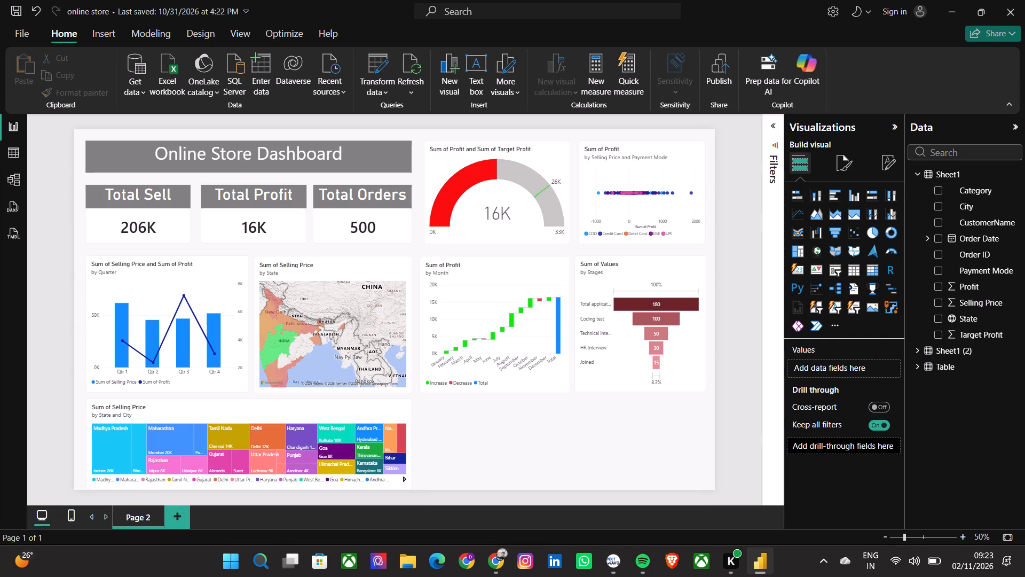
left_click(494, 388)
left_click_drag(494, 395, 494, 381)
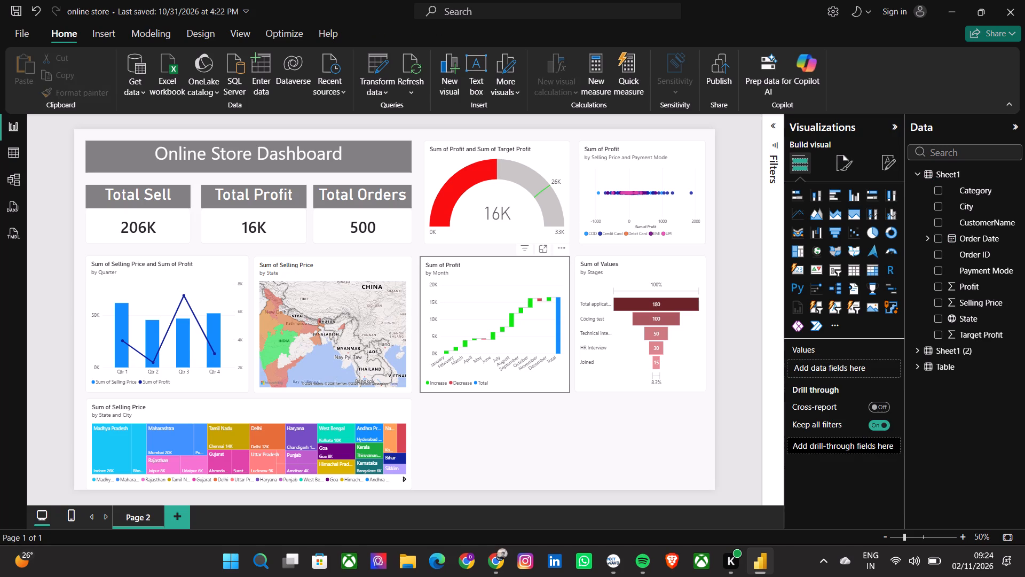
left_click(494, 381)
left_click_drag(493, 392, 488, 487)
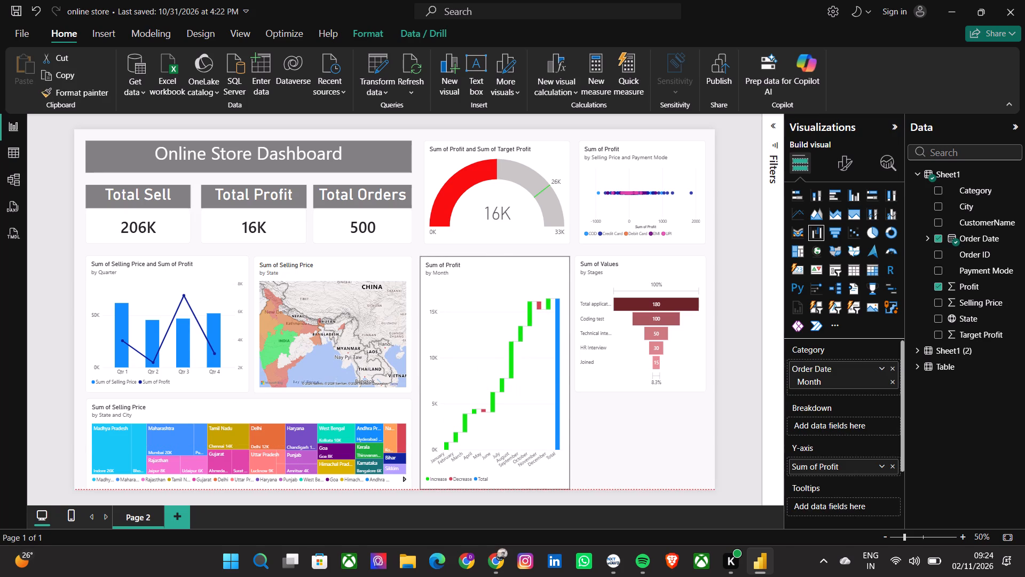
left_click_drag(488, 487, 488, 489)
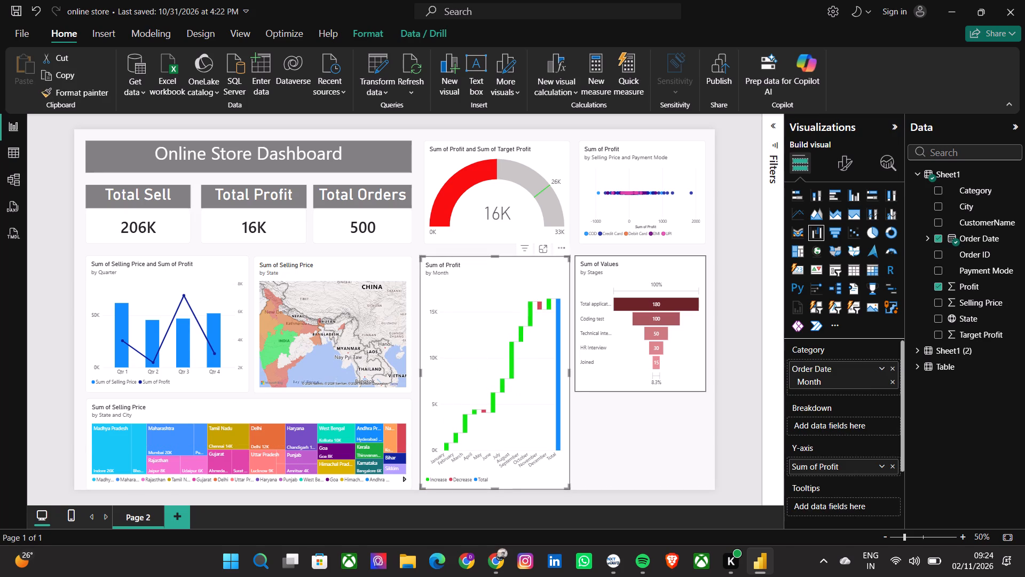
Extend the Sum of Values by Stages funnel chart down to match the waterfall chart's bottom edge.
left_click(624, 377)
left_click_drag(641, 391, 638, 483)
left_click_drag(638, 483, 638, 493)
left_click(734, 416)
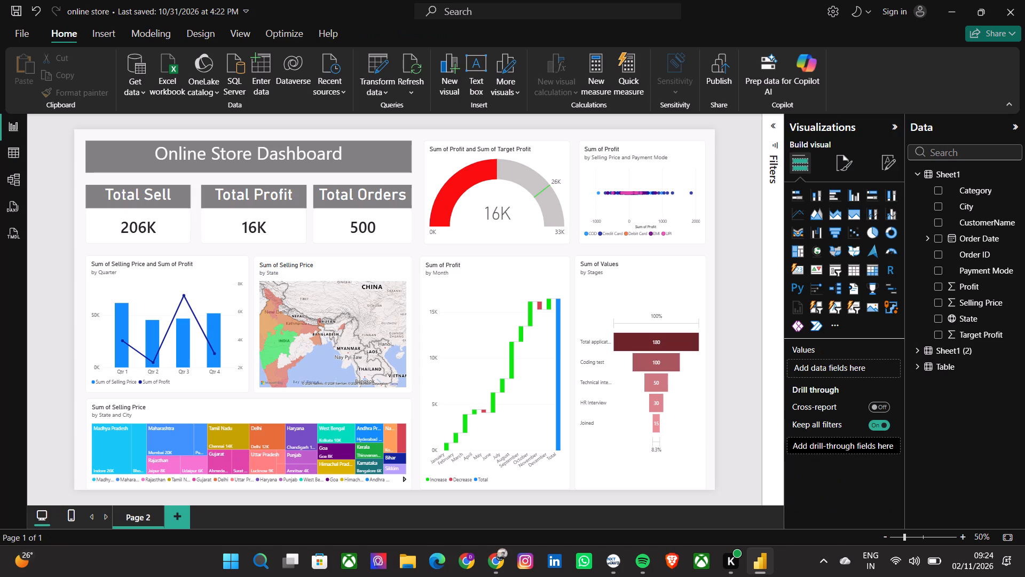
Save the online store report.
key("ctrl+s")
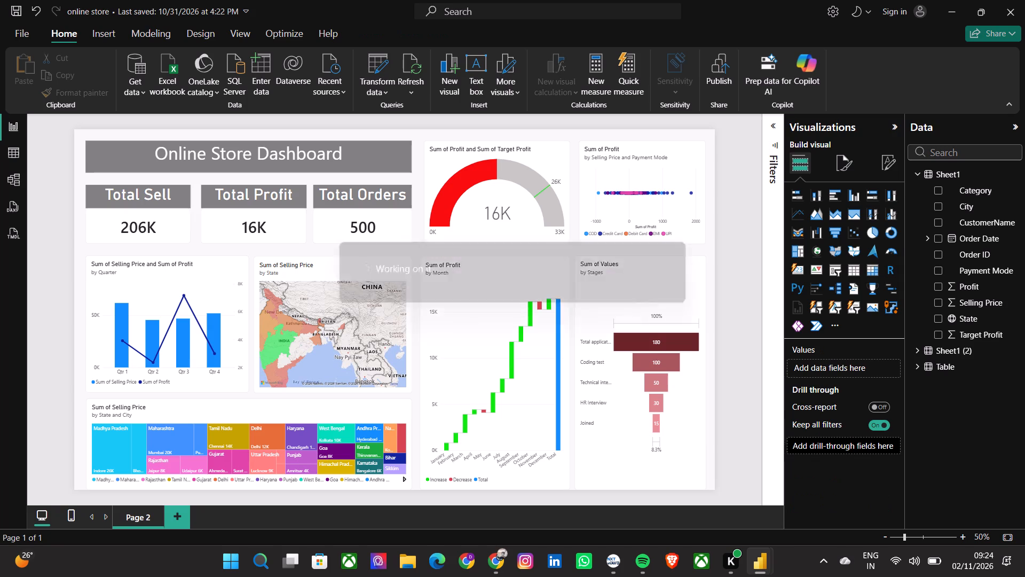
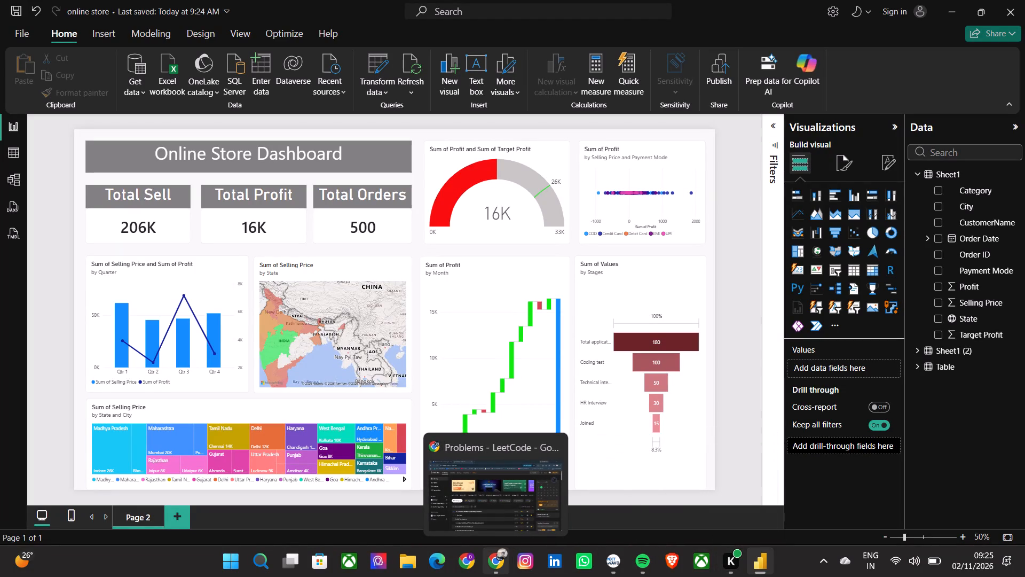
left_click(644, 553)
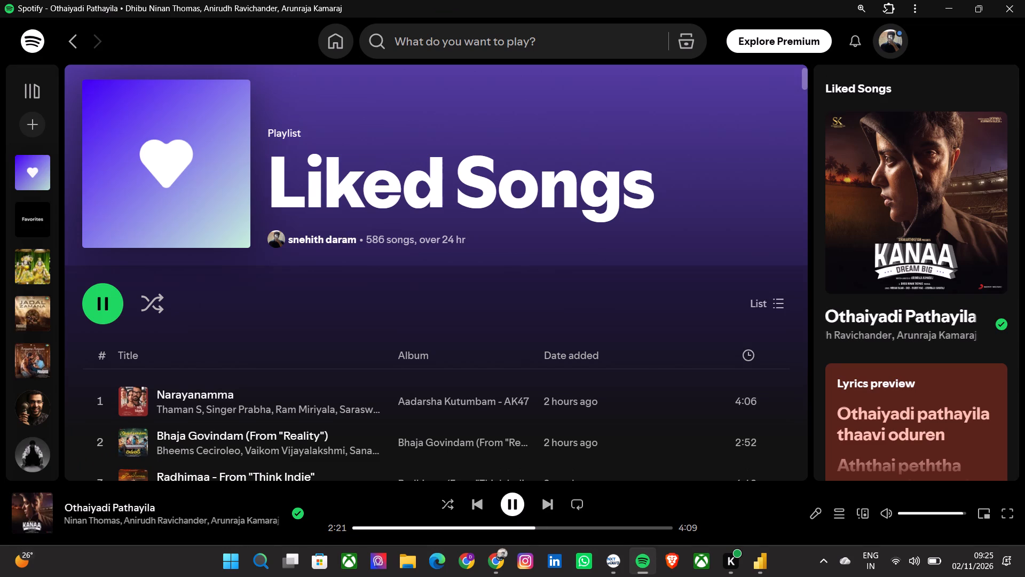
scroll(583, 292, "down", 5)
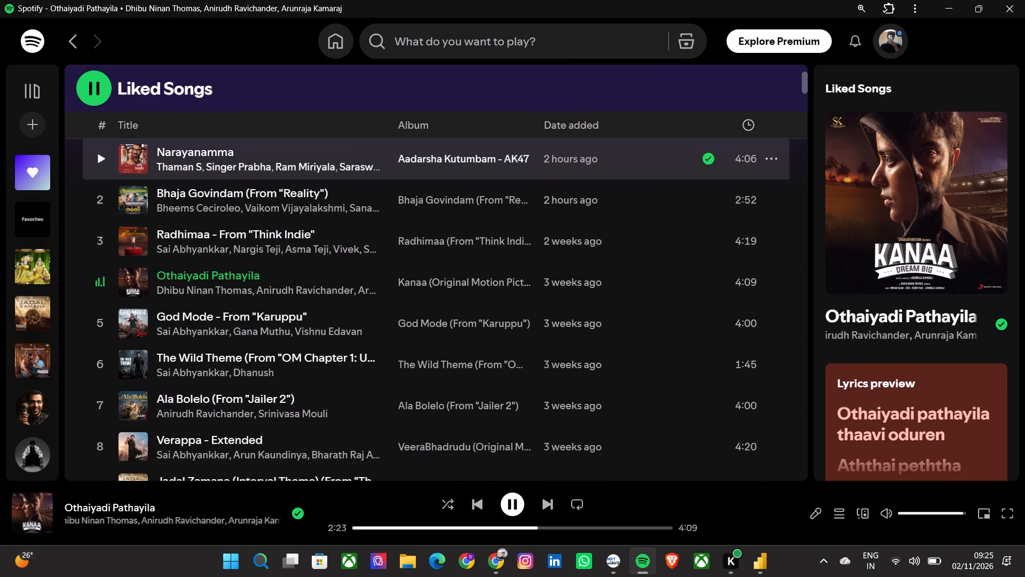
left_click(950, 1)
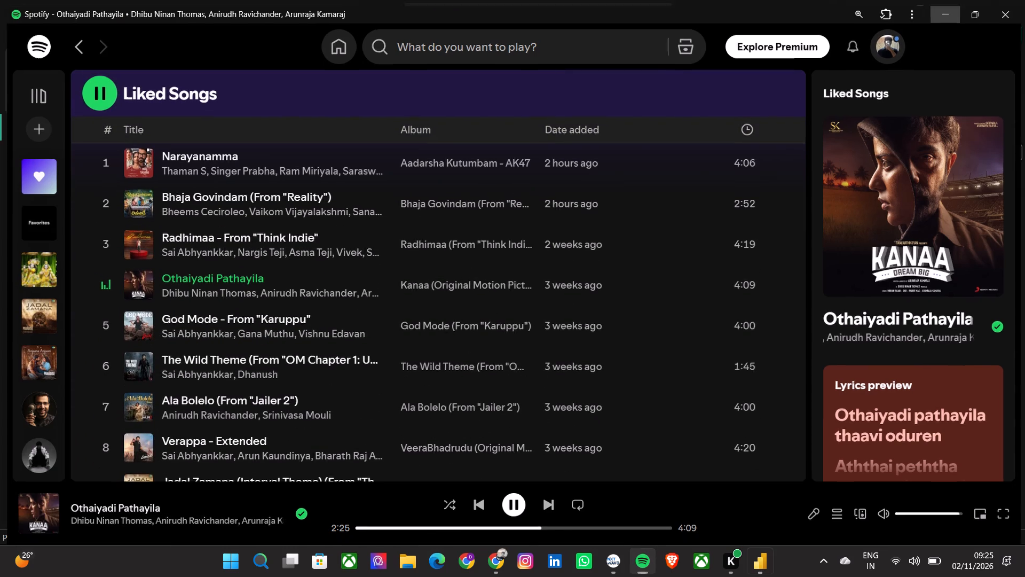
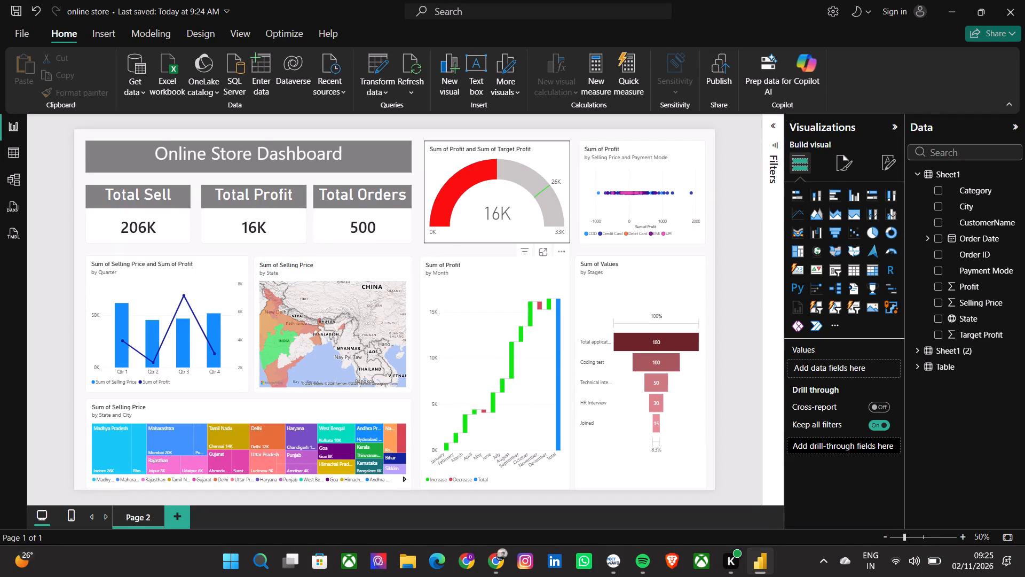
Shorten the monthly profit waterfall and the Stages funnel by lowering their top edges equally, keeping their bottoms aligned.
left_click(495, 267)
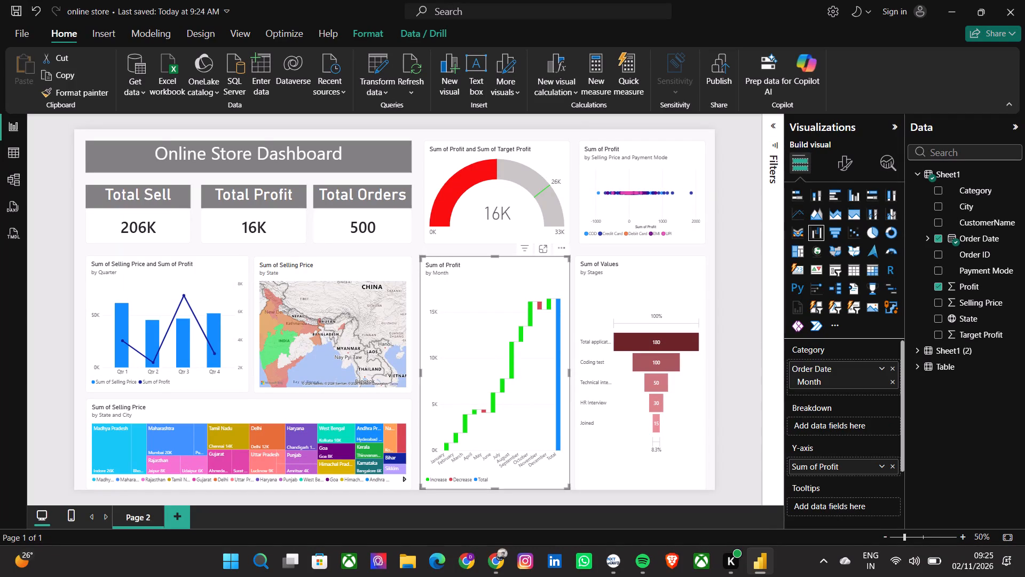
left_click_drag(495, 257, 491, 293)
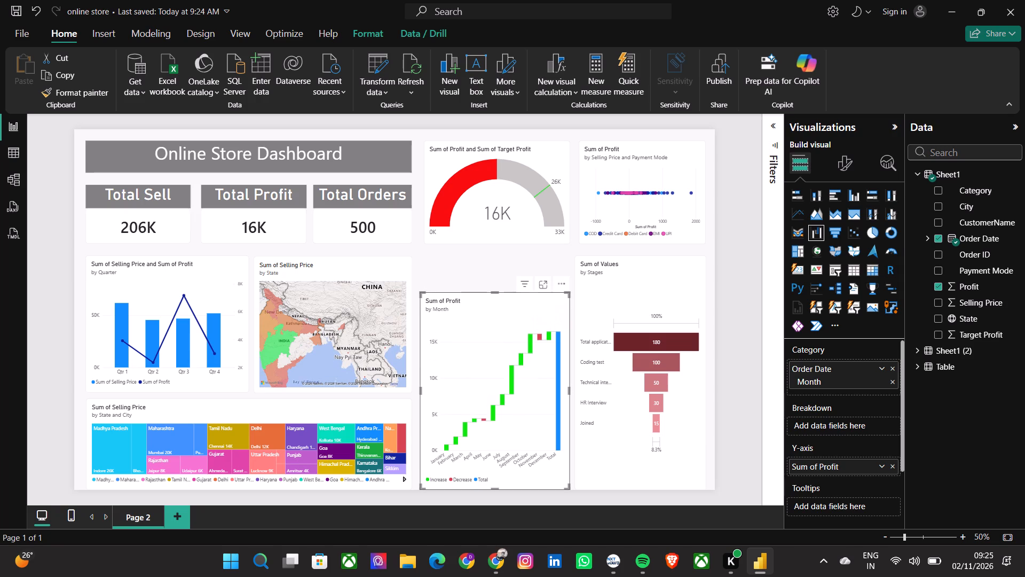
left_click(652, 268)
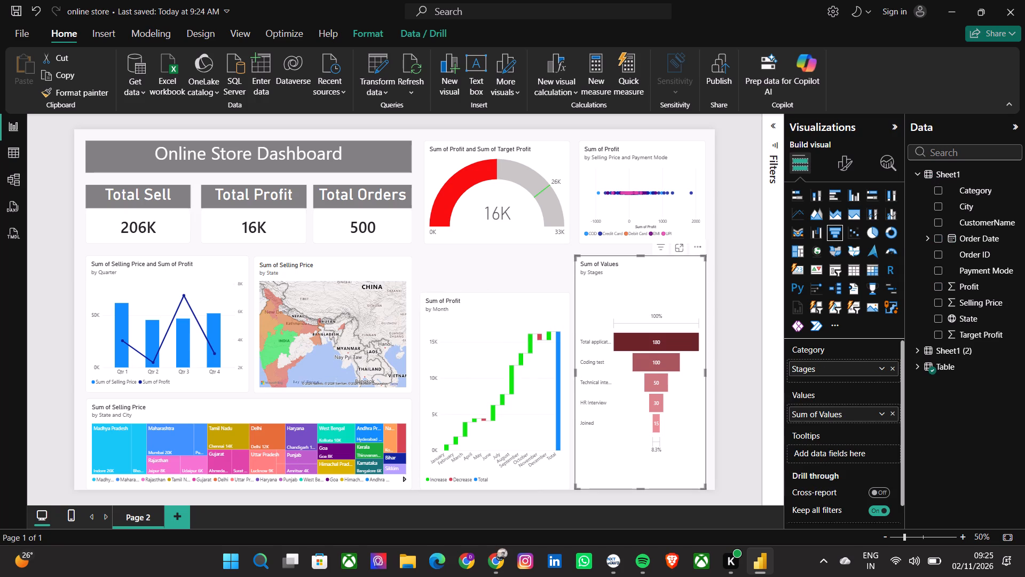
left_click_drag(643, 255, 639, 291)
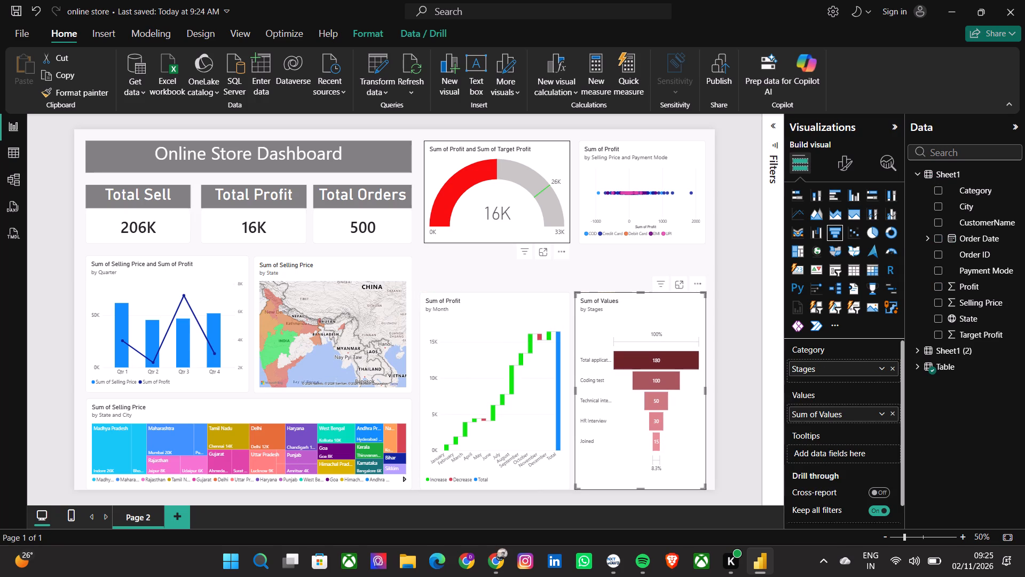
Extend the target profit gauge and the payment mode scatter chart down to just above the waterfall and funnel, leaving no cross-filter active.
left_click(498, 230)
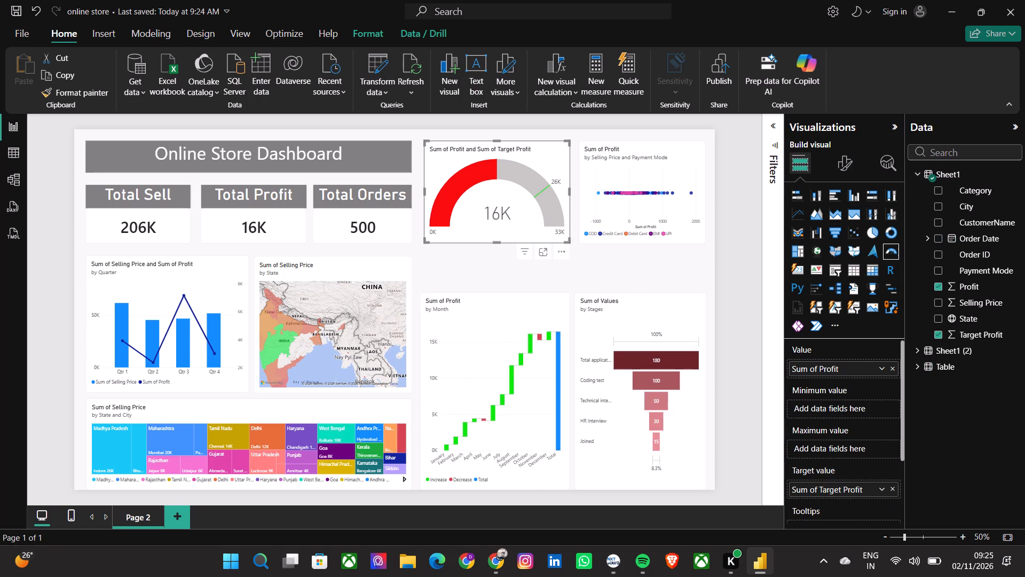
left_click_drag(495, 243, 495, 278)
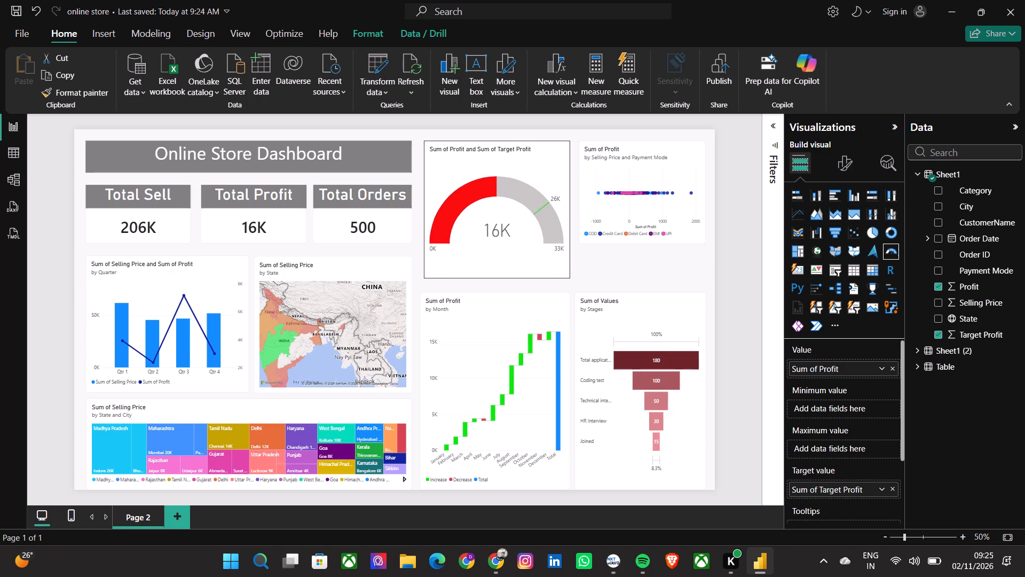
left_click_drag(495, 278, 495, 284)
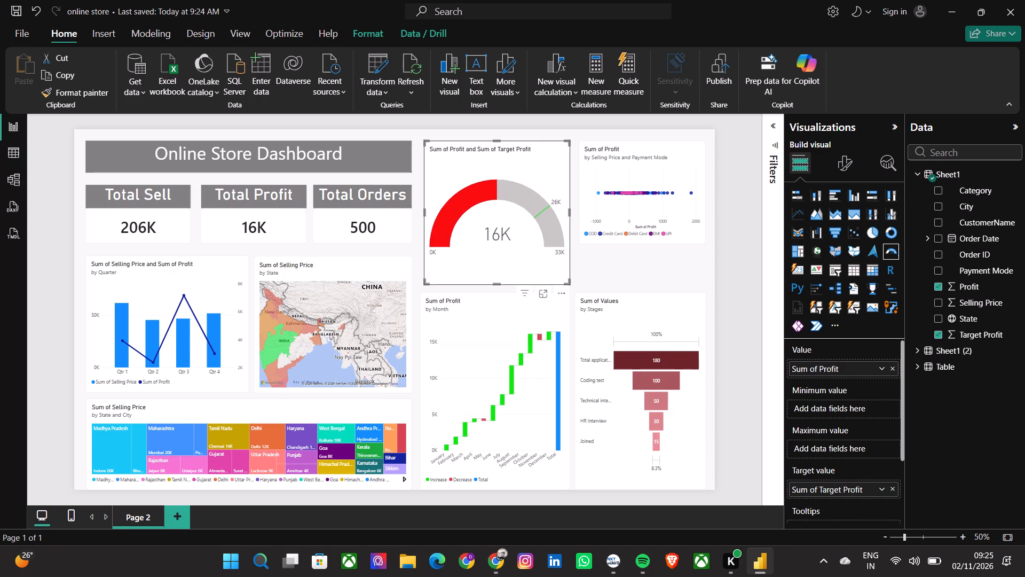
left_click(631, 236)
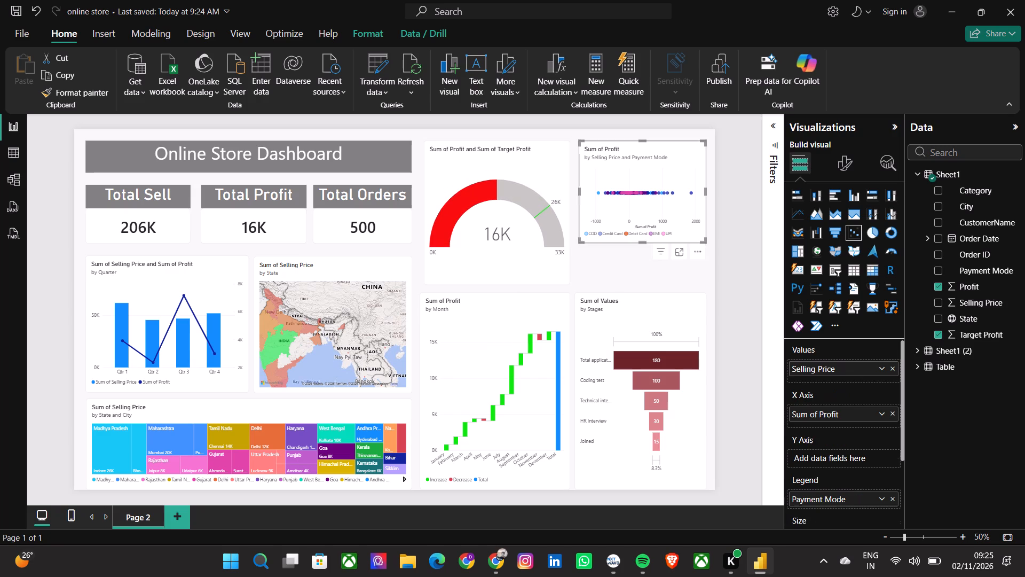
left_click_drag(640, 242, 639, 259)
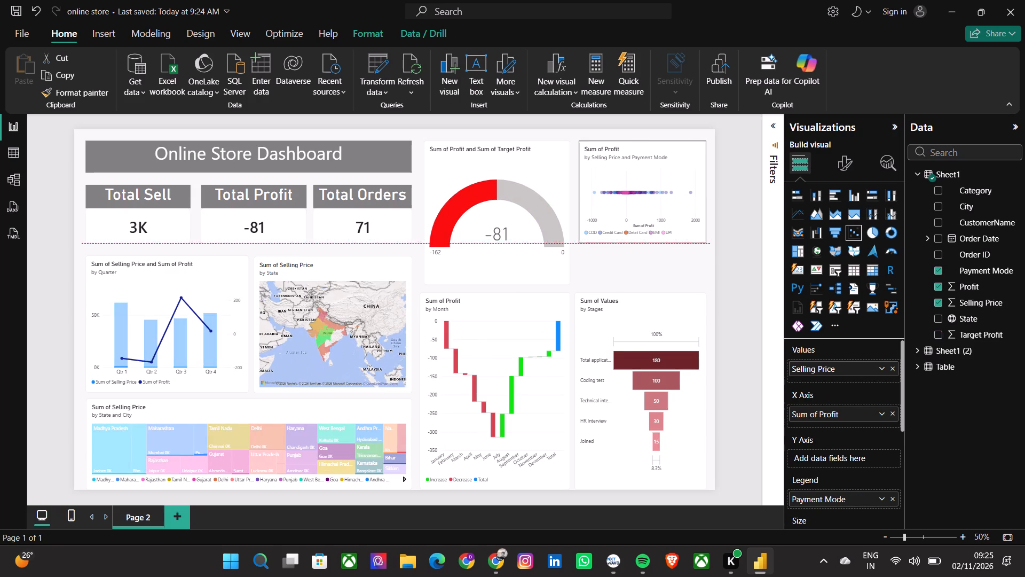
left_click_drag(639, 259, 637, 283)
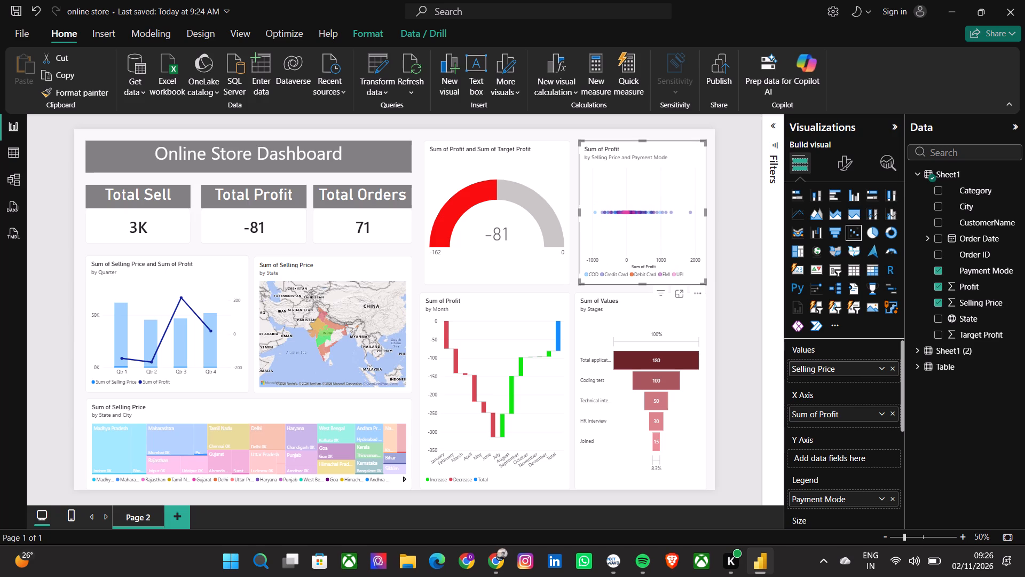
left_click(716, 210)
left_click(710, 210)
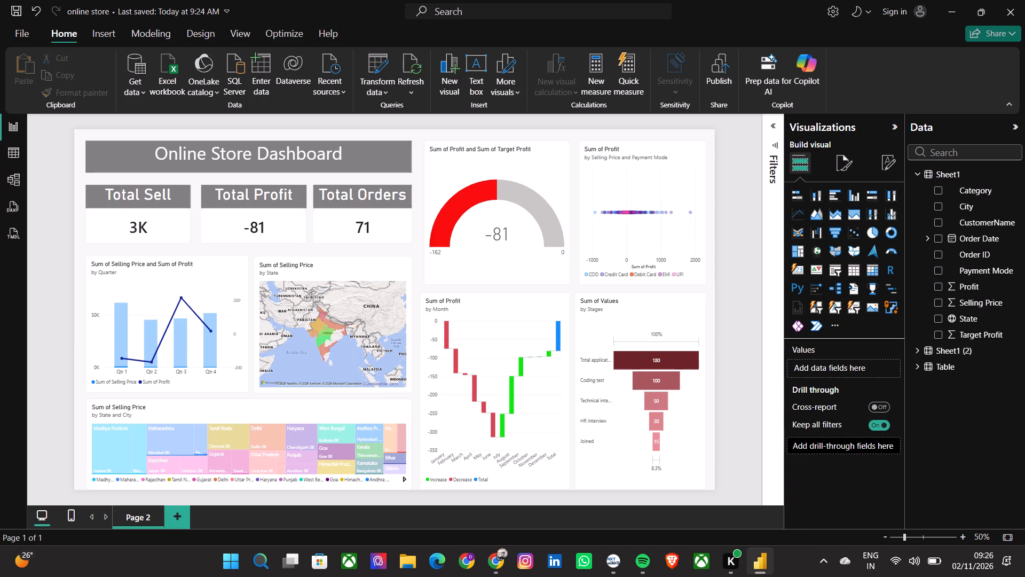
left_click(682, 198)
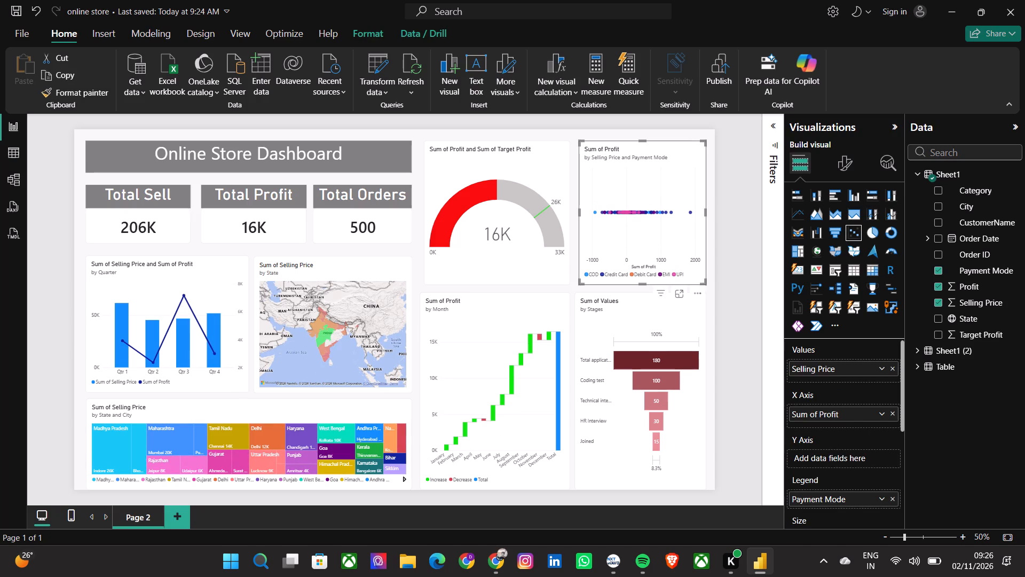
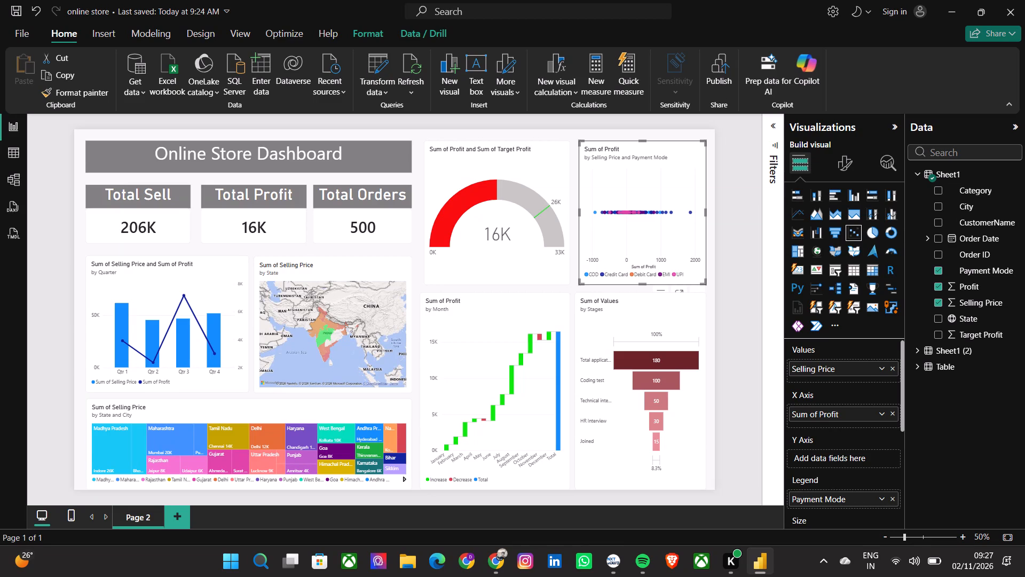
Switch to Spotify, resume the paused song, and return to the dashboard in Power BI.
left_click(644, 556)
key("space")
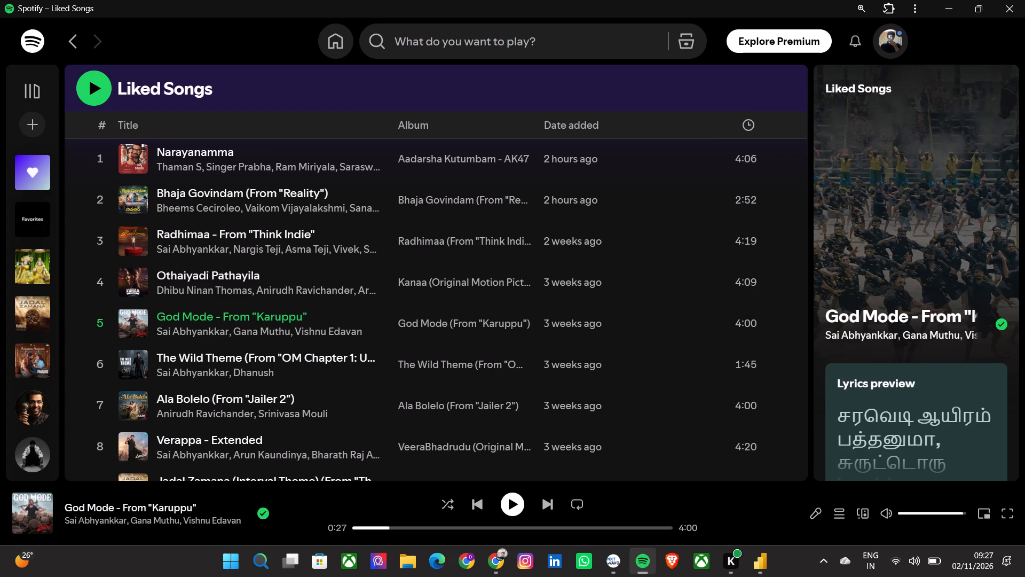
key("space")
key("alt+Tab")
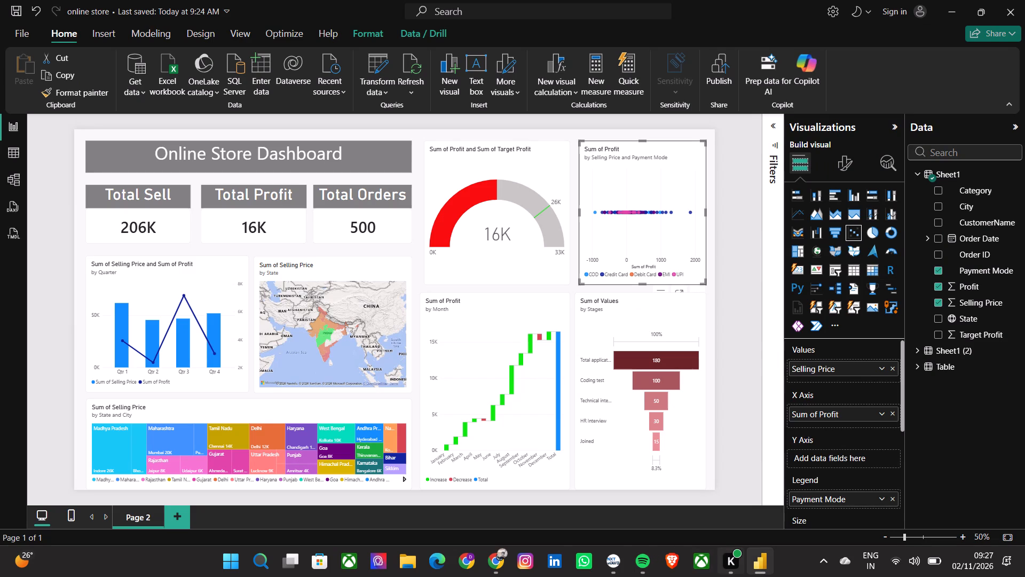
Remove Selling Price from the values and Profit from the X axis of the payment mode scatter chart.
left_click(892, 365)
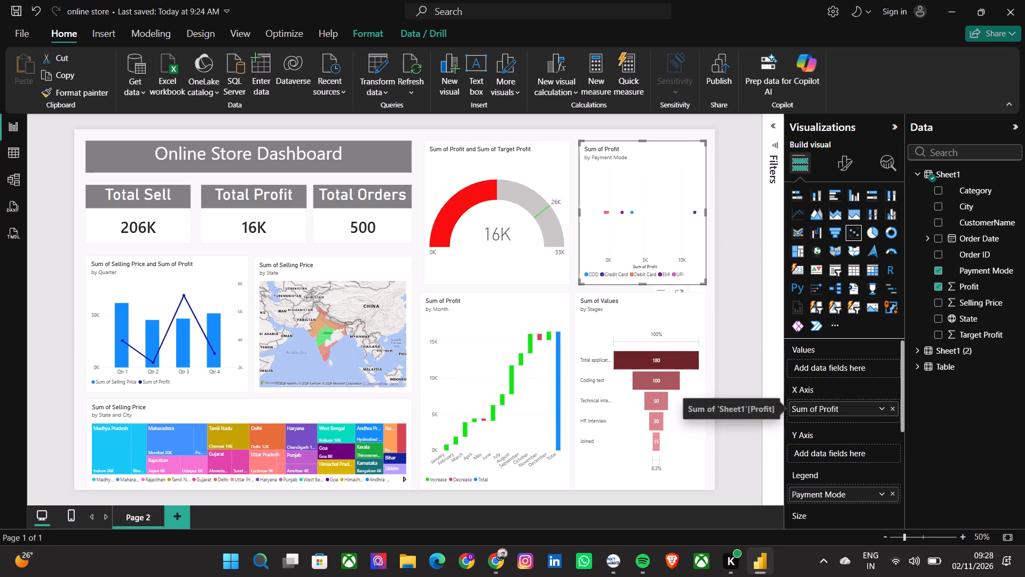
left_click(892, 410)
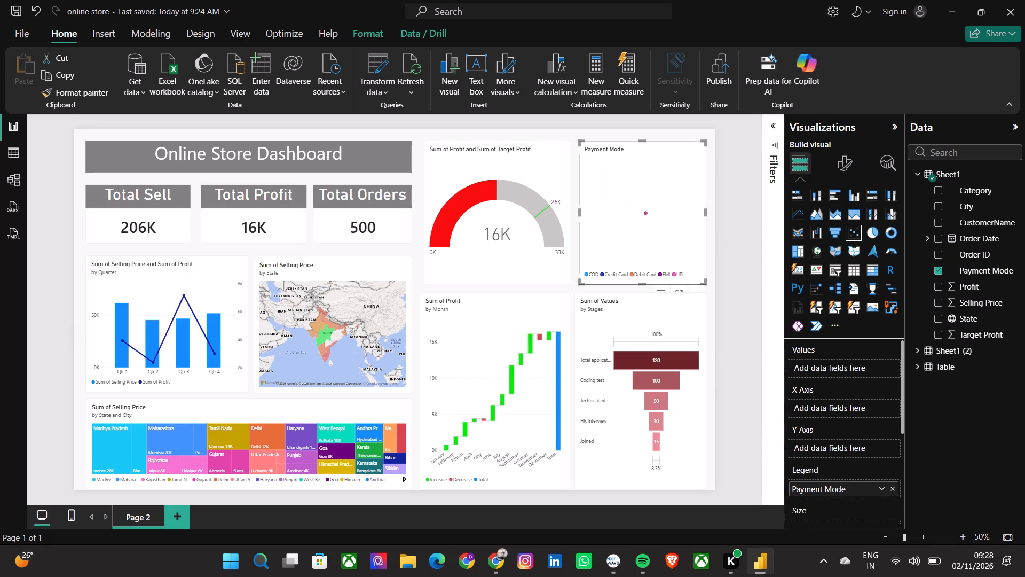
Put Order ID on the scatter chart's X axis and remove Payment Mode from its legend.
left_click_drag(951, 249, 838, 390)
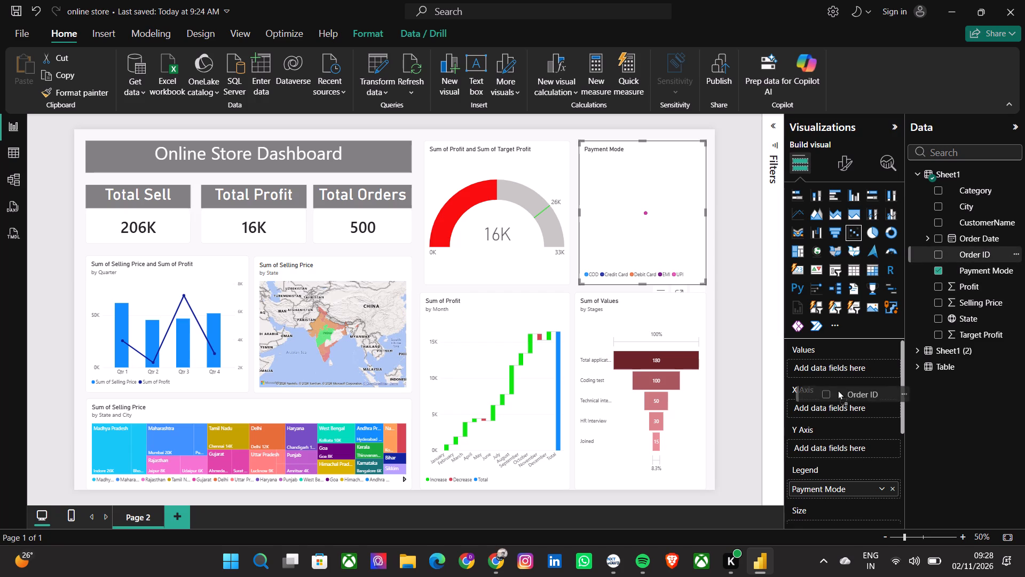
left_click_drag(838, 390, 829, 401)
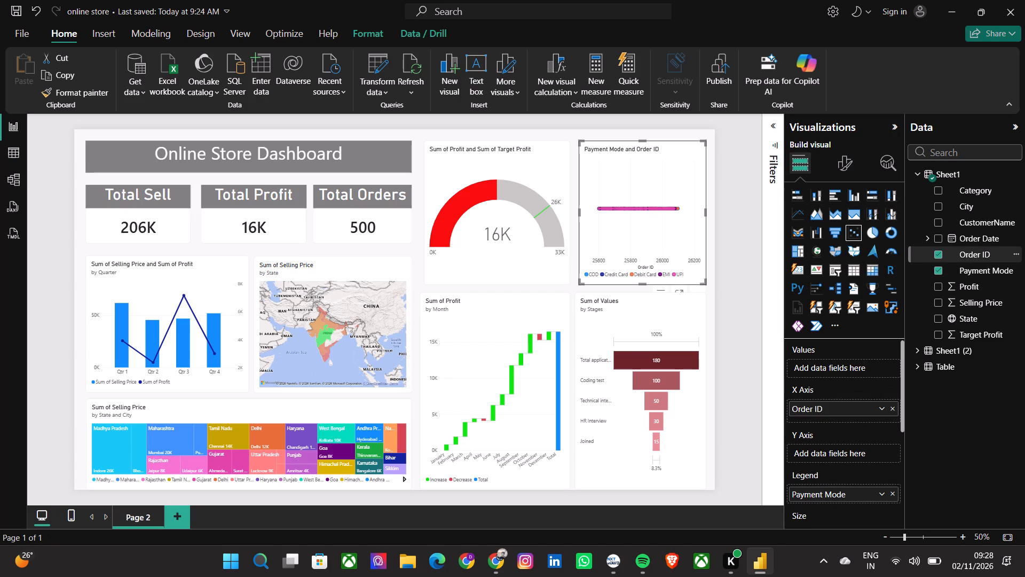
left_click(893, 494)
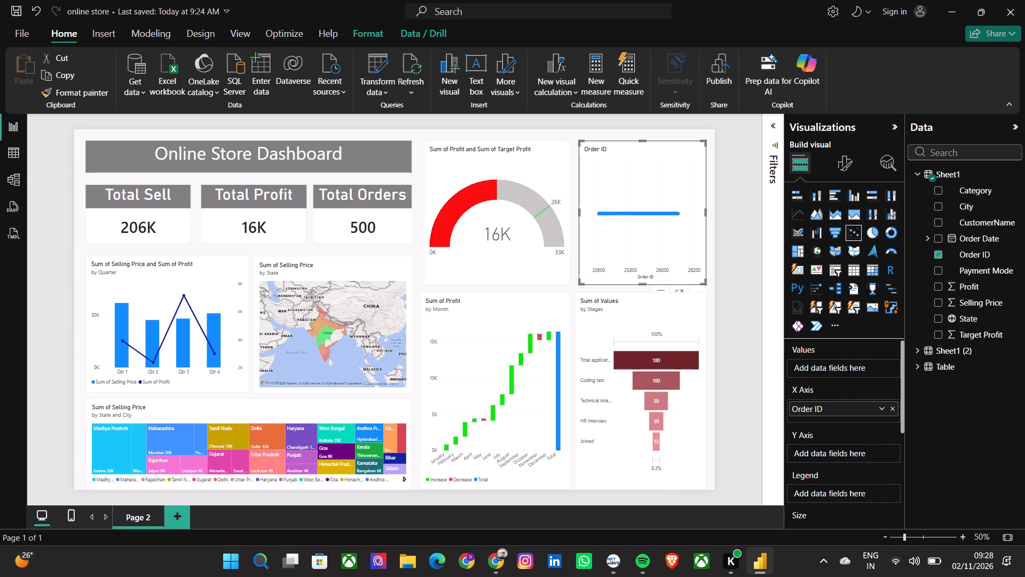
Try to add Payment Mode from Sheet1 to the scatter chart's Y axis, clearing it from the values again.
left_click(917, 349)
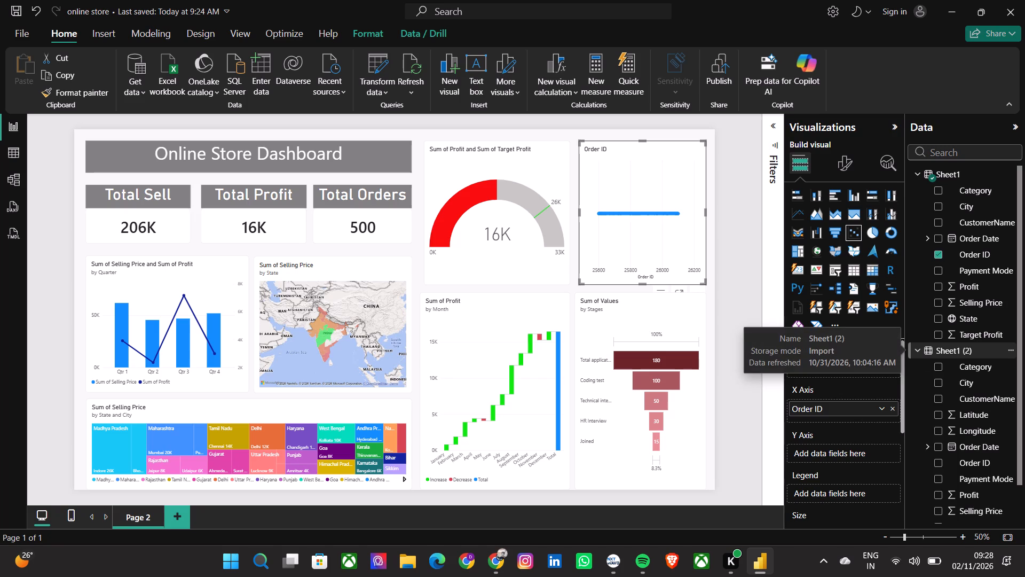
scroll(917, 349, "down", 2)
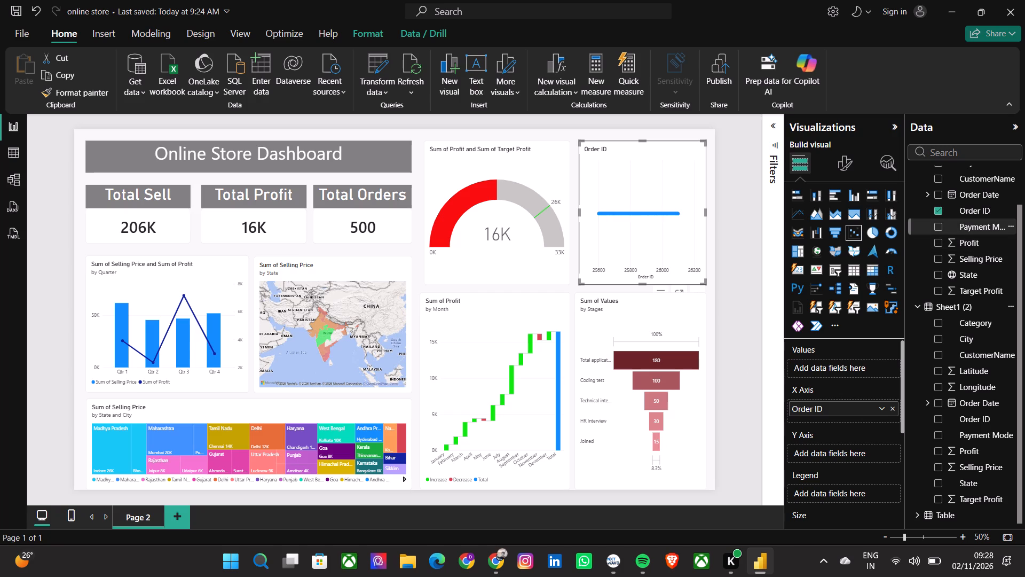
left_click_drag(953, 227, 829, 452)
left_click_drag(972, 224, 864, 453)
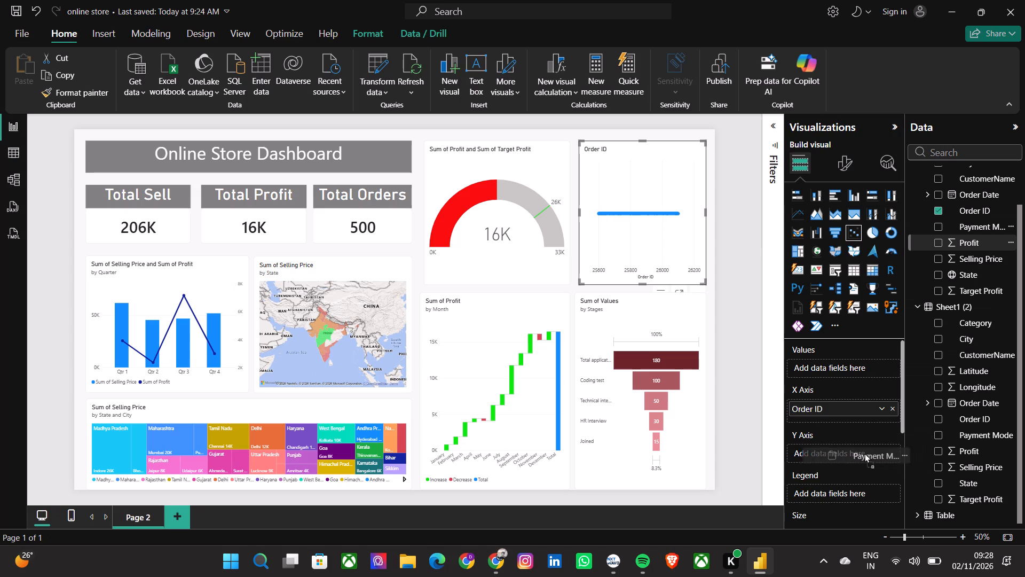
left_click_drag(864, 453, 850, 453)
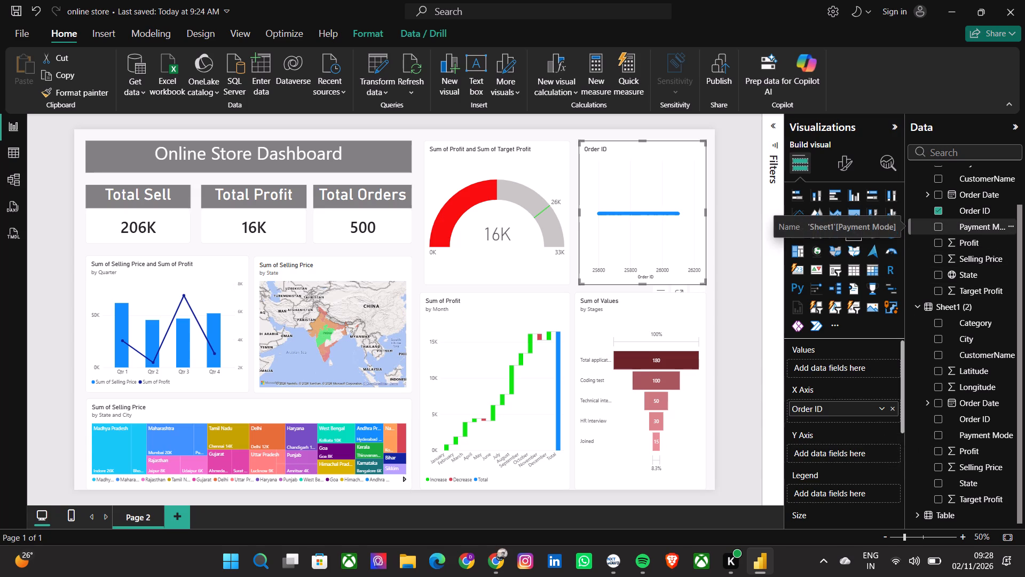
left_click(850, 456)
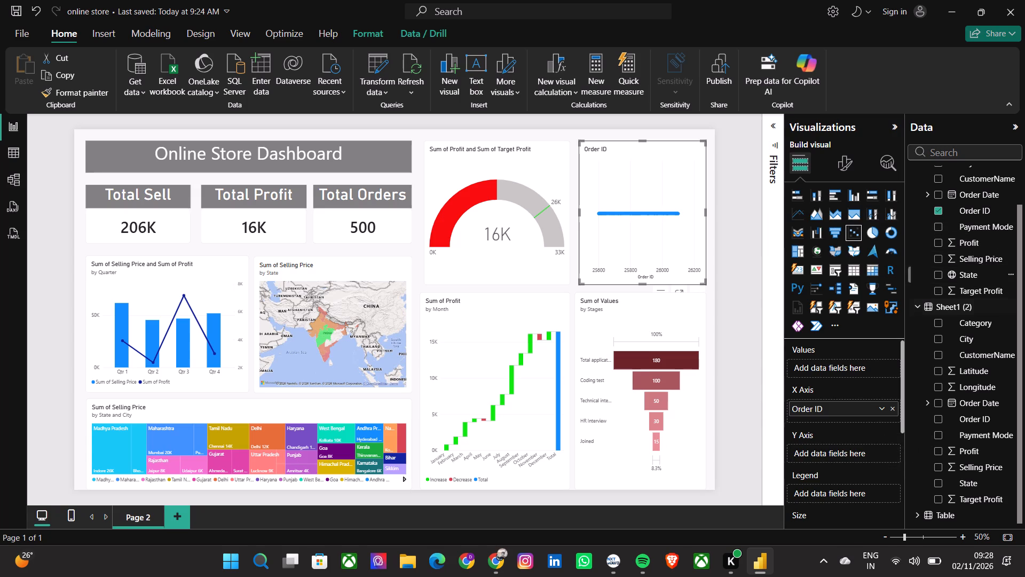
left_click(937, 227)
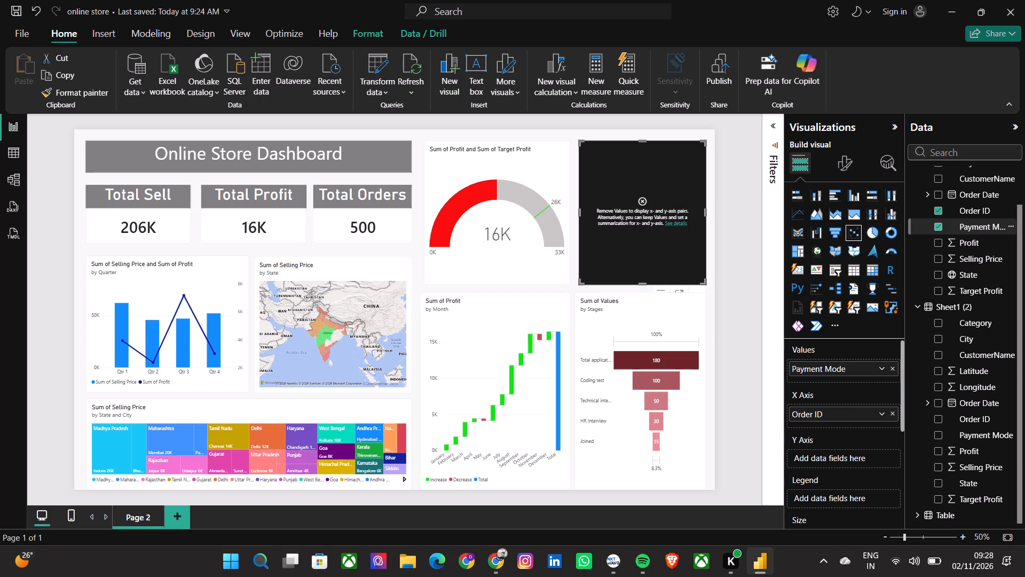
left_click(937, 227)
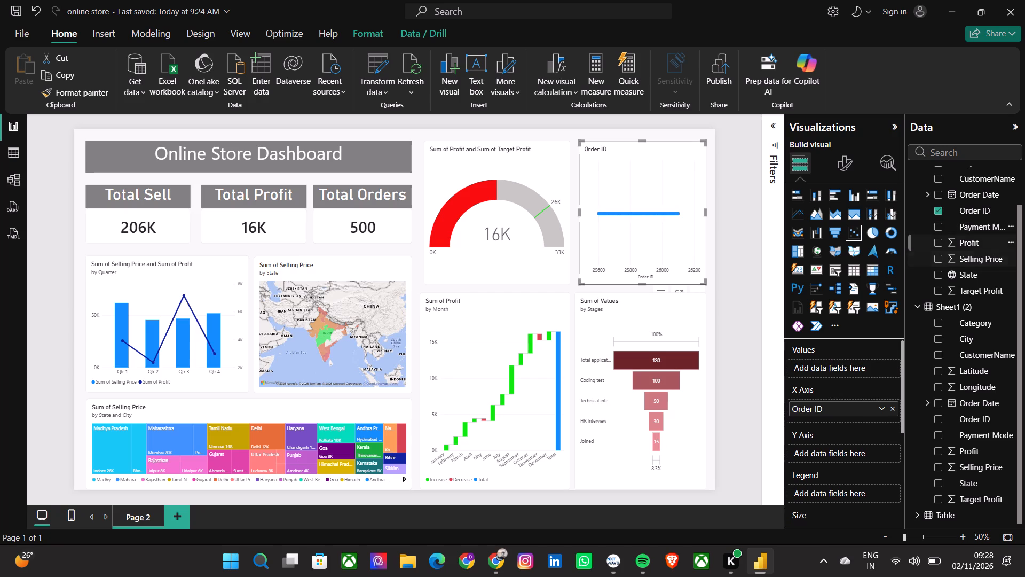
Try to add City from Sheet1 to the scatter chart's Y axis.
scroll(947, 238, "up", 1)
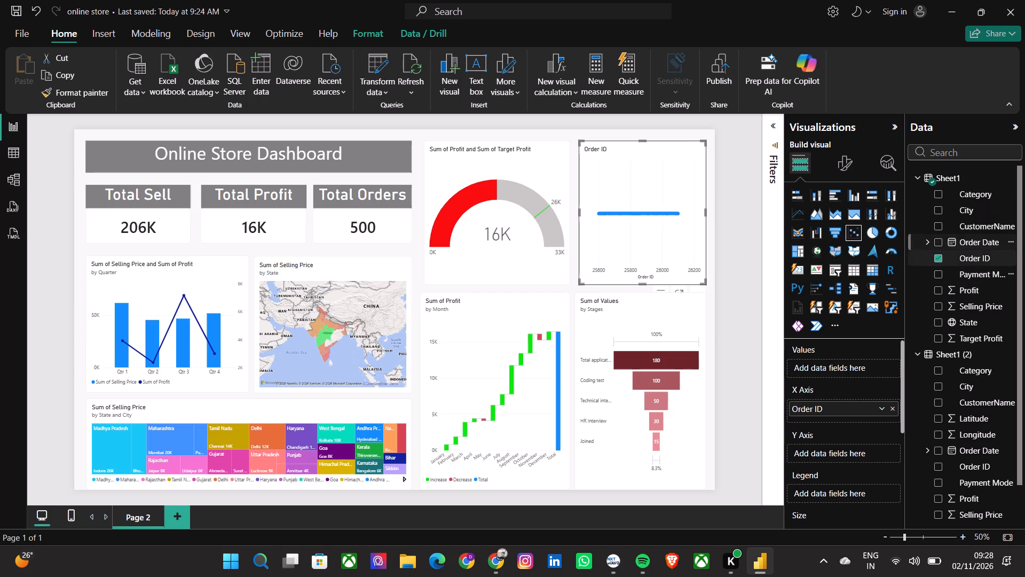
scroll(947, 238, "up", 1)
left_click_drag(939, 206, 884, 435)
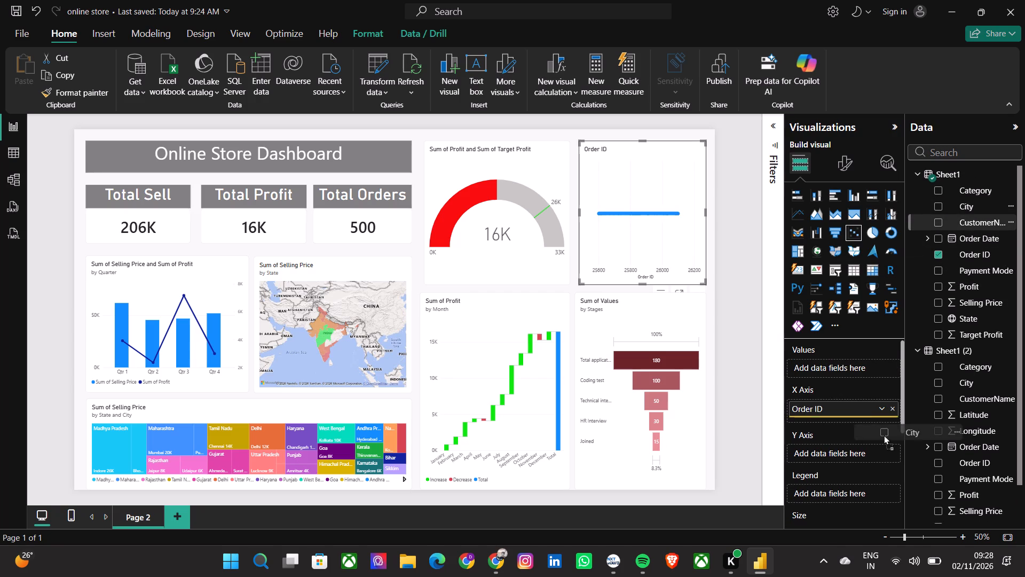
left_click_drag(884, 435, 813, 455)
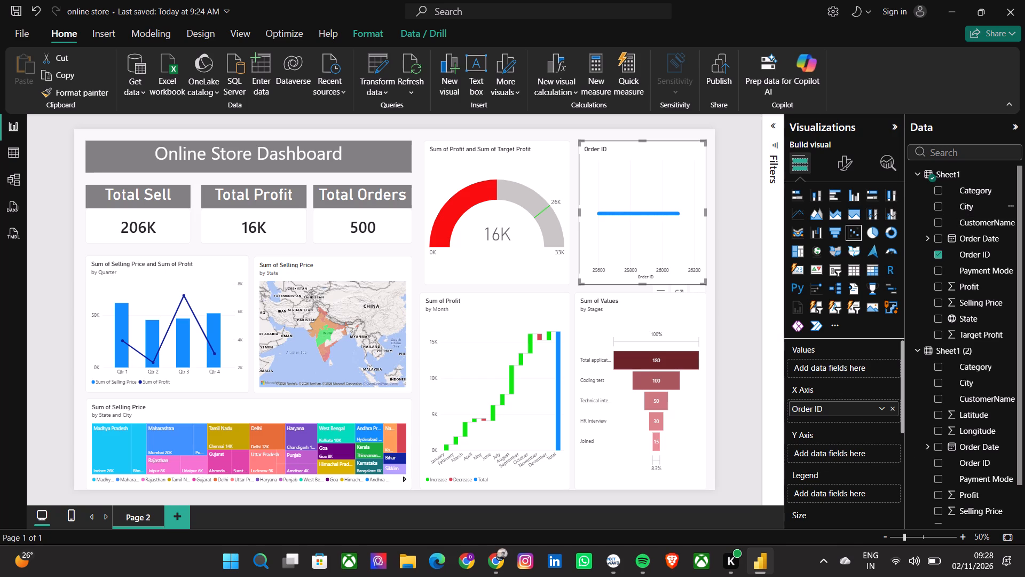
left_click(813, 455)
Switch to the NxtWave course and open the Adding a Scatter Chart lesson from the lesson list.
key("alt+Tab")
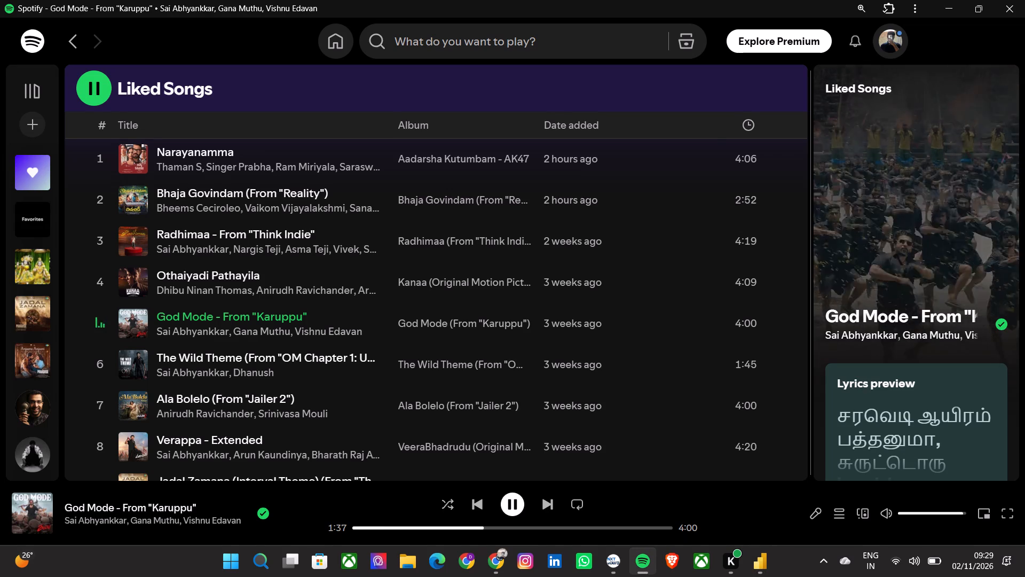
key("Tab")
key("alt+Tab")
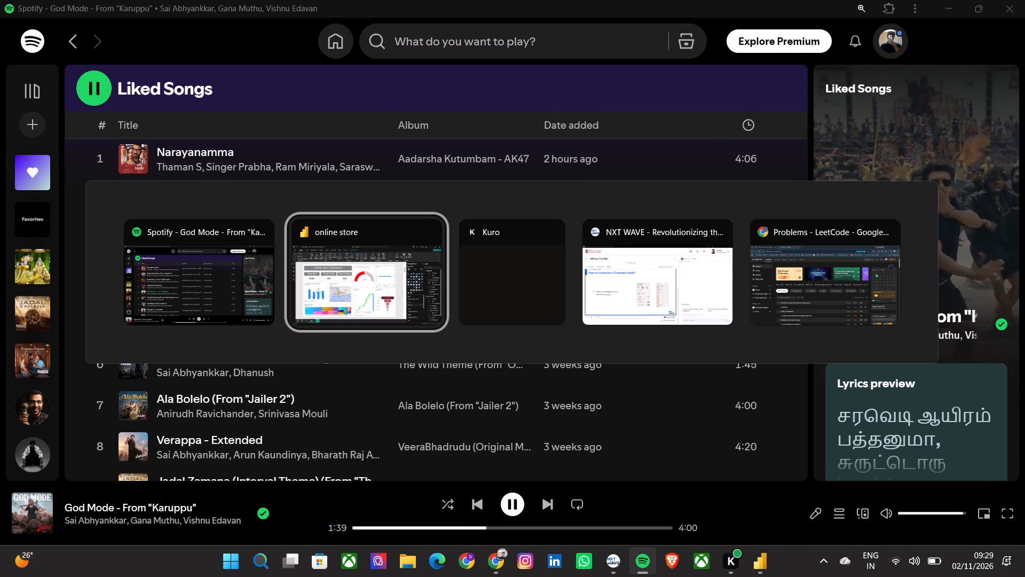
key("alt+Tab")
key("alt+Tab")
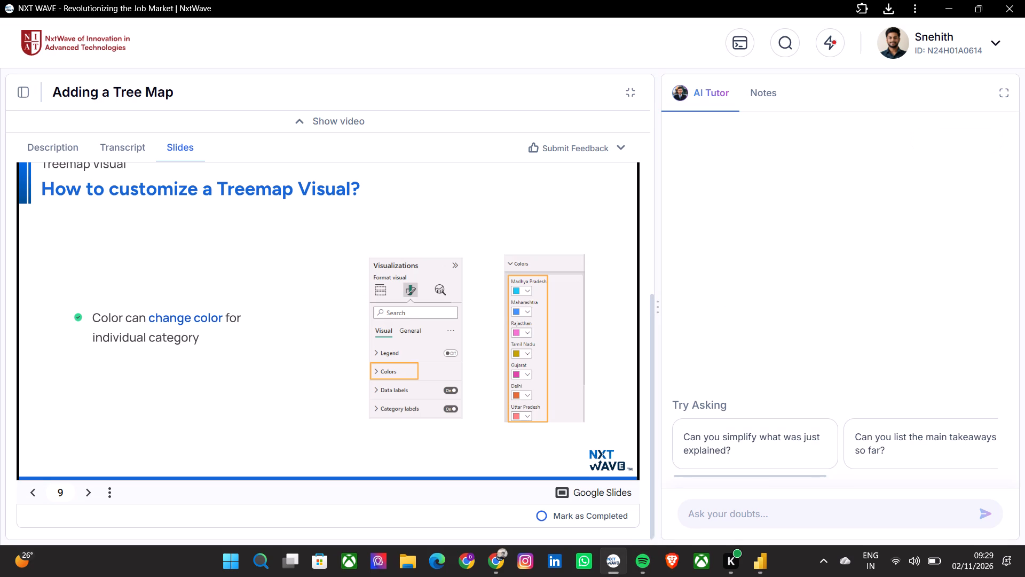
left_click(21, 90)
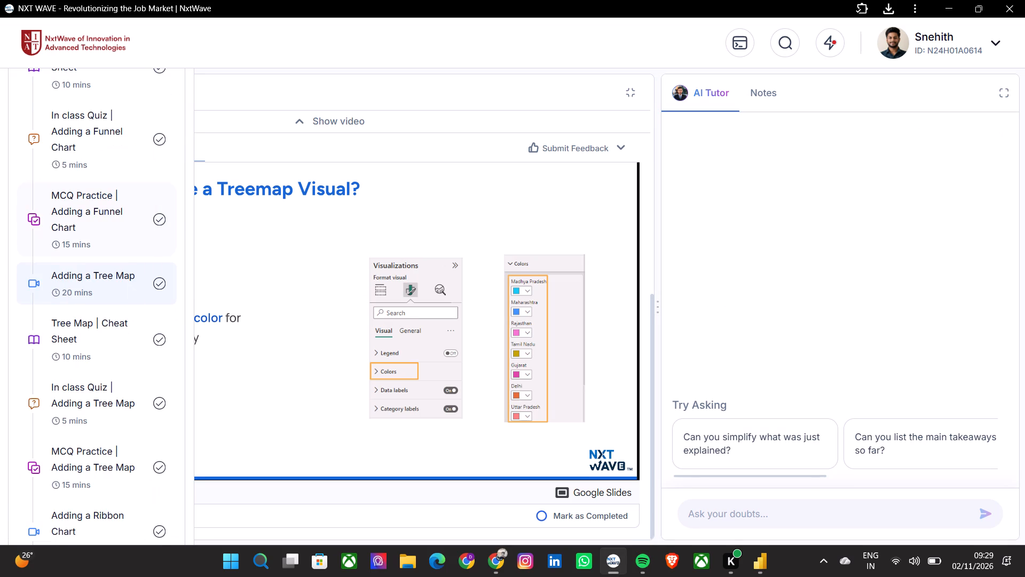
scroll(71, 271, "up", 3)
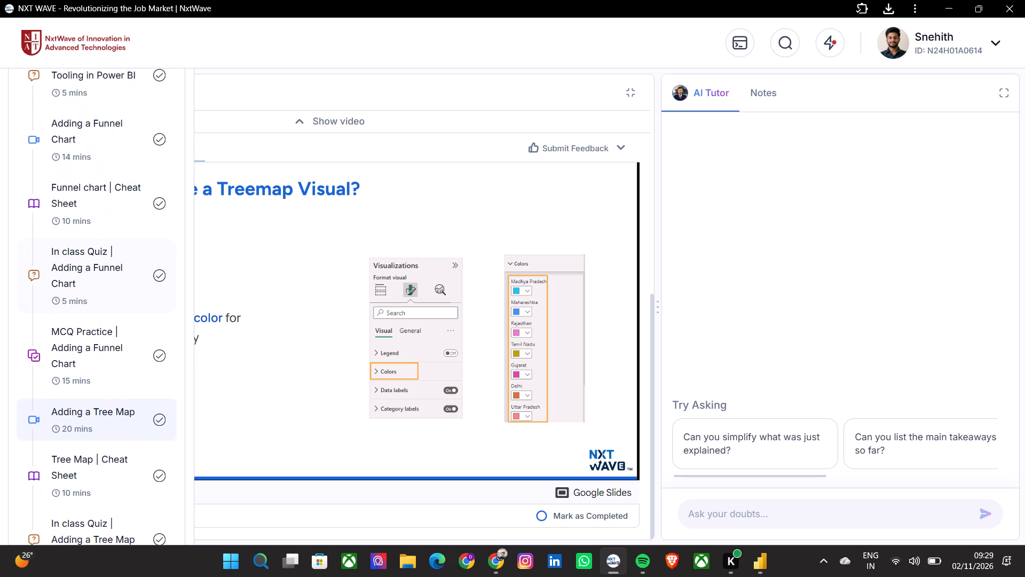
scroll(71, 271, "up", 3)
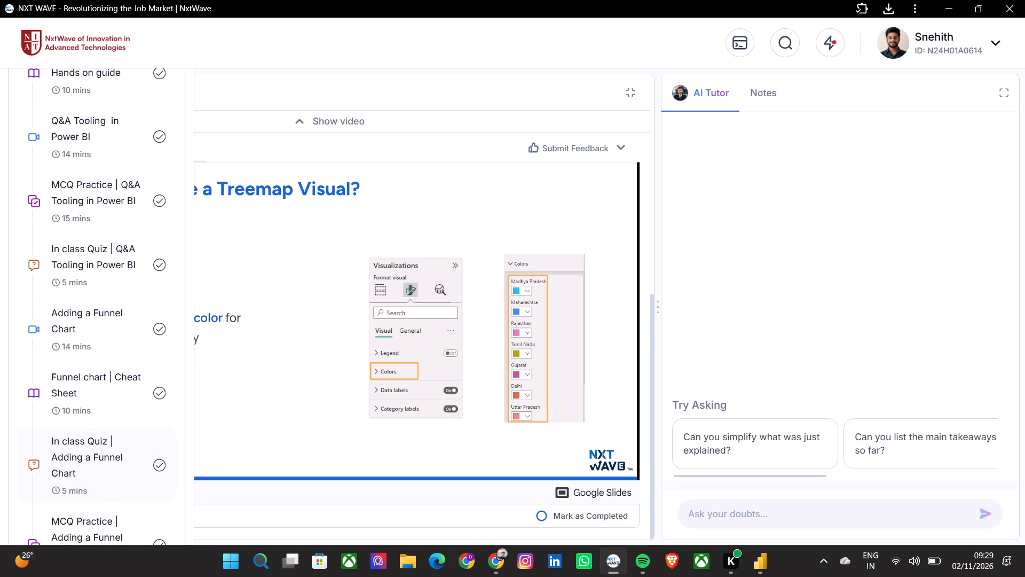
scroll(71, 271, "up", 4)
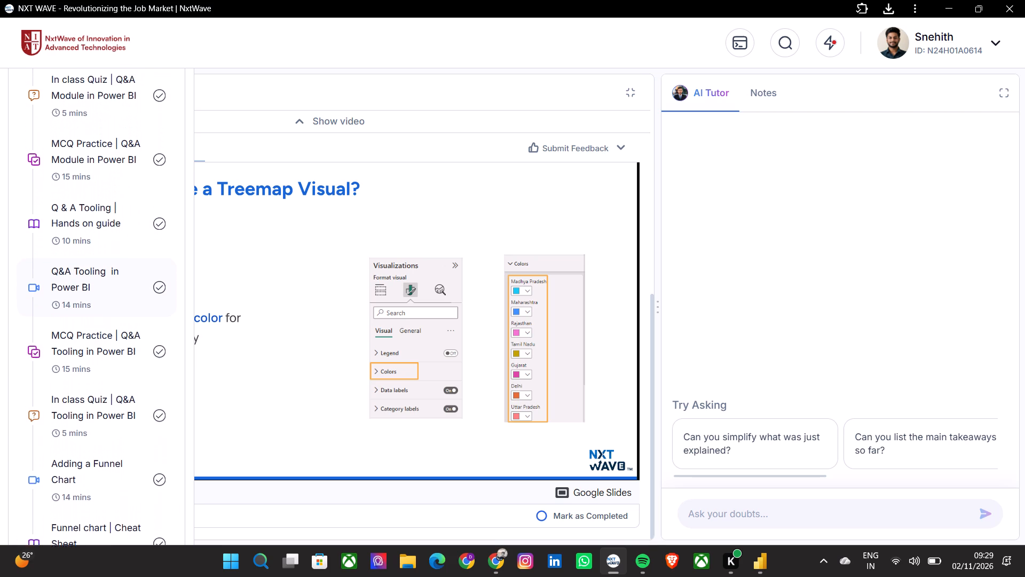
scroll(71, 271, "up", 3)
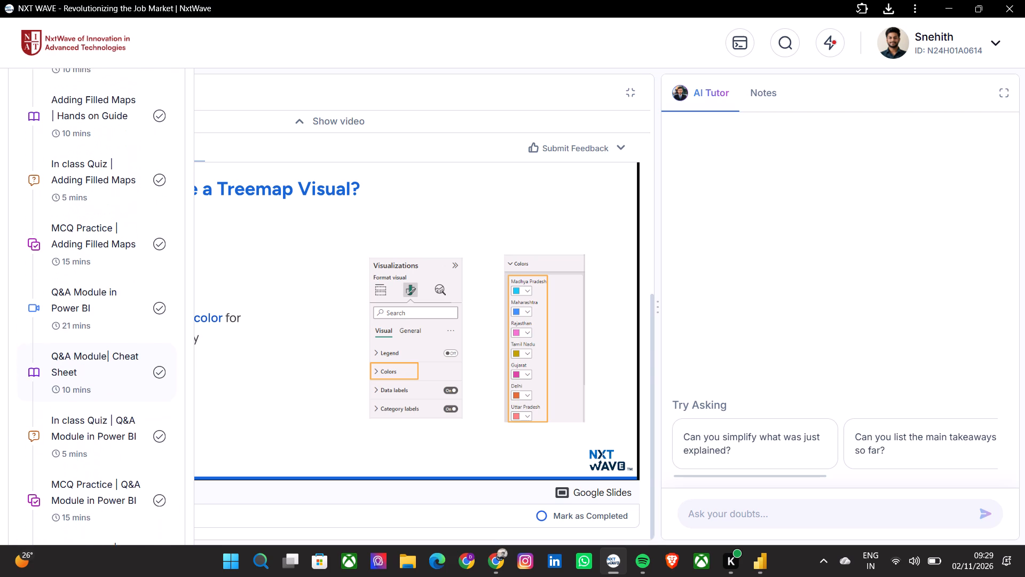
scroll(71, 271, "up", 8)
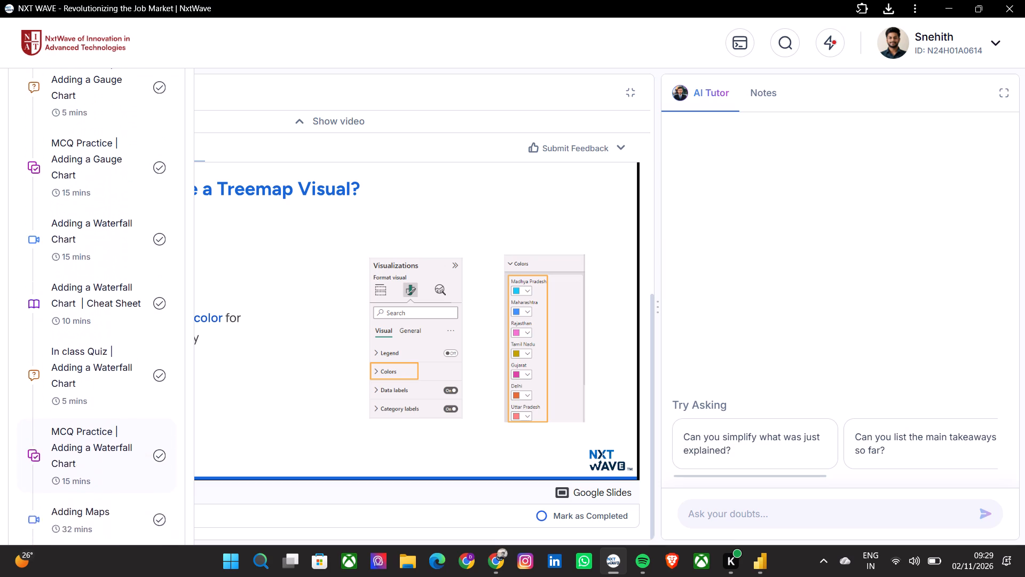
scroll(71, 271, "up", 2)
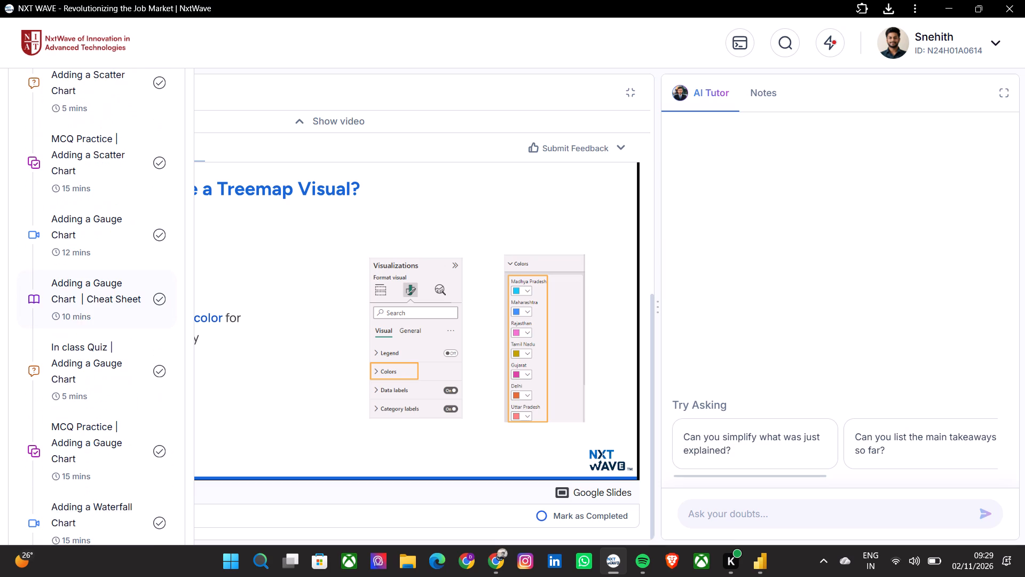
scroll(70, 148, "up", 4)
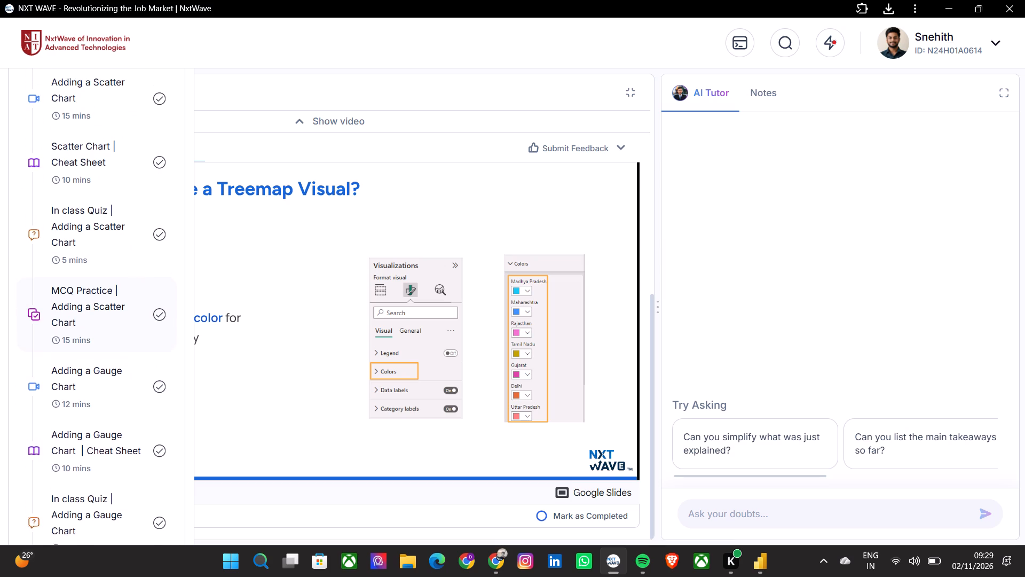
scroll(70, 148, "up", 1)
left_click(72, 219)
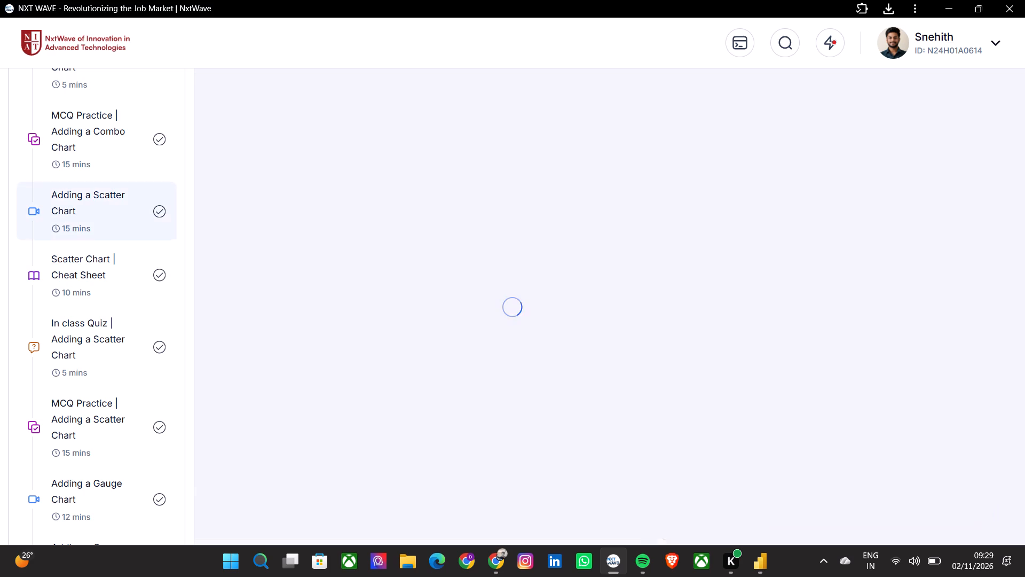
Go through the lesson's slides to the "How to add Scatter Chart?" slide and check which fields each axis needs.
left_click(176, 504)
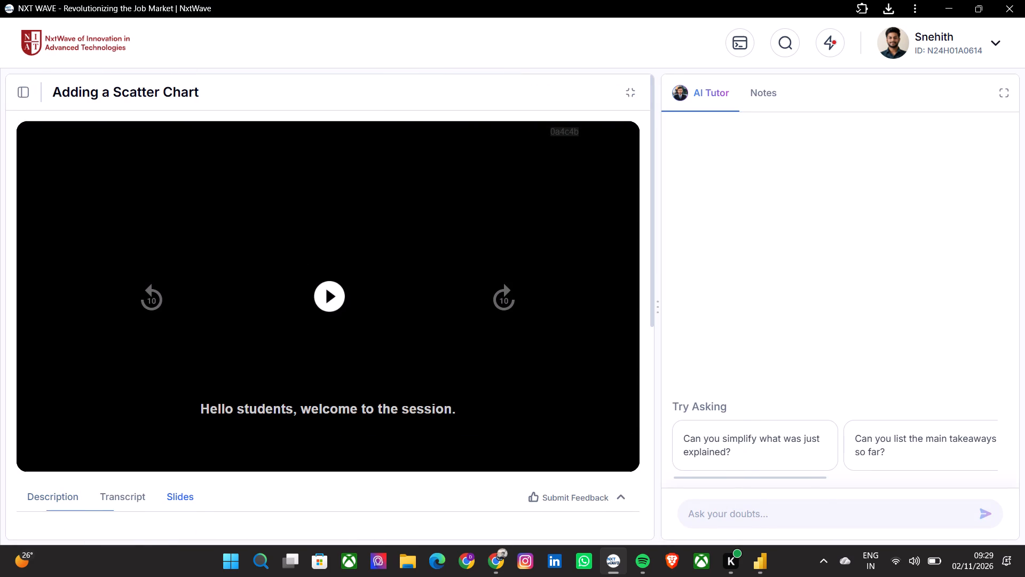
scroll(322, 345, "down", 7)
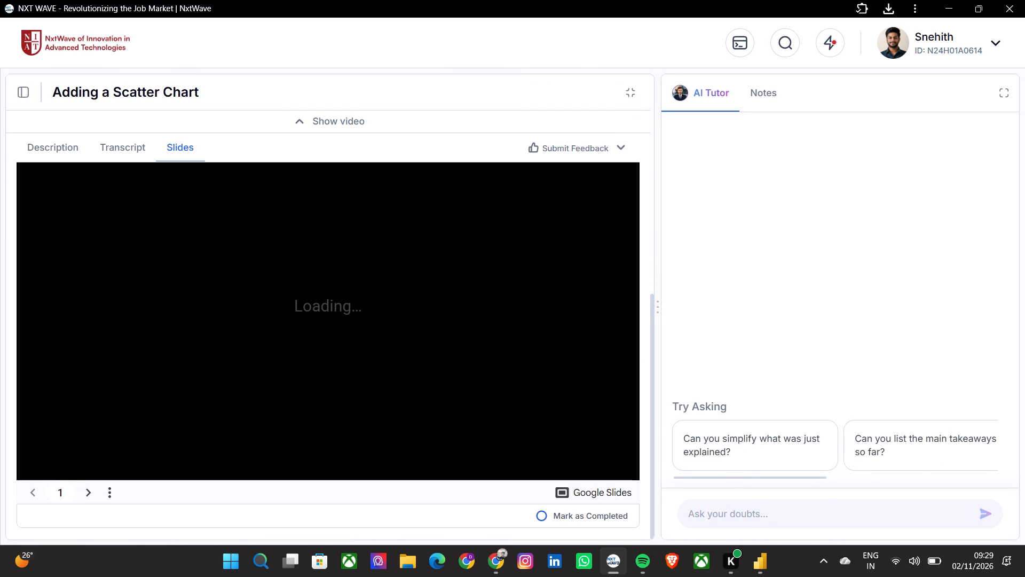
key("Right")
key("Right")
left_click(322, 345)
left_click(425, 331)
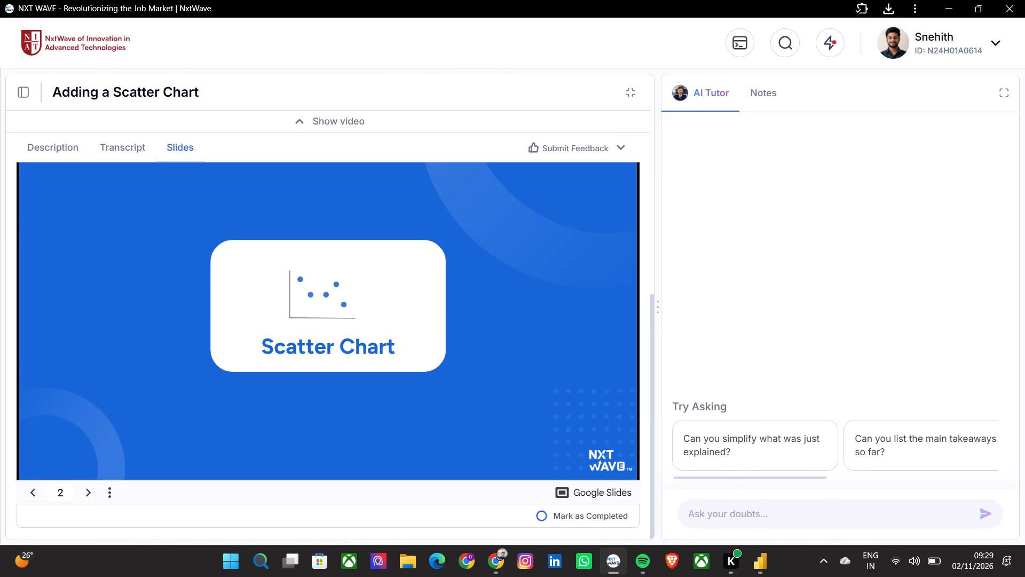
left_click(425, 331)
left_click(425, 331)
left_click(425, 331)
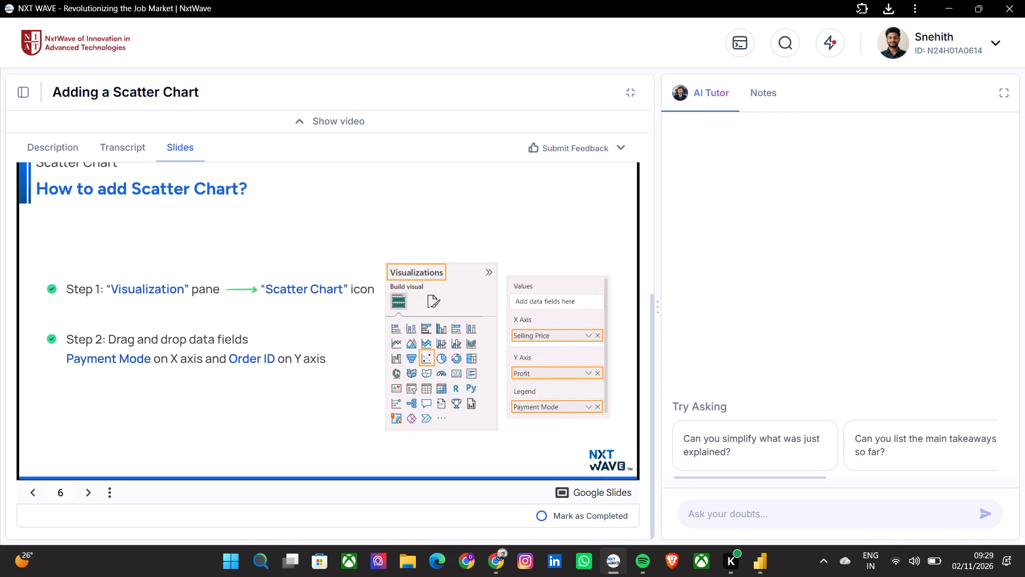
Switch back to the online store report in Power BI and remove Order ID from the scatter chart's X axis.
key("alt+Tab")
key("alt+Tab")
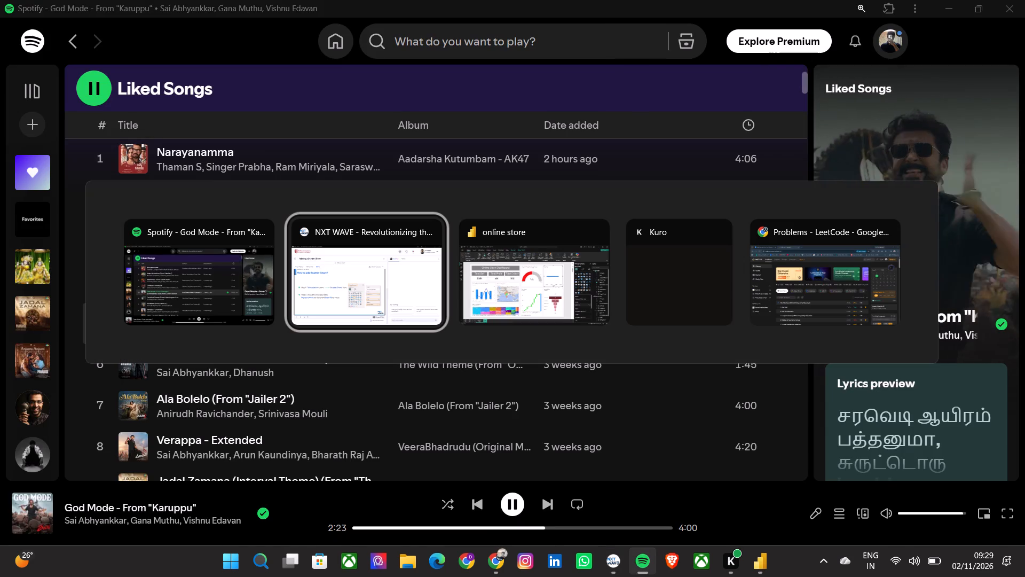
key("alt+Tab")
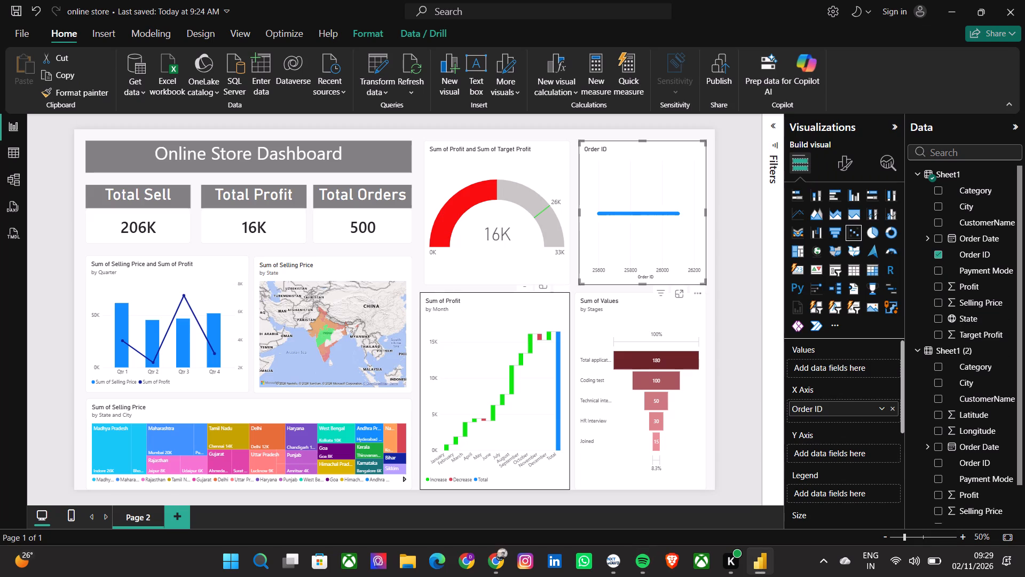
key("alt+Tab")
key("alt+Tab")
key("alt+Tab")
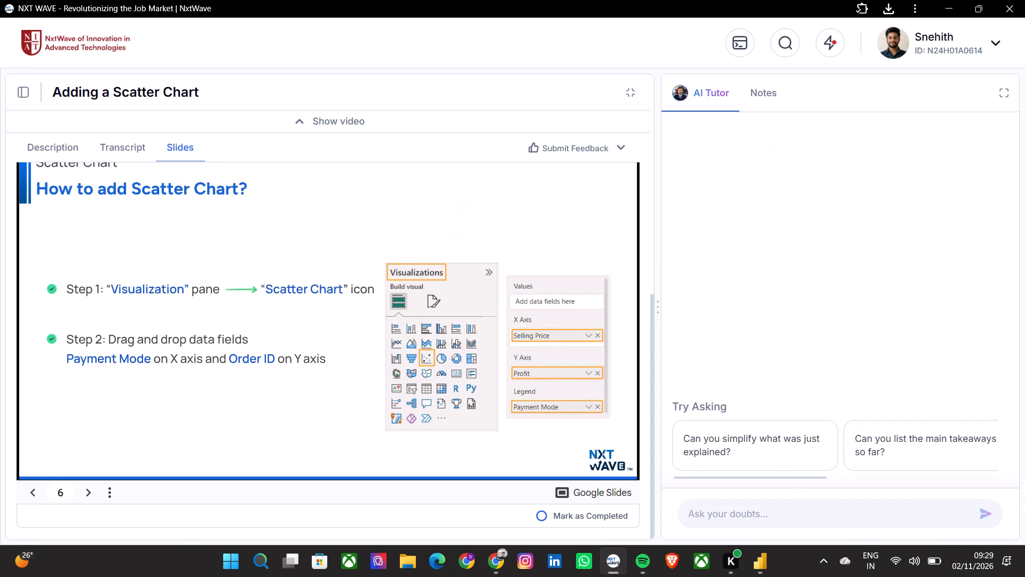
left_click(634, 251)
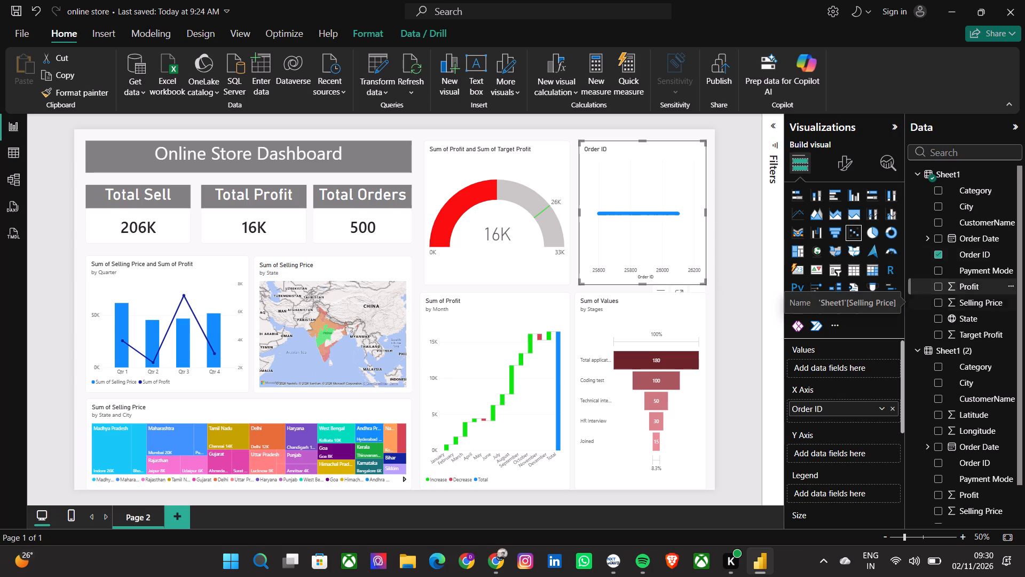
left_click(938, 256)
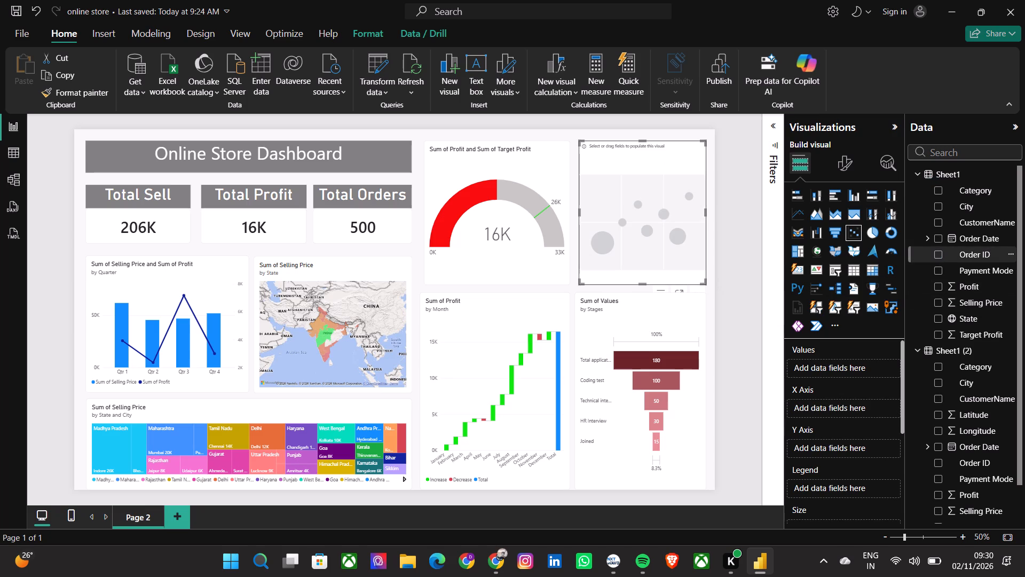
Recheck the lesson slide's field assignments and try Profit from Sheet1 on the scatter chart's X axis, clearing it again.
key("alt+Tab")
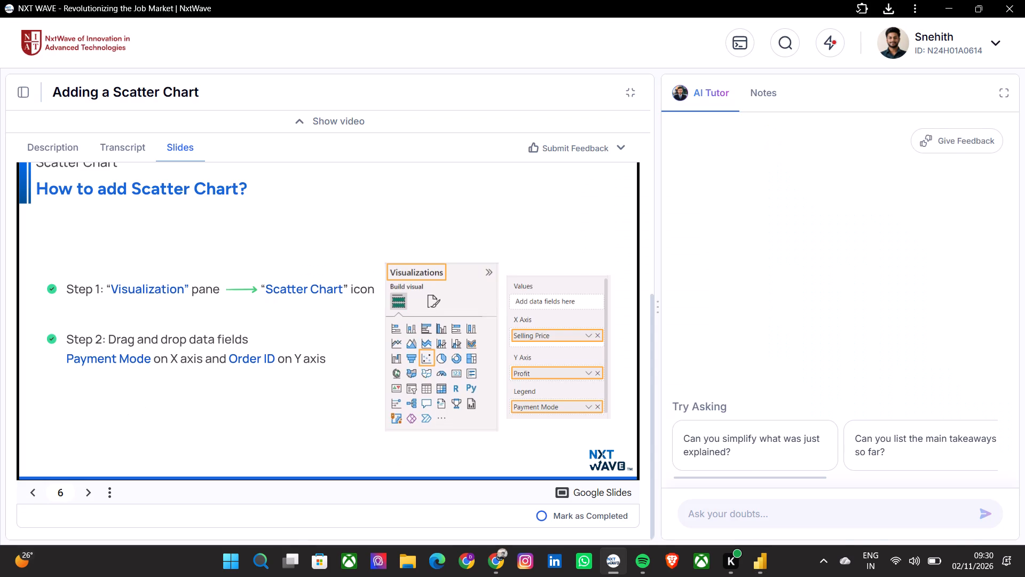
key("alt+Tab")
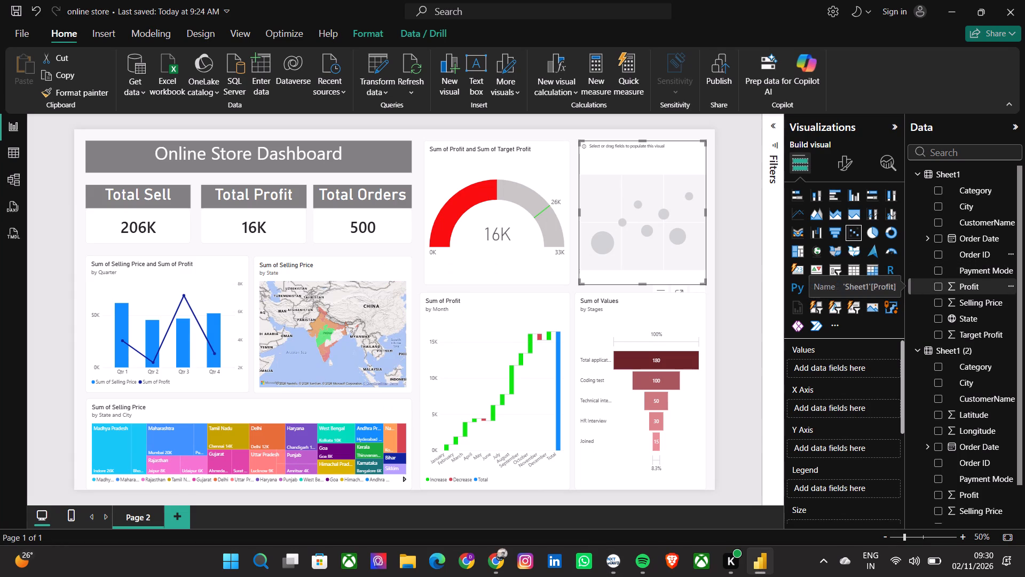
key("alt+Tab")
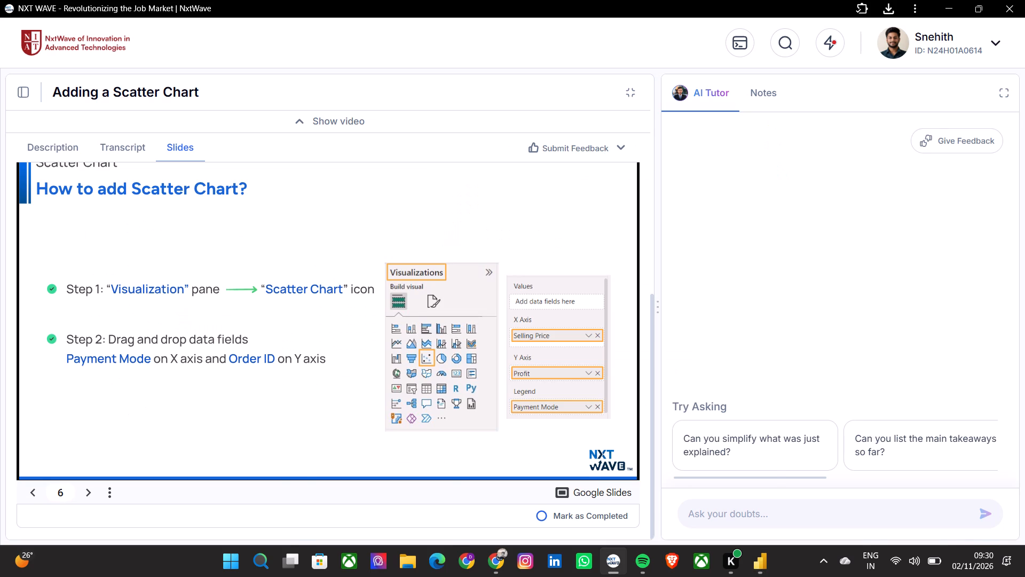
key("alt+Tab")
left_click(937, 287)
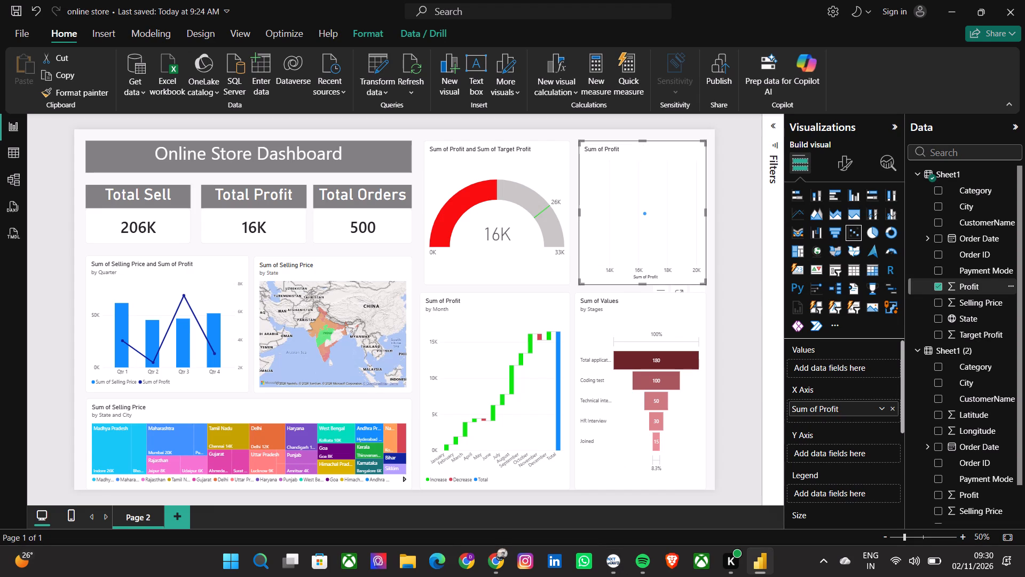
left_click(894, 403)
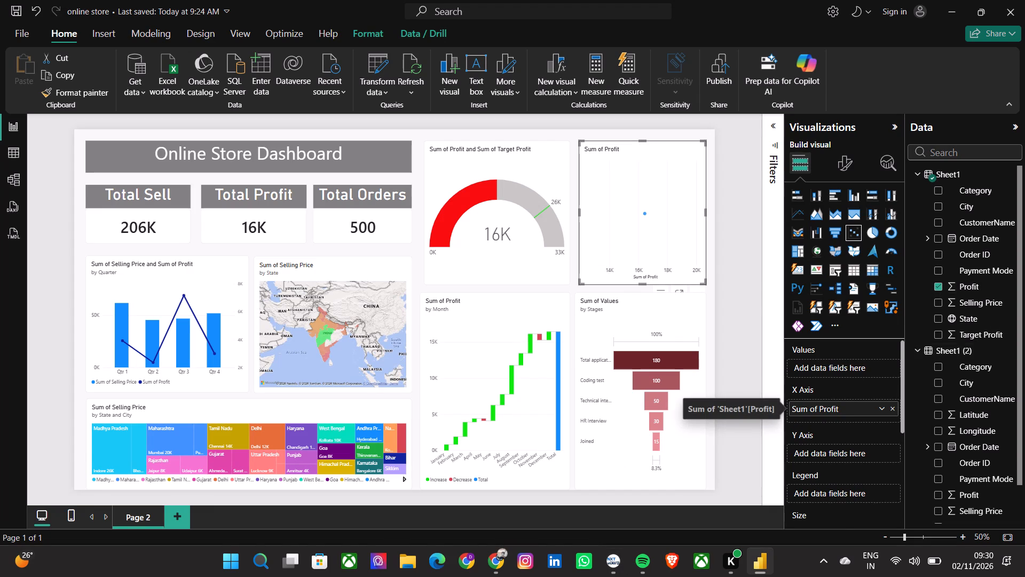
Assign Selling Price from Sheet1 to the scatter chart's X axis and Profit to its Y axis.
left_click_drag(937, 301, 890, 358)
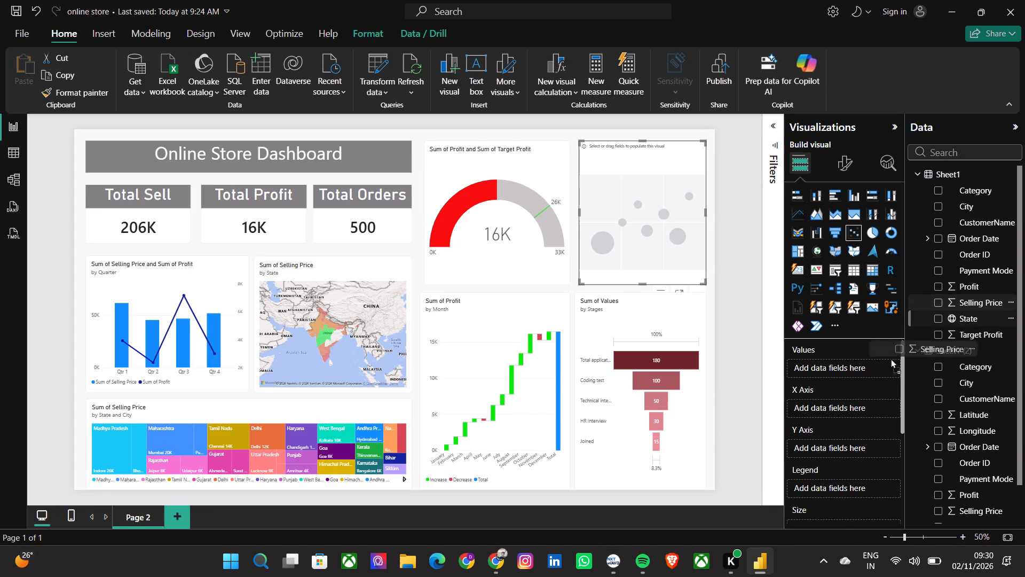
left_click_drag(890, 358, 823, 409)
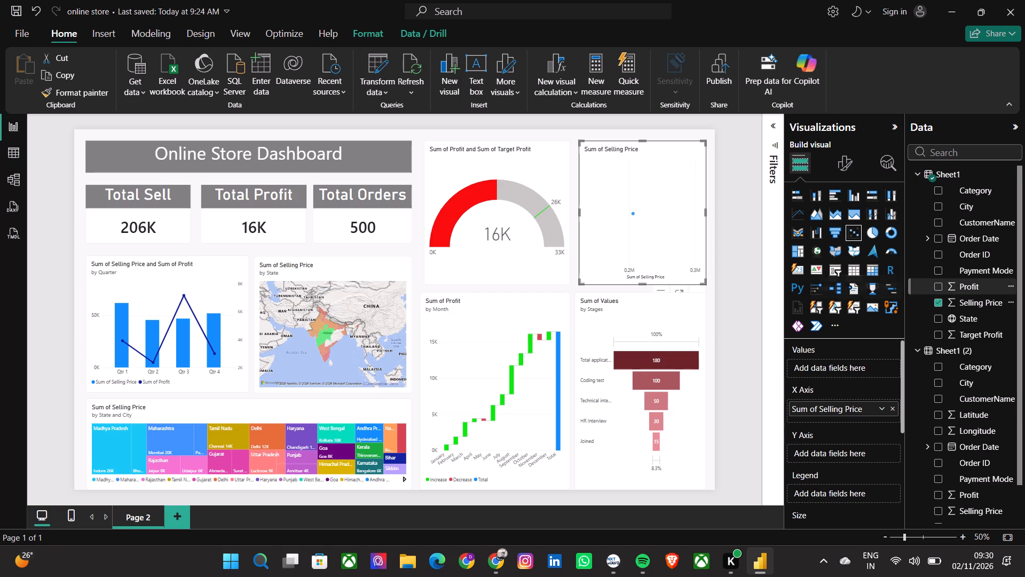
left_click_drag(940, 284, 820, 453)
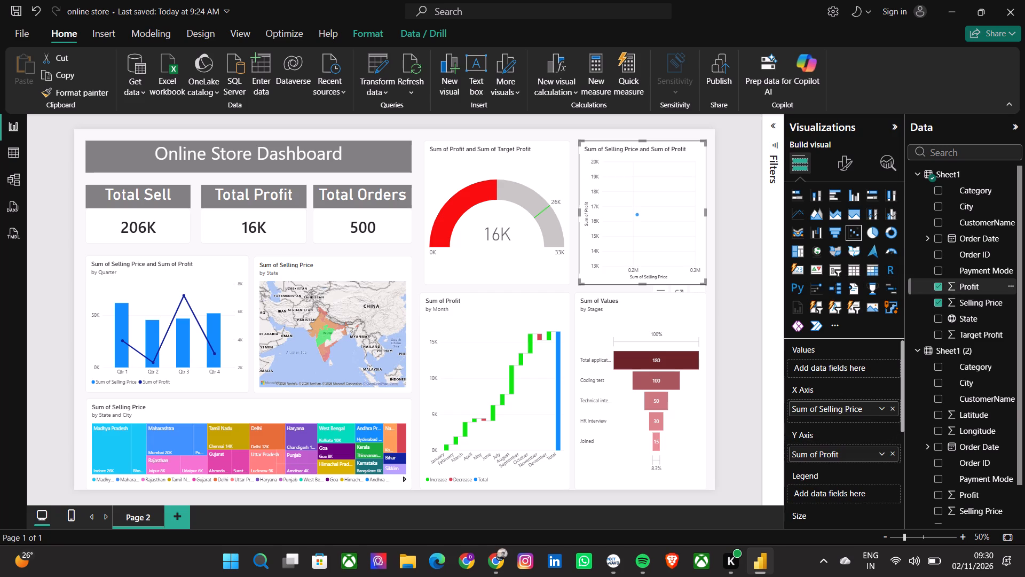
Check the lesson slide for the legend field, add Payment Mode from Sheet1 as the scatter chart's legend, and deselect the chart.
key("alt+Tab")
key("alt+Tab")
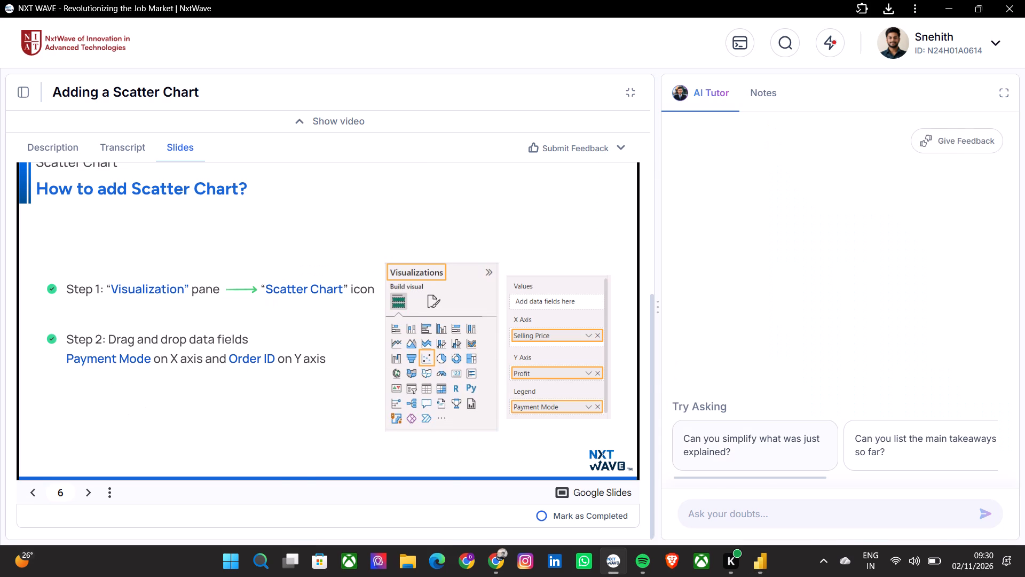
left_click_drag(940, 269, 905, 340)
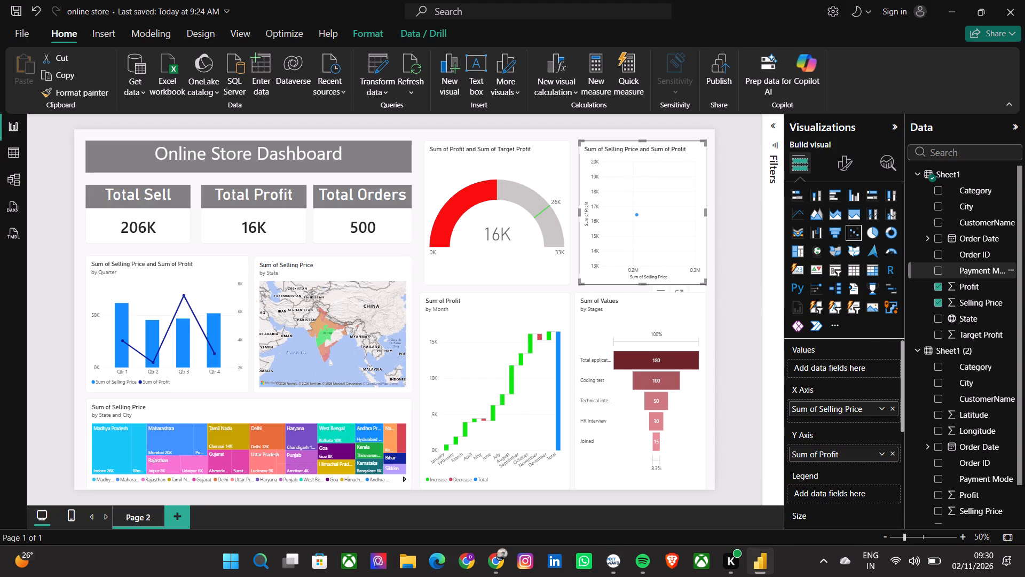
left_click_drag(905, 340, 824, 497)
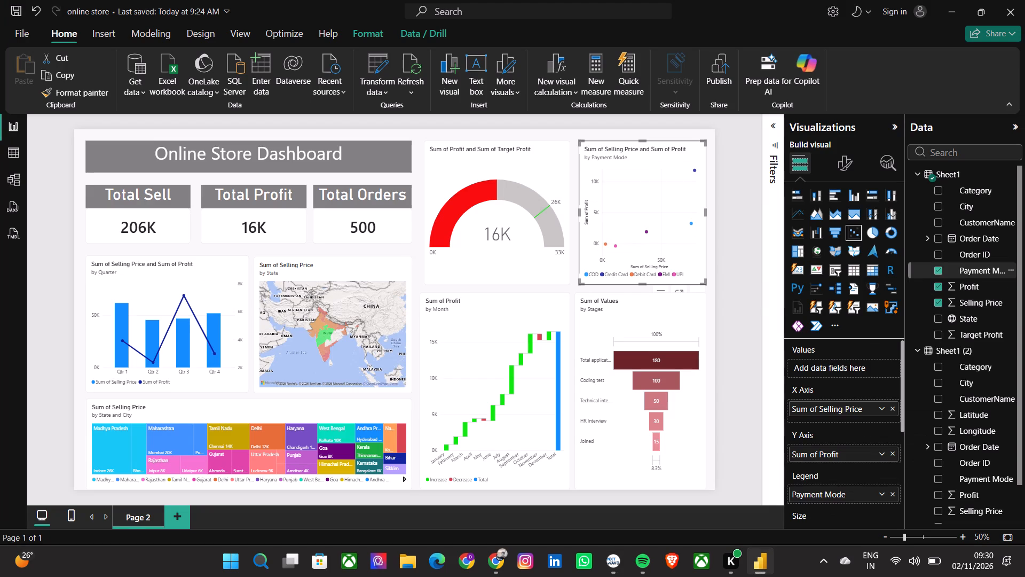
left_click(733, 406)
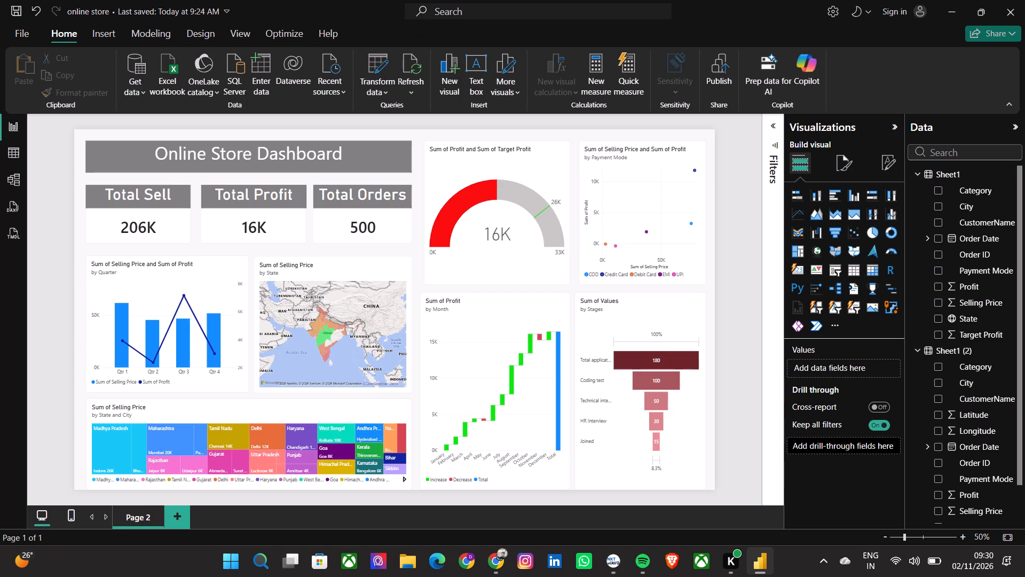
left_click(733, 406)
Collapse the Visualizations and Data panes to give the dashboard canvas more room.
left_click(894, 127)
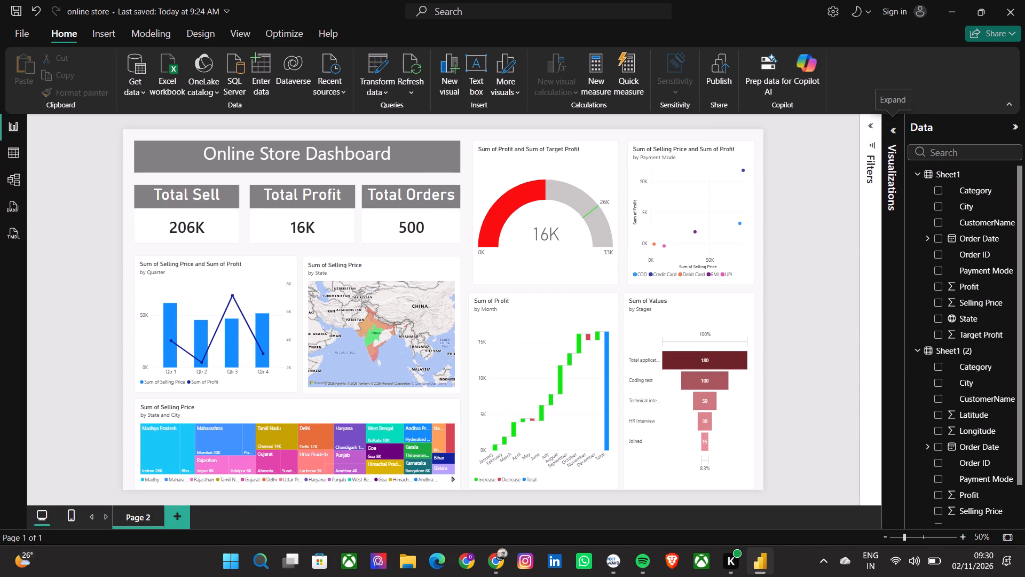
left_click(1016, 127)
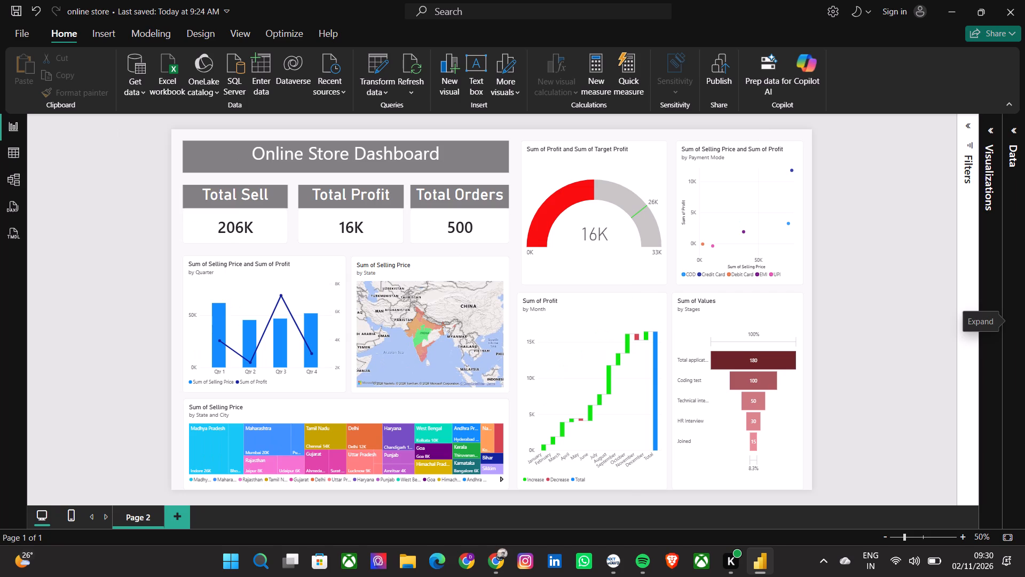
Save the online store report.
key("ctrl+s")
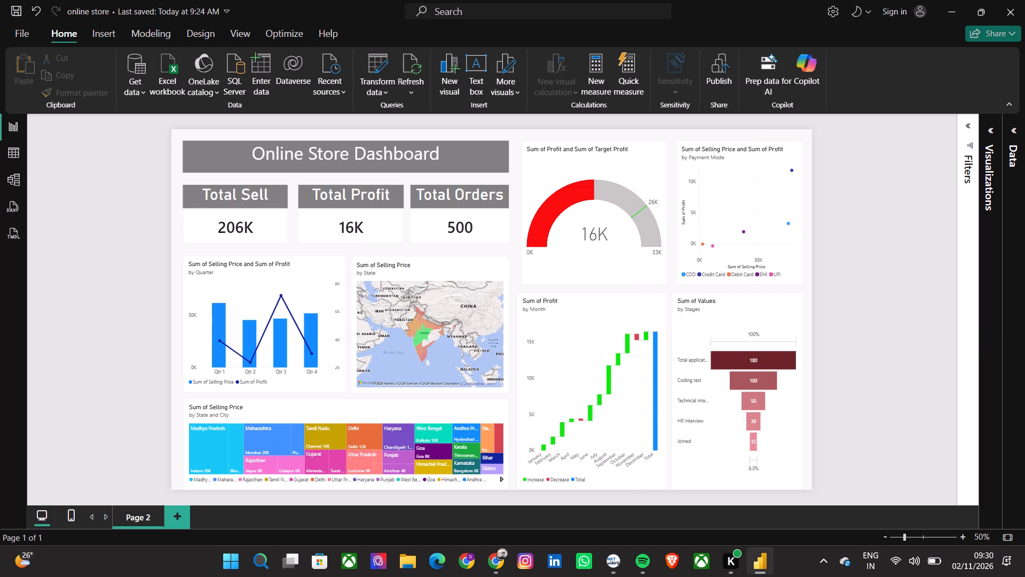
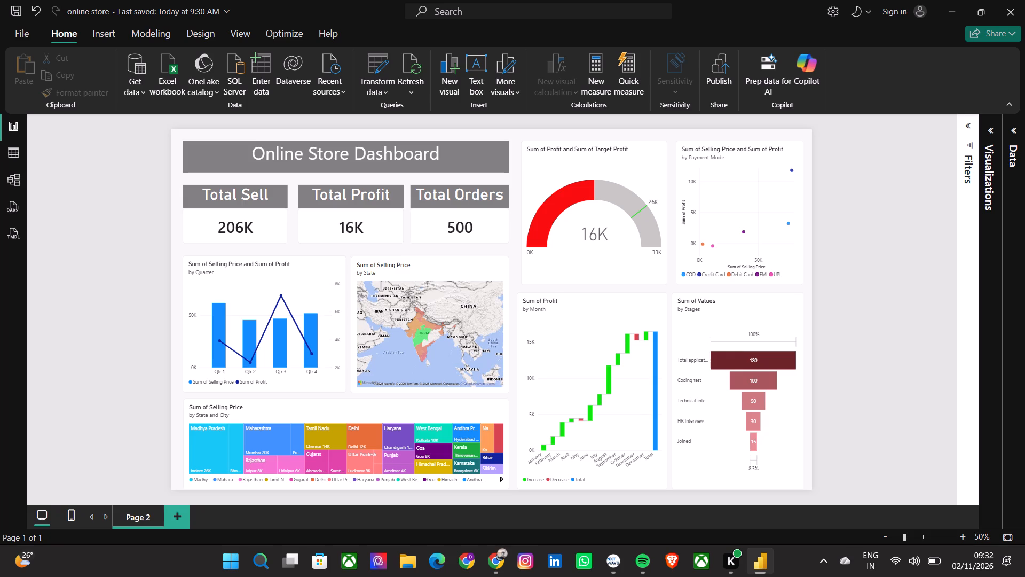
Clear the conditional color formatting from the Sum of Values by Stages funnel chart.
left_click(781, 310)
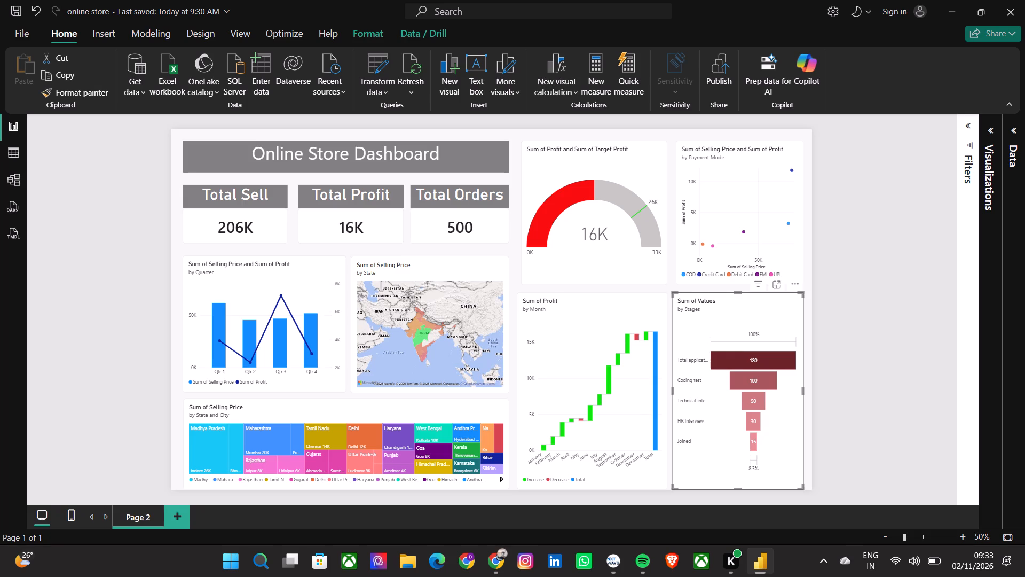
left_click(987, 132)
left_click_drag(987, 132, 940, 177)
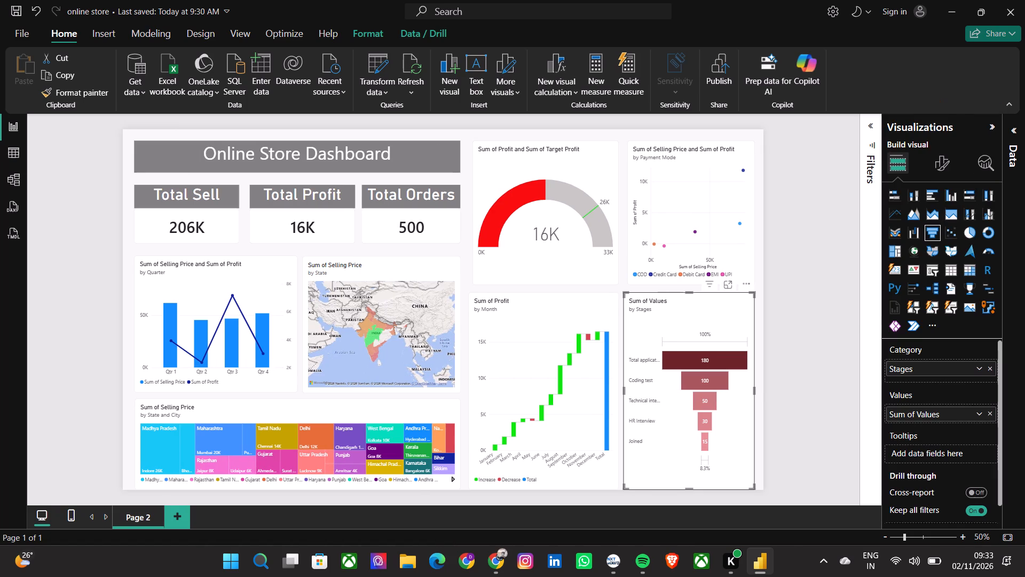
left_click_drag(940, 177, 940, 162)
left_click(940, 162)
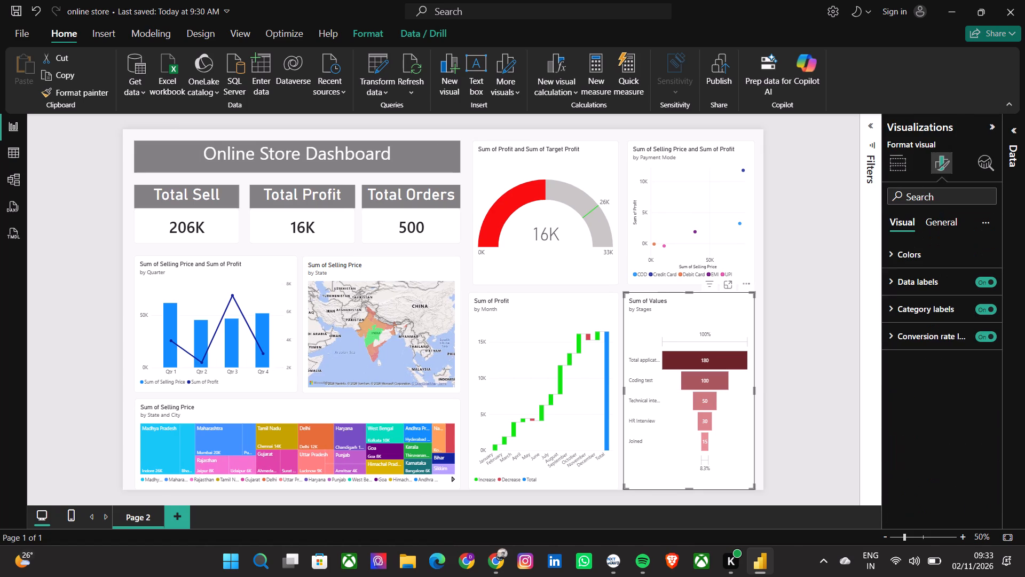
left_click(921, 253)
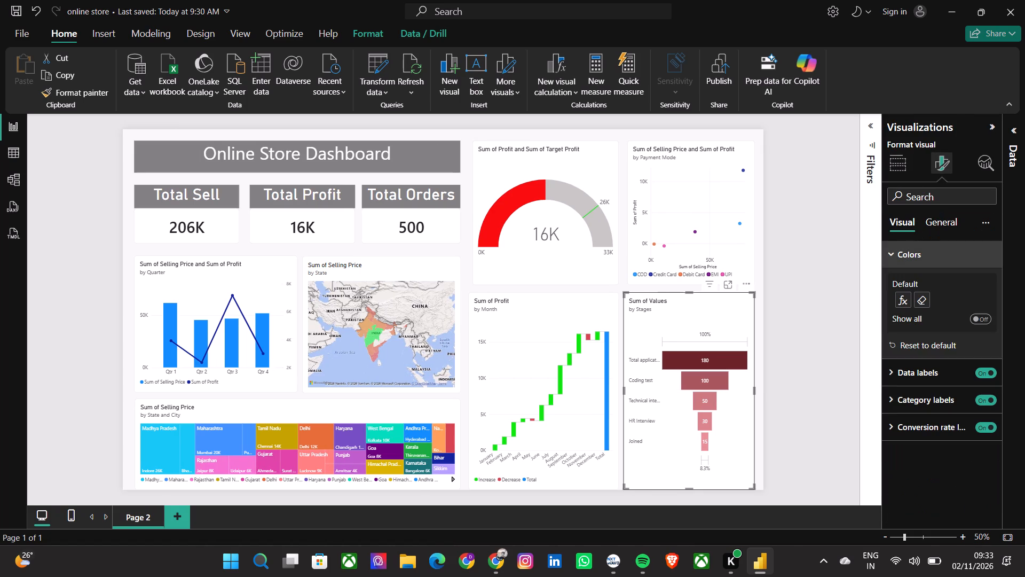
left_click(916, 298)
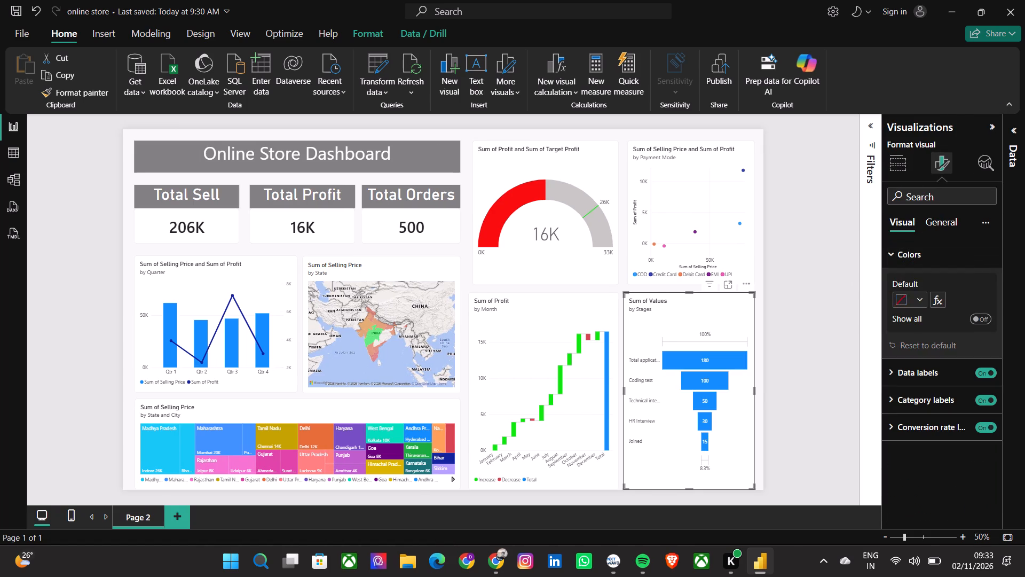
Apply a gradient to the funnel chart's default color, light purple for the lowest value and dark purple for the highest, and deselect the chart.
left_click(918, 301)
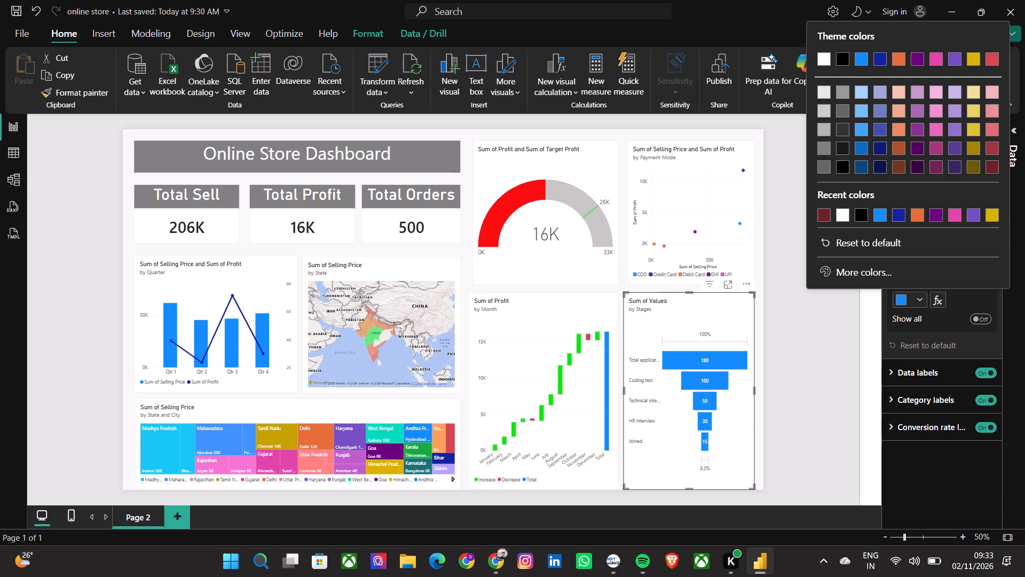
left_click(937, 303)
left_click(937, 303)
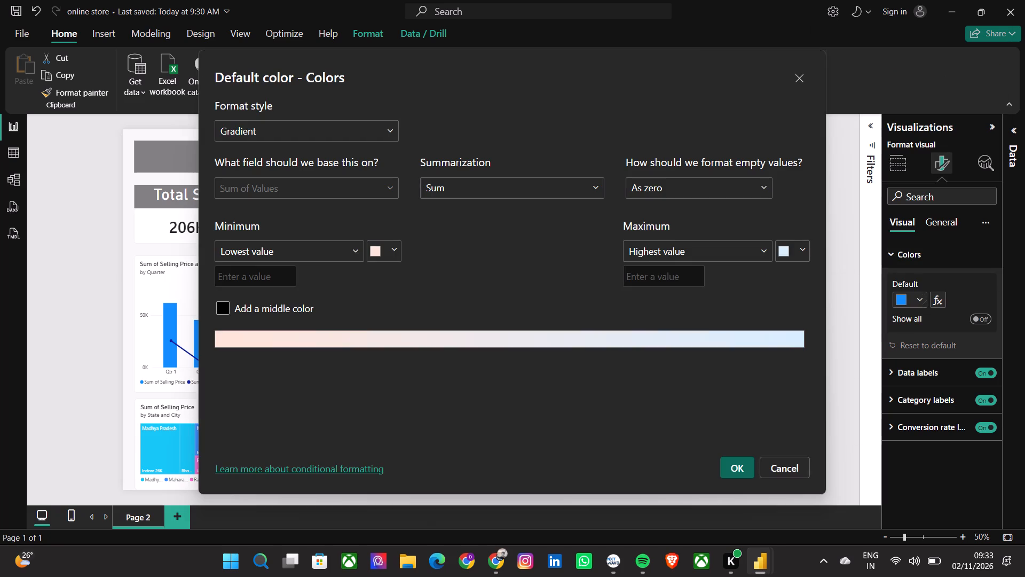
left_click(388, 250)
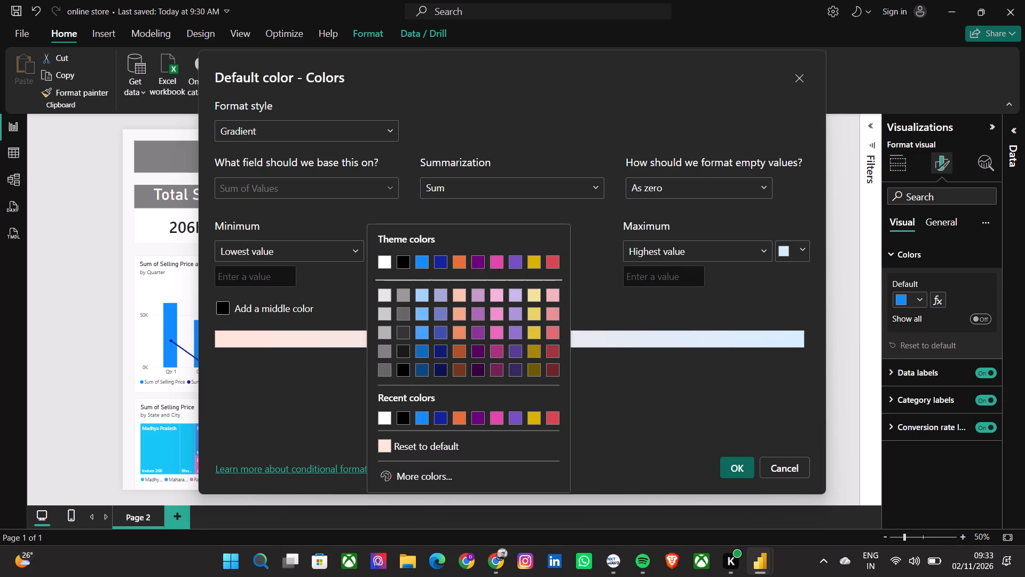
left_click(480, 294)
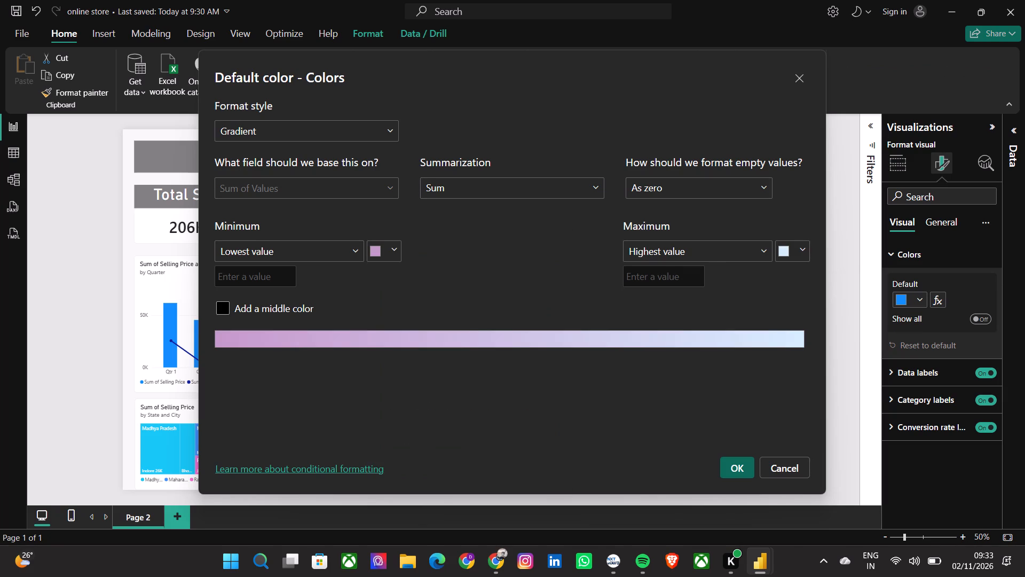
left_click(803, 250)
left_click(711, 369)
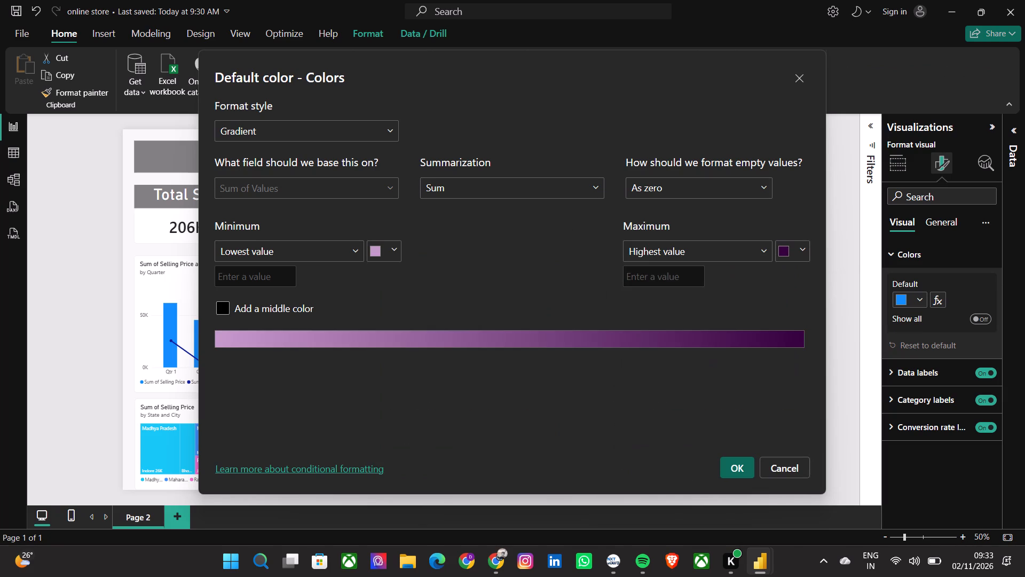
left_click(742, 461)
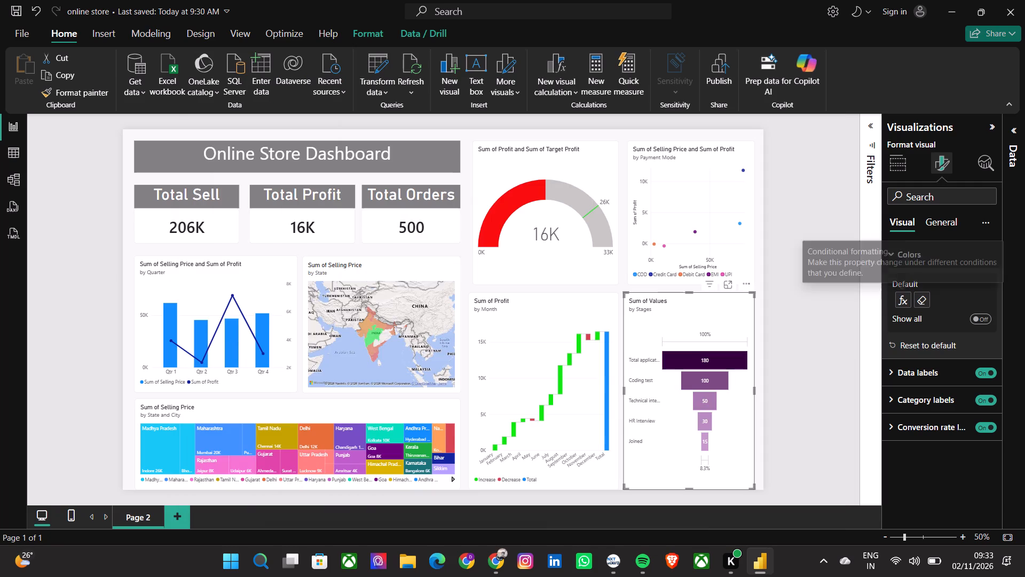
left_click(821, 347)
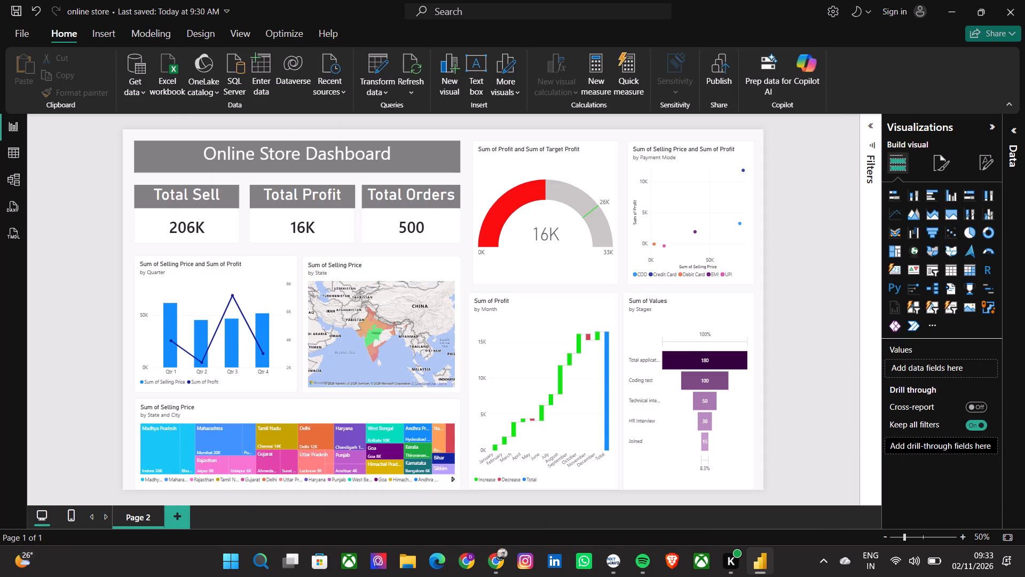
Examine how the dashboard responds to selecting the funnel chart's first two stages and the profit gauge.
left_click(735, 313)
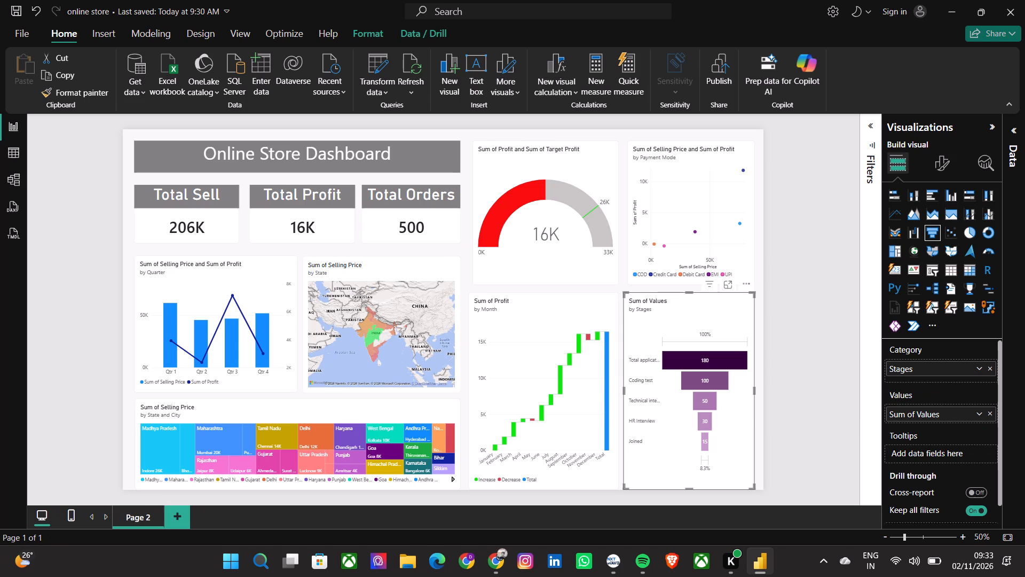
left_click(678, 360)
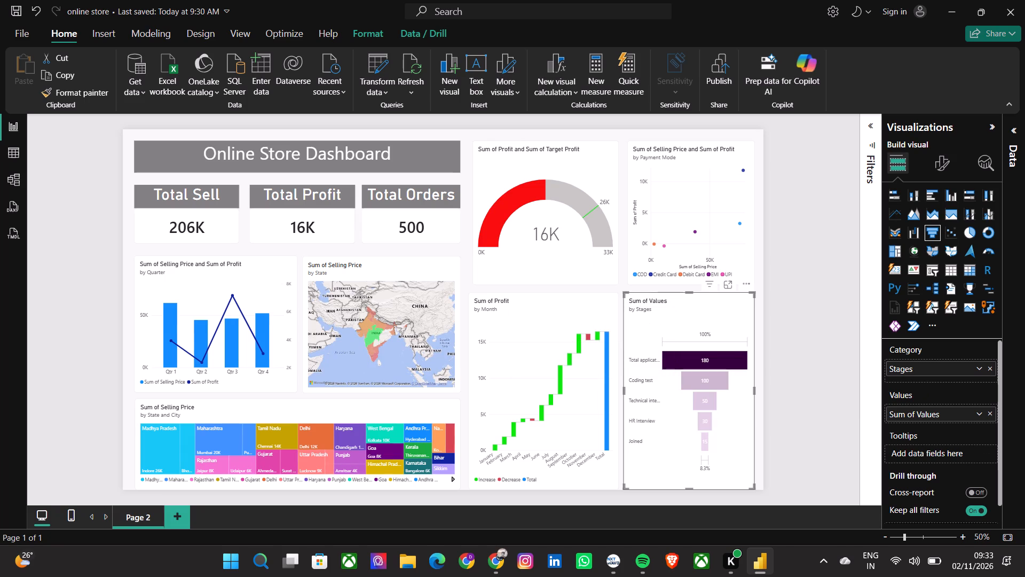
left_click(678, 360)
left_click(678, 360)
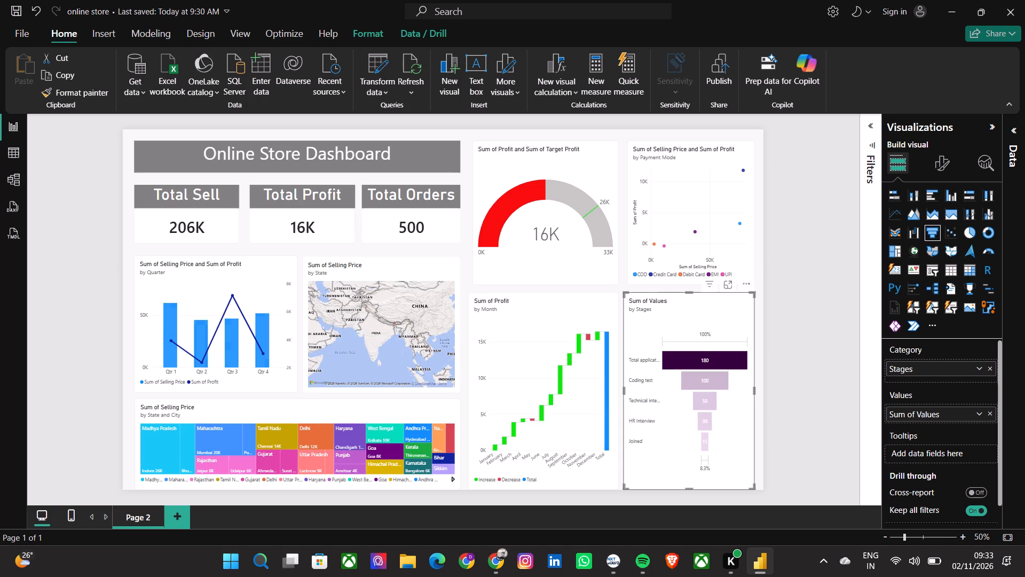
left_click(691, 377)
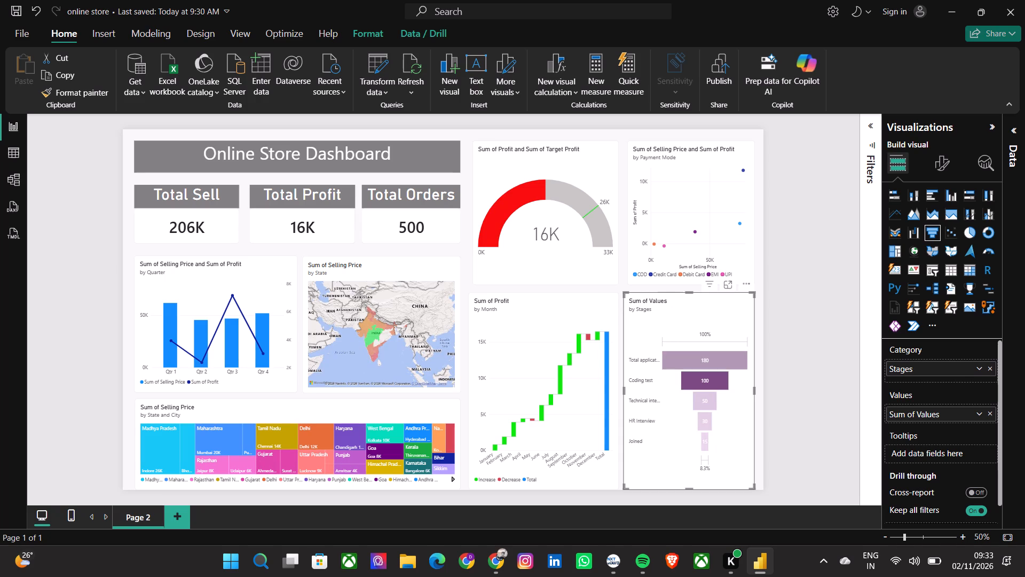
left_click(726, 397)
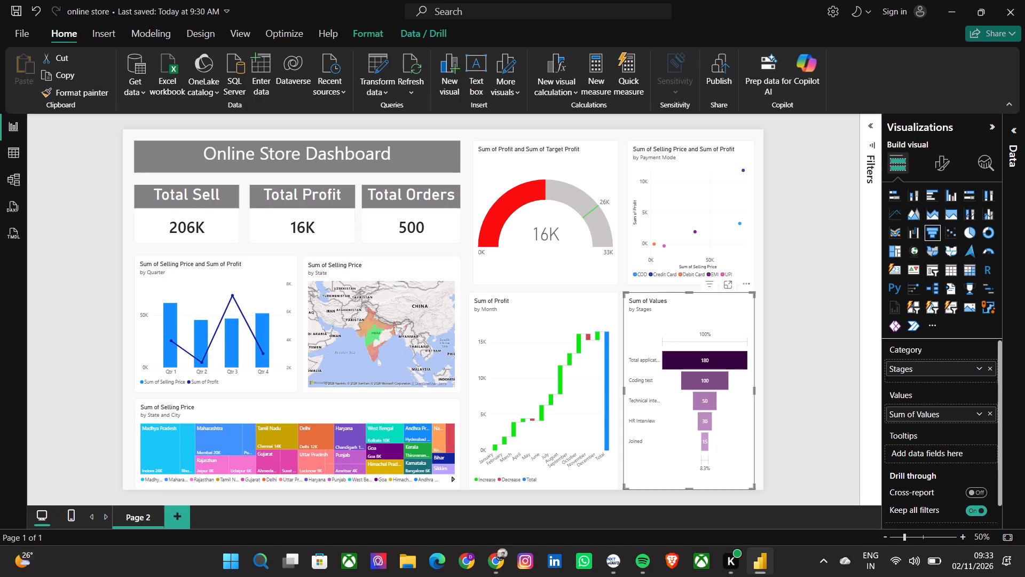
left_click(536, 189)
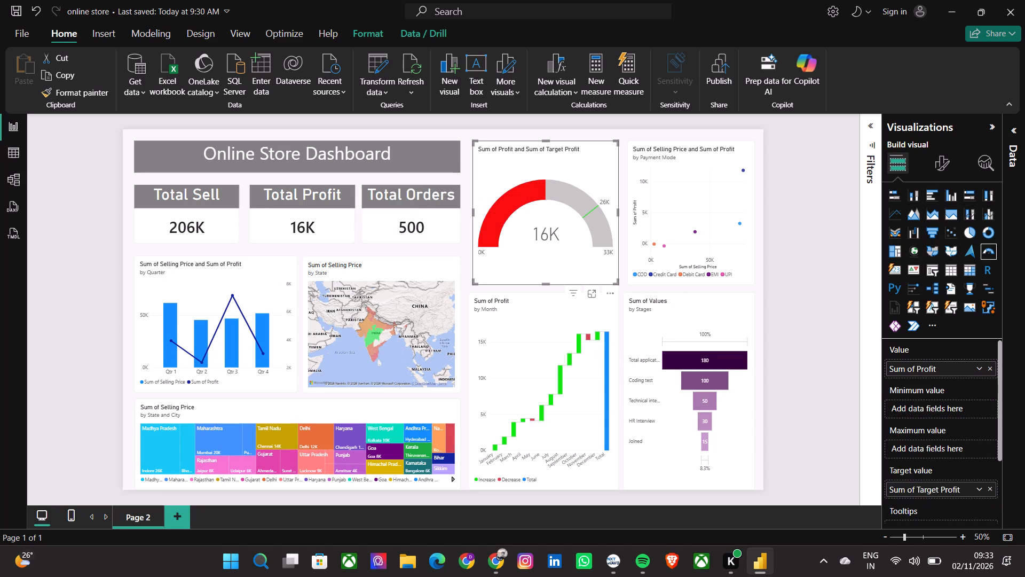
left_click(536, 189)
left_click(588, 213)
left_click(605, 238)
left_click(555, 284)
Cross-filter the dashboard by October and by May in the Sum of Profit by Month waterfall chart, and check its Total bar.
left_click(577, 337)
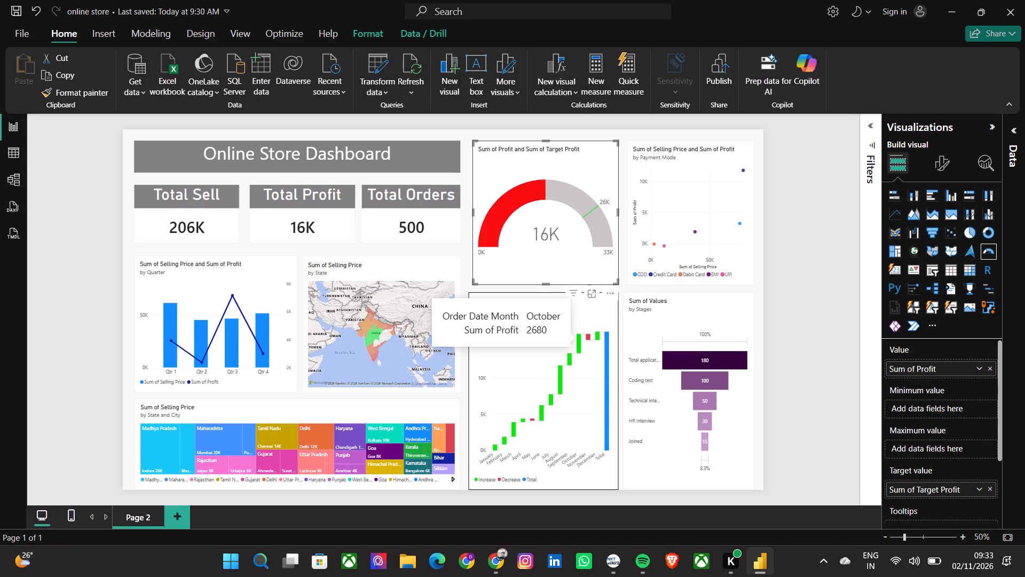
left_click(606, 362)
left_click(606, 362)
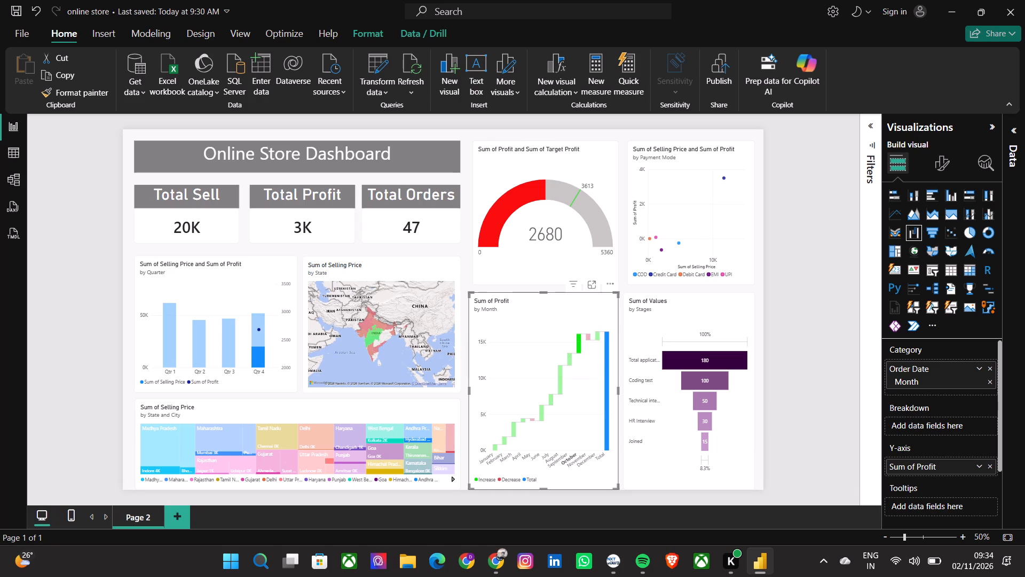
left_click(595, 372)
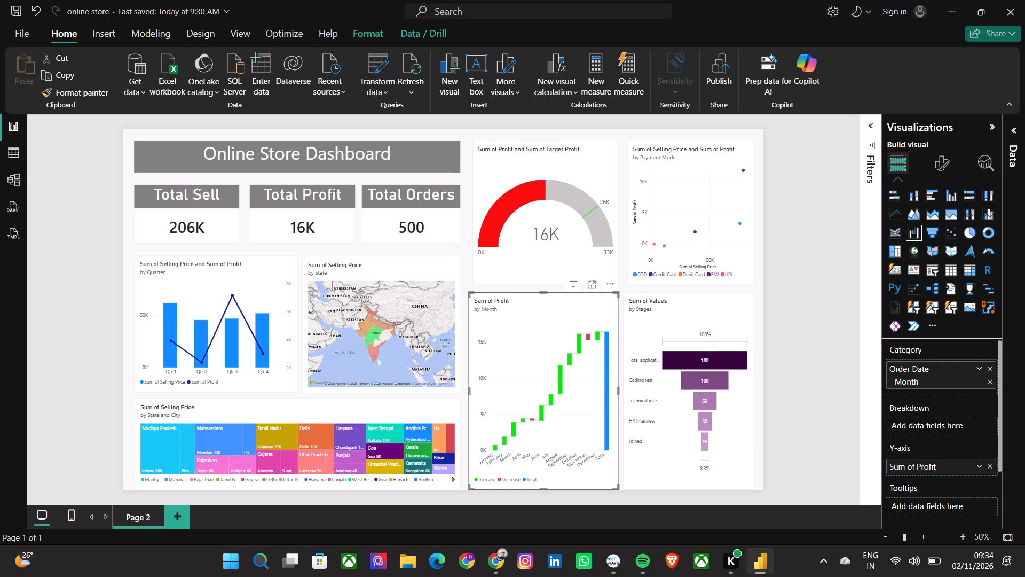
left_click(605, 376)
left_click(605, 376)
left_click(531, 419)
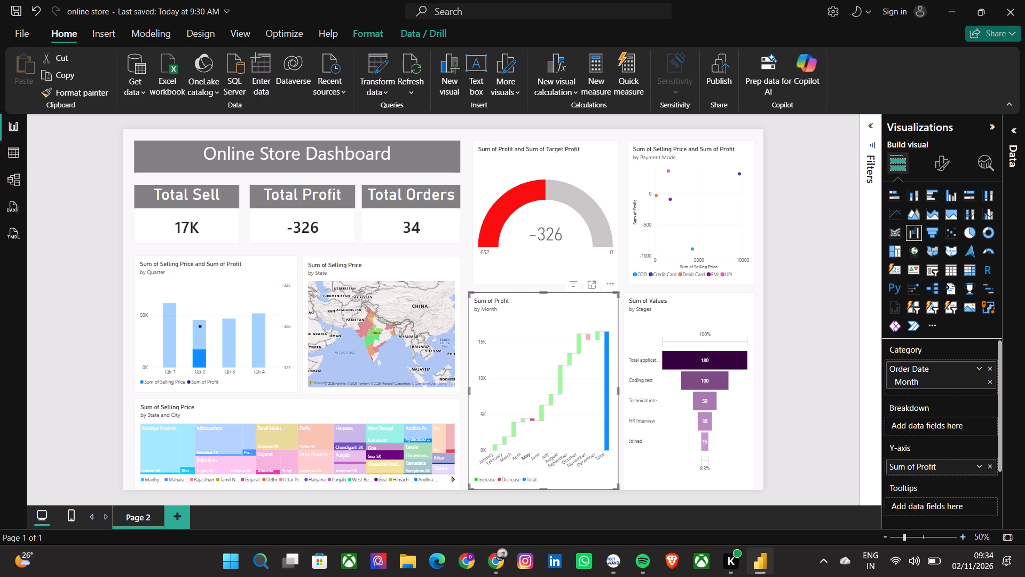
Cross-filter the dashboard through the treemap by Andhra Pradesh, West Bengal, Haryana and Delhi in turn to compare their figures.
left_click(427, 438)
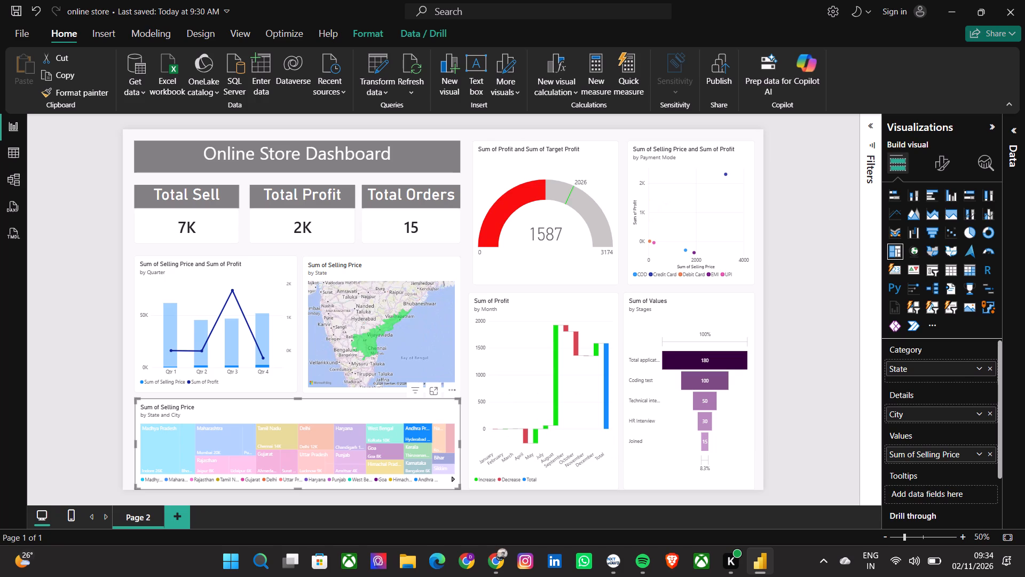
left_click(377, 440)
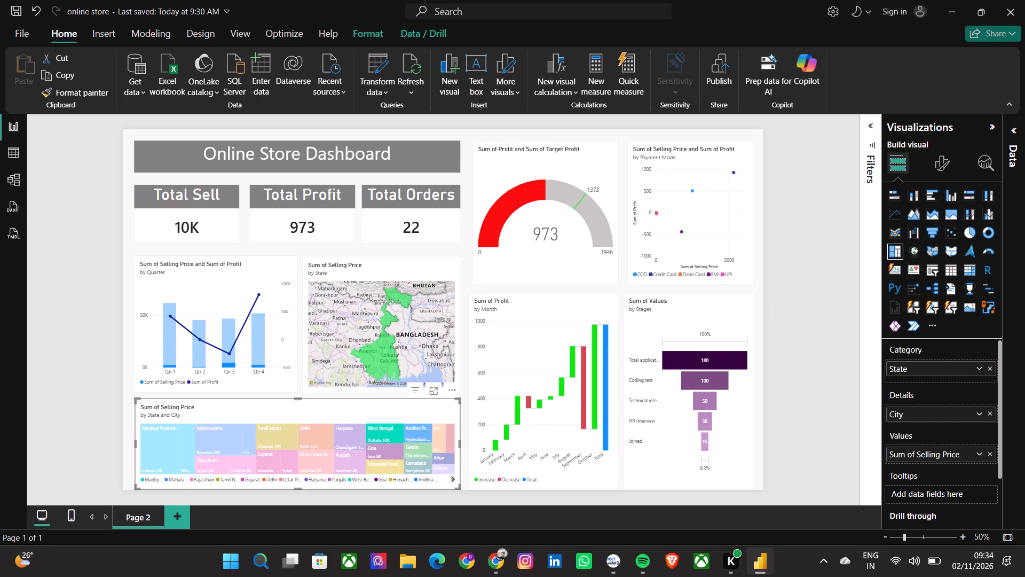
left_click(352, 440)
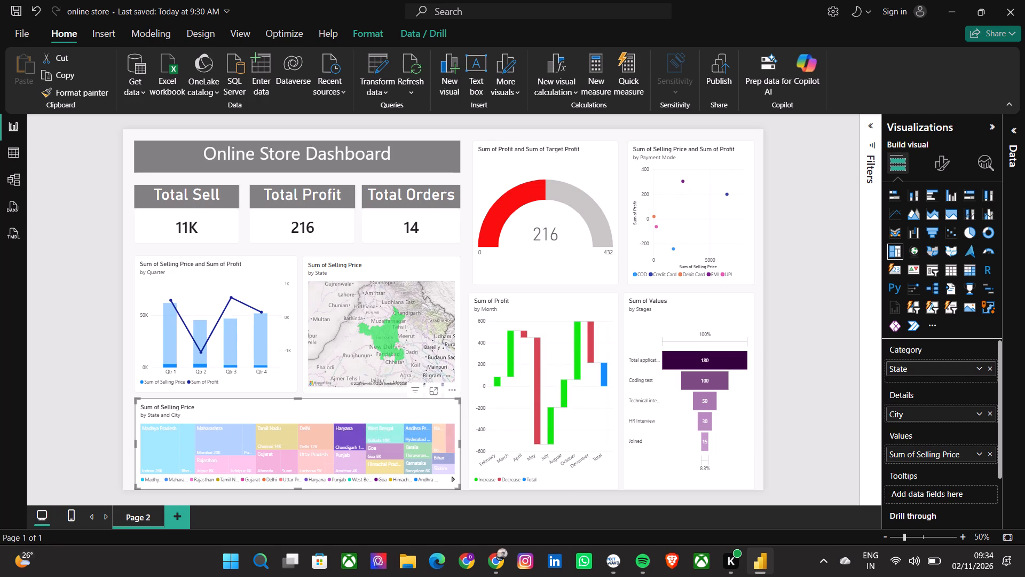
left_click(312, 438)
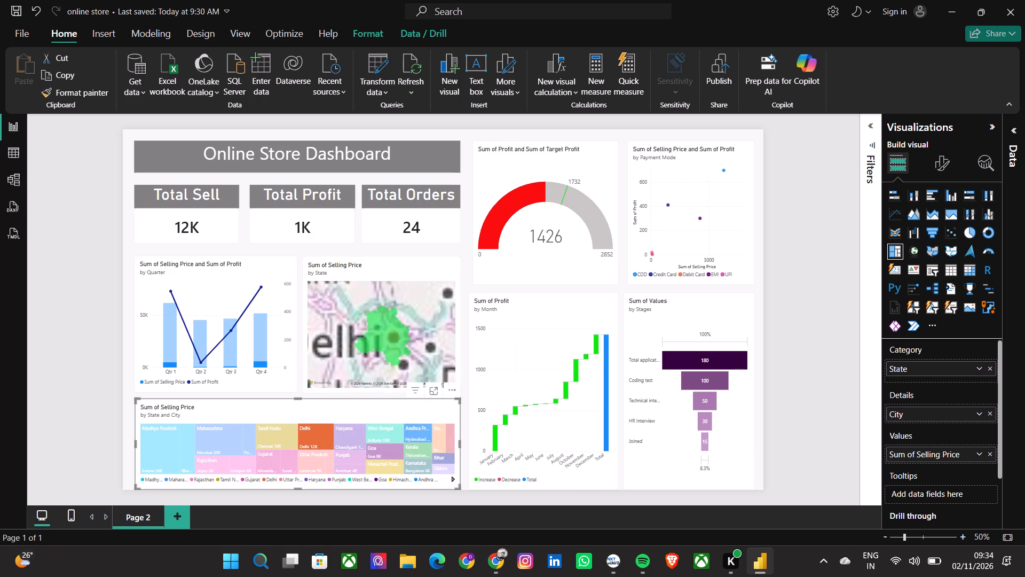
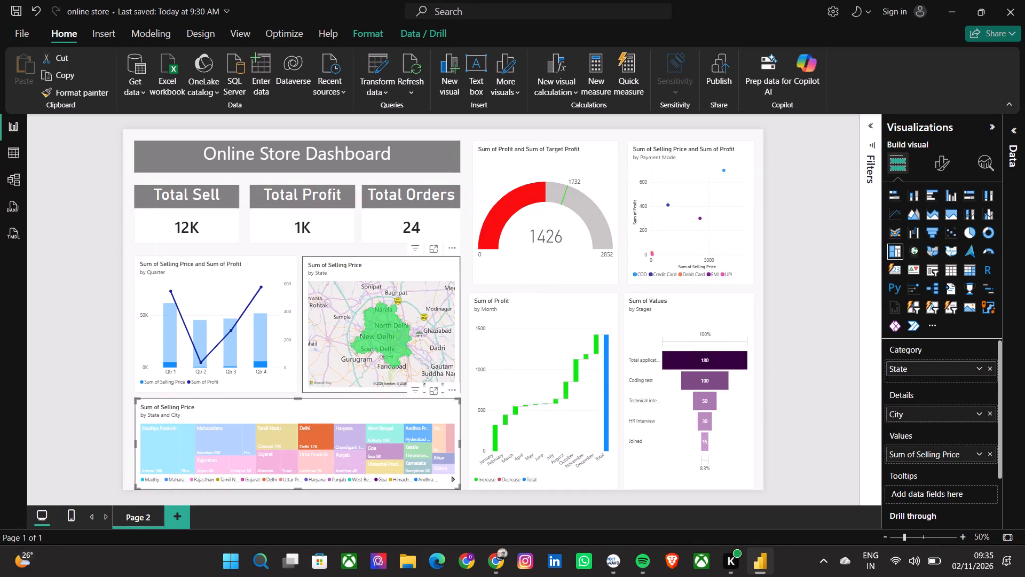
Cross-filter the dashboard by Qtr 4 in the quarterly chart and by EMI in the Payment Mode scatter chart, and clear the filter.
left_click(262, 362)
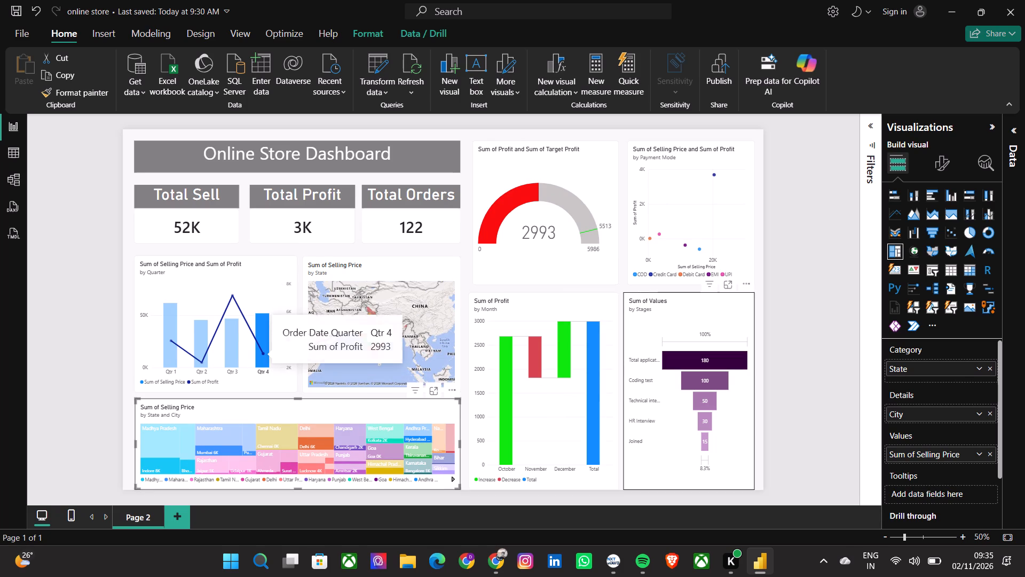
left_click(685, 246)
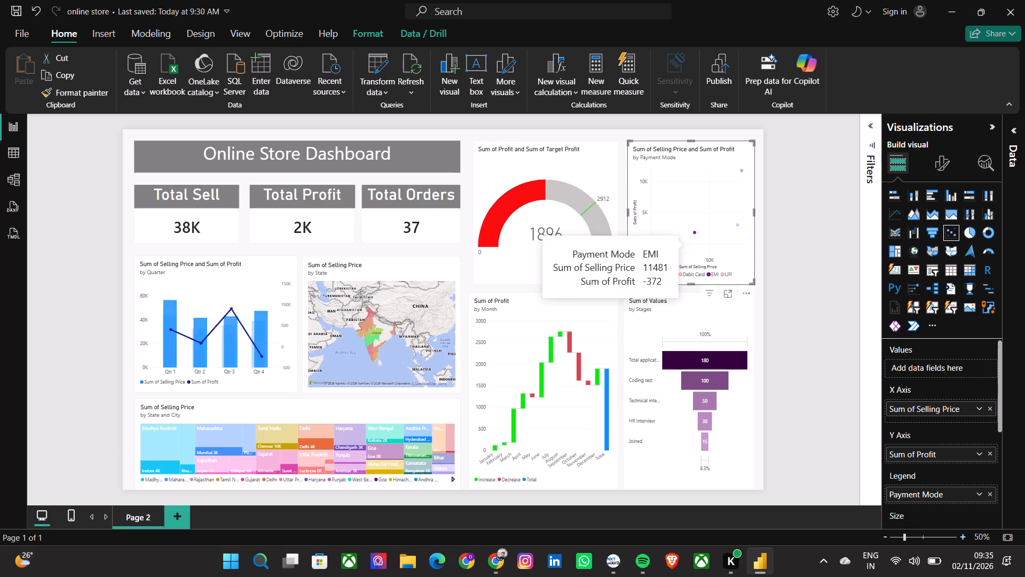
left_click(839, 288)
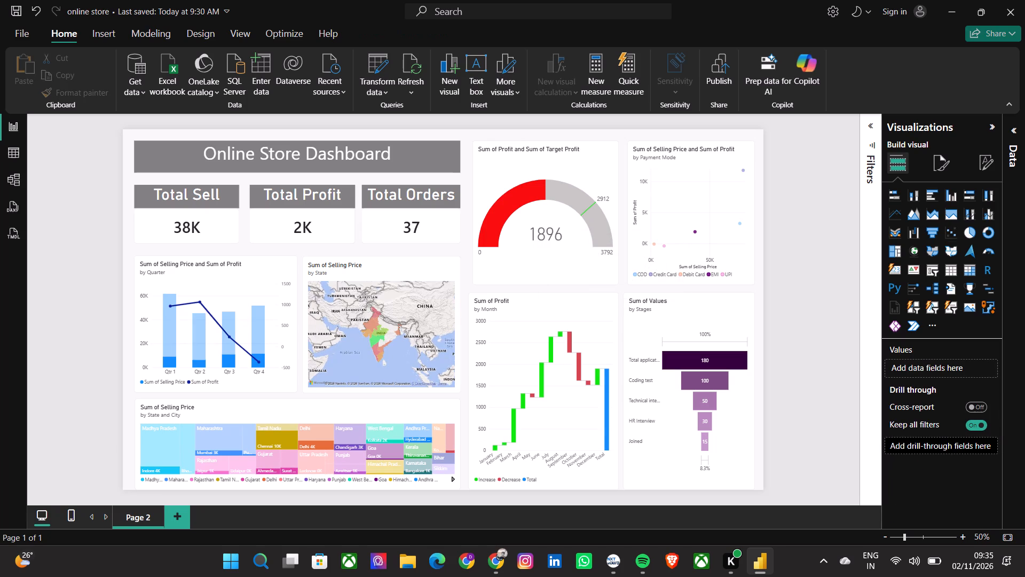
left_click(712, 235)
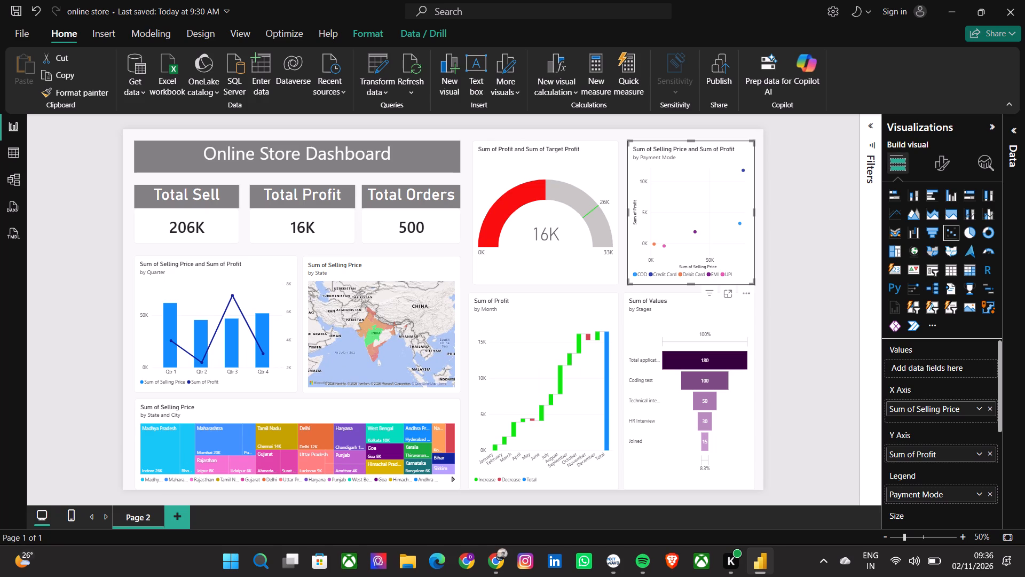
Widen the profit gauge so its left edge lines up with the Sum of Profit by Month waterfall chart, and deselect it.
left_click(487, 205)
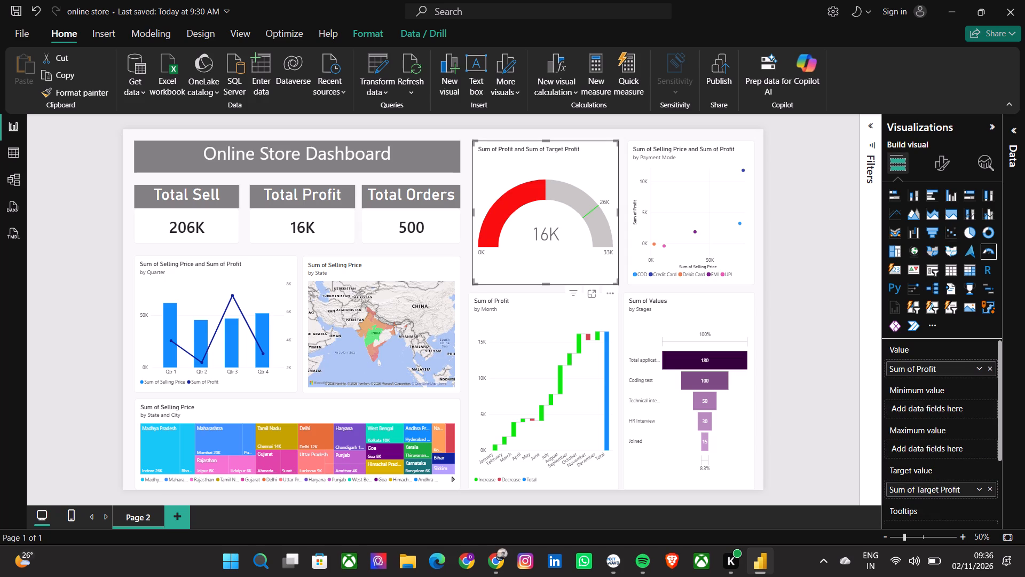
left_click(474, 208)
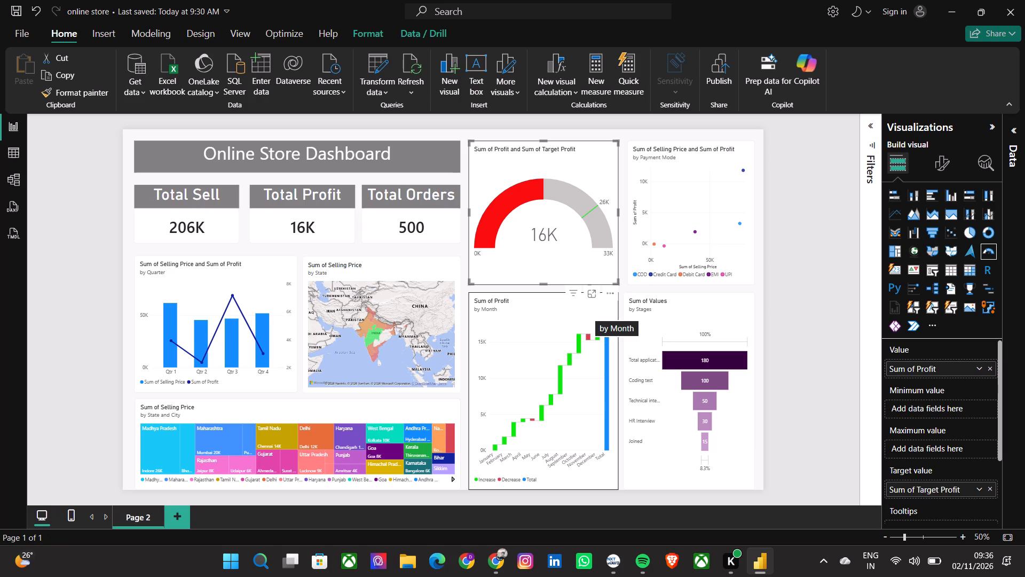
left_click(814, 236)
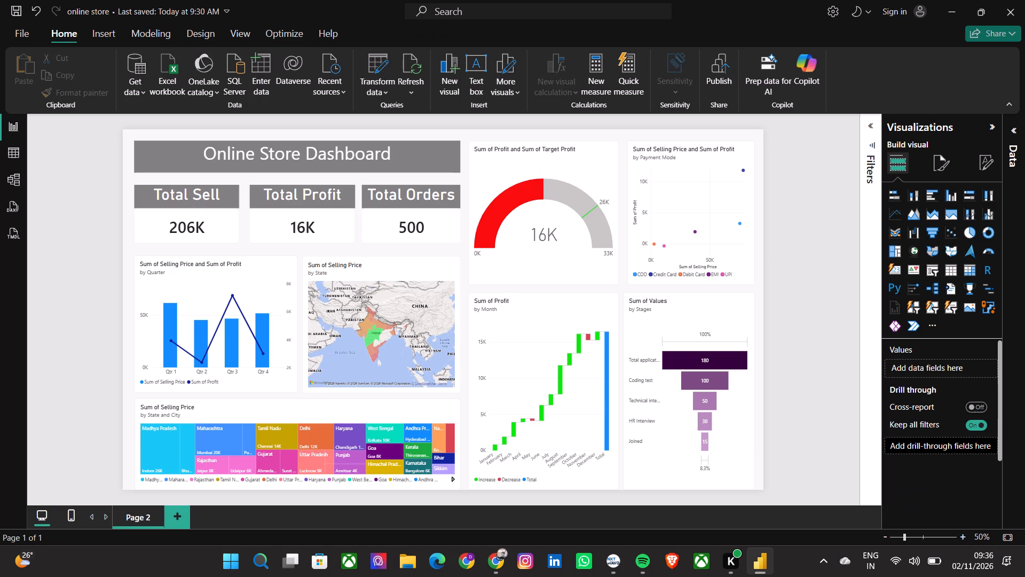
Widen the Payment Mode scatter chart so its left edge lines up with the funnel chart below, and deselect it.
left_click(661, 197)
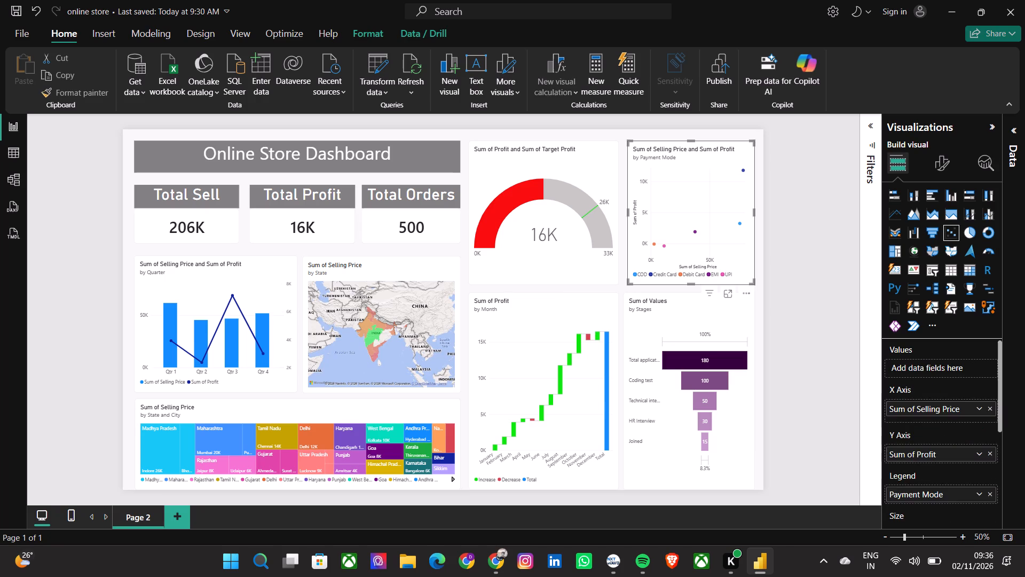
left_click(627, 212)
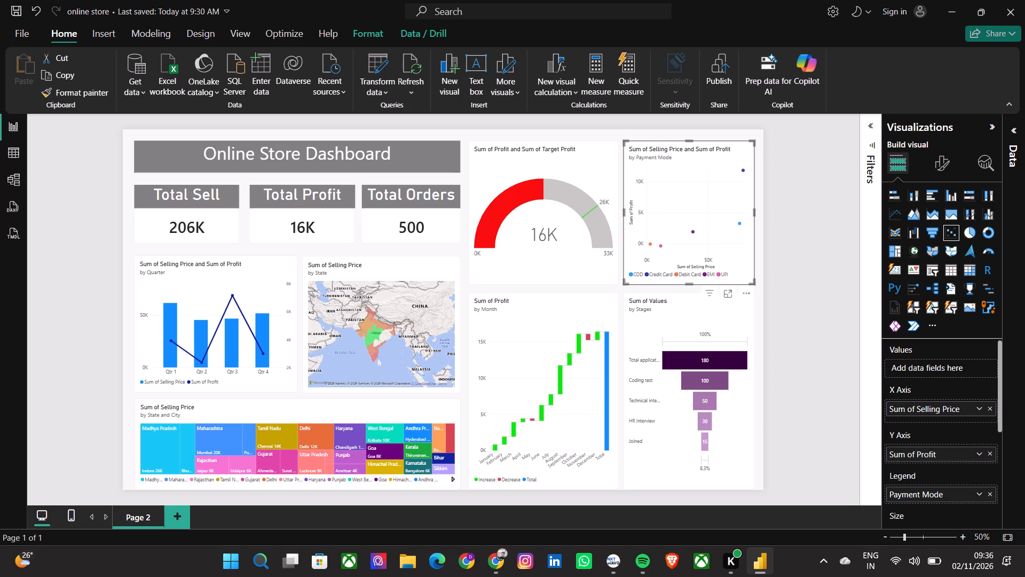
left_click(803, 207)
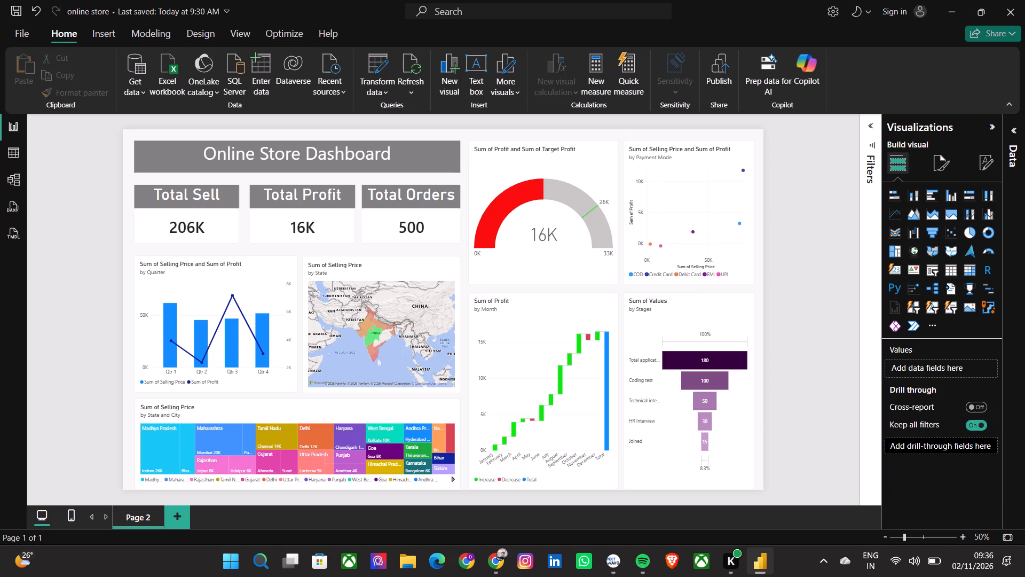
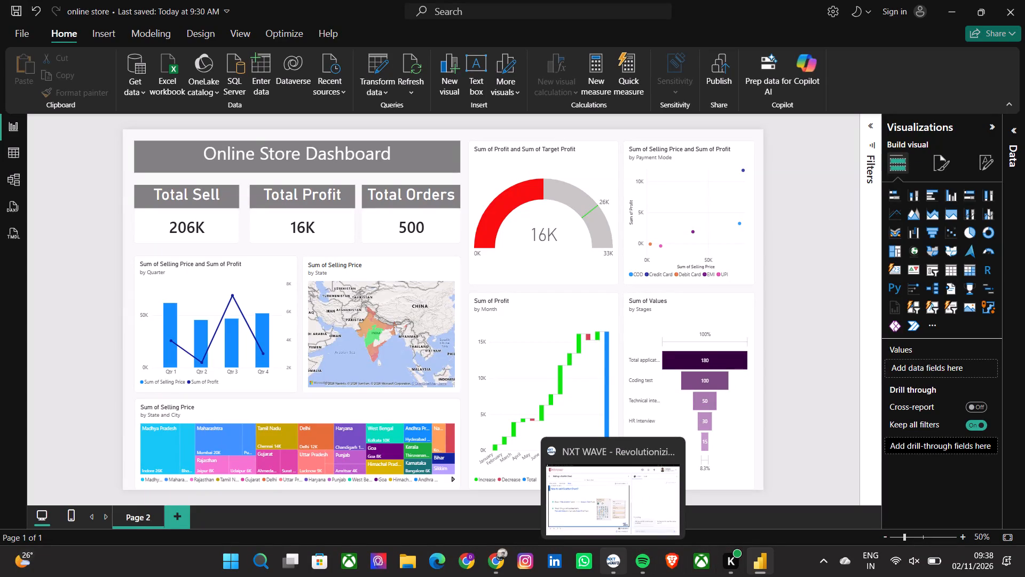
Switch to the NxtWave course and look through its lesson list from the funnel chart lessons to the KPI lessons.
left_click(617, 562)
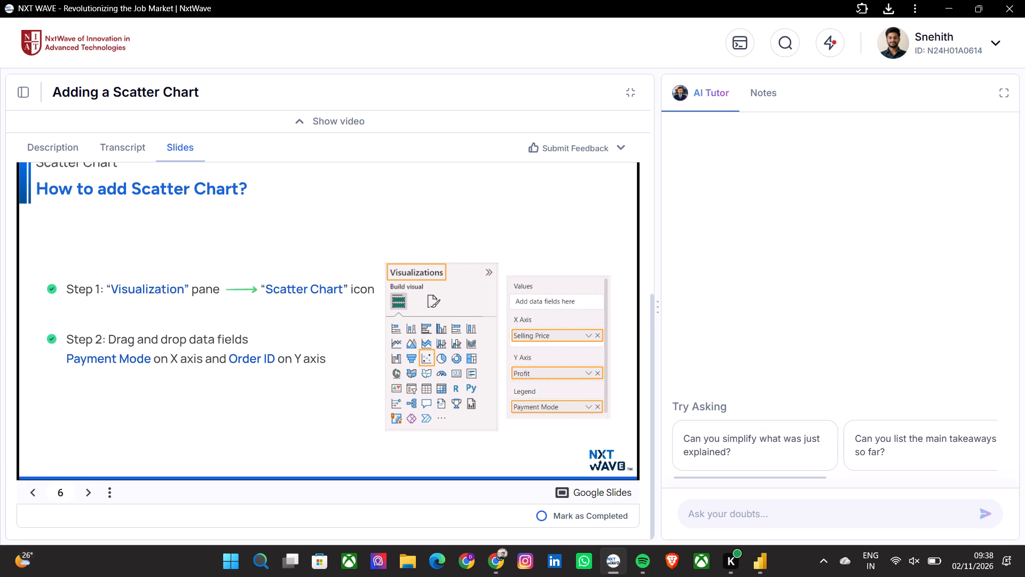
left_click(23, 91)
scroll(73, 341, "down", 10)
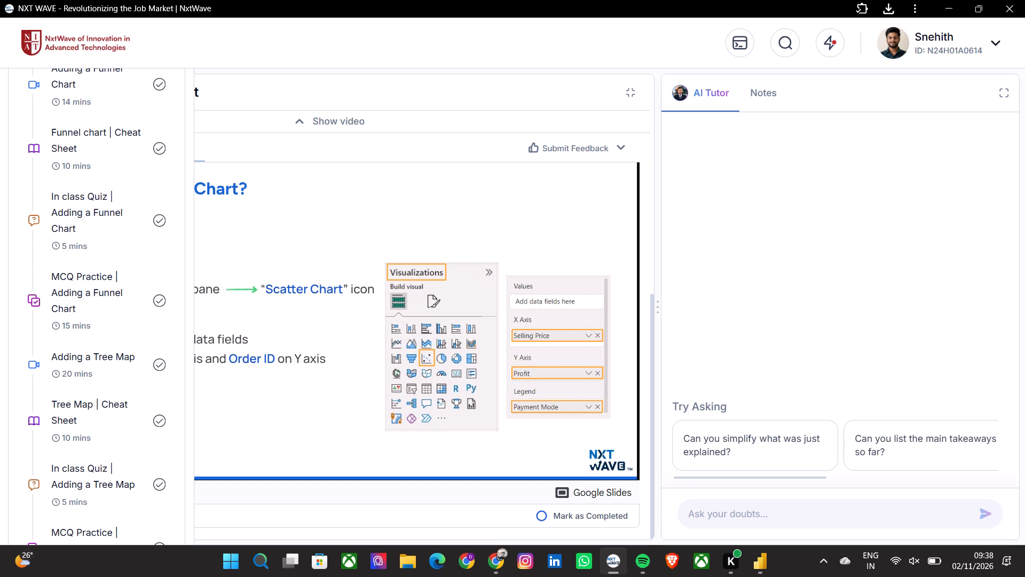
scroll(73, 341, "down", 7)
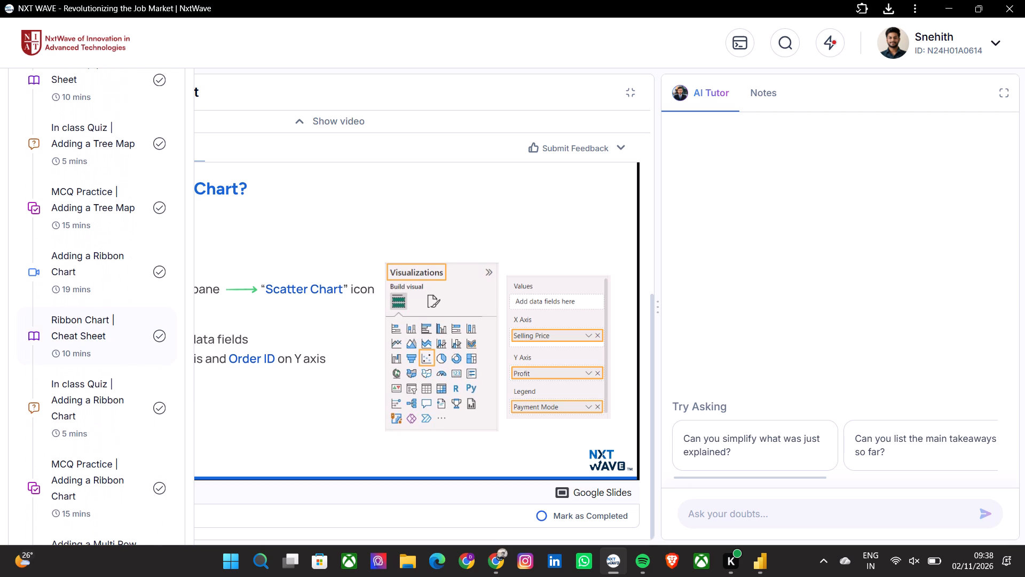
scroll(73, 341, "down", 4)
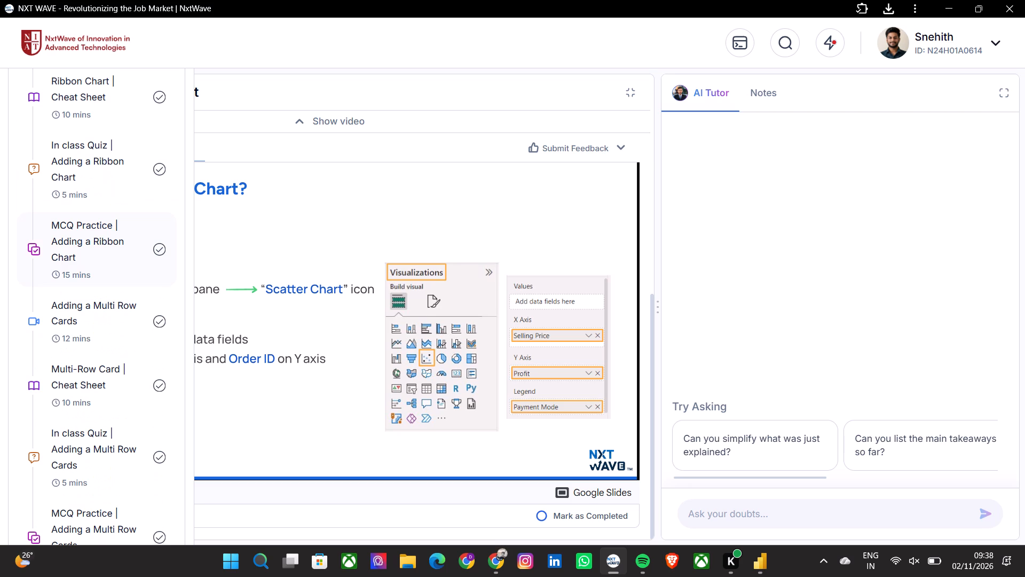
scroll(79, 252, "down", 6)
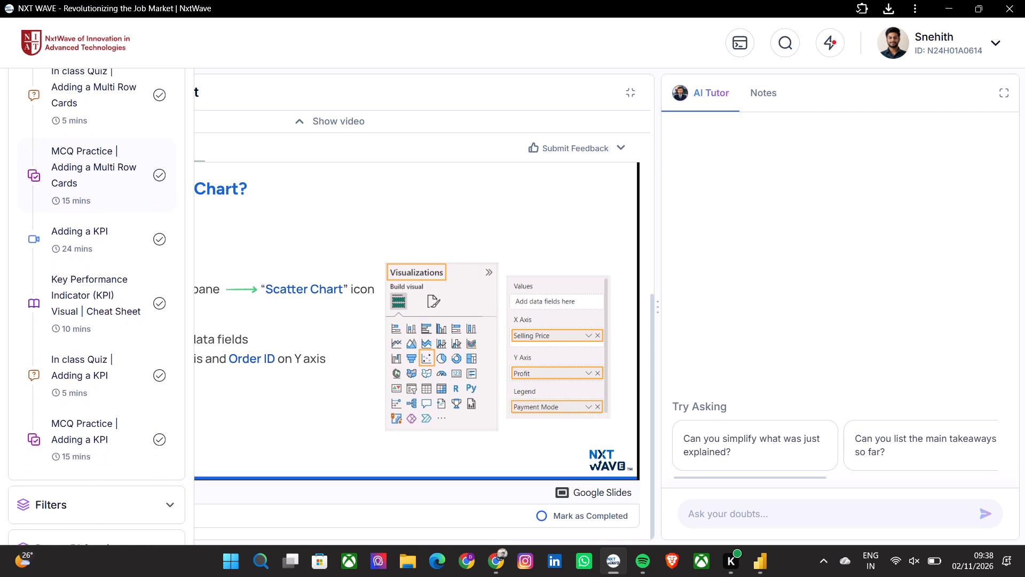
scroll(79, 252, "up", 2)
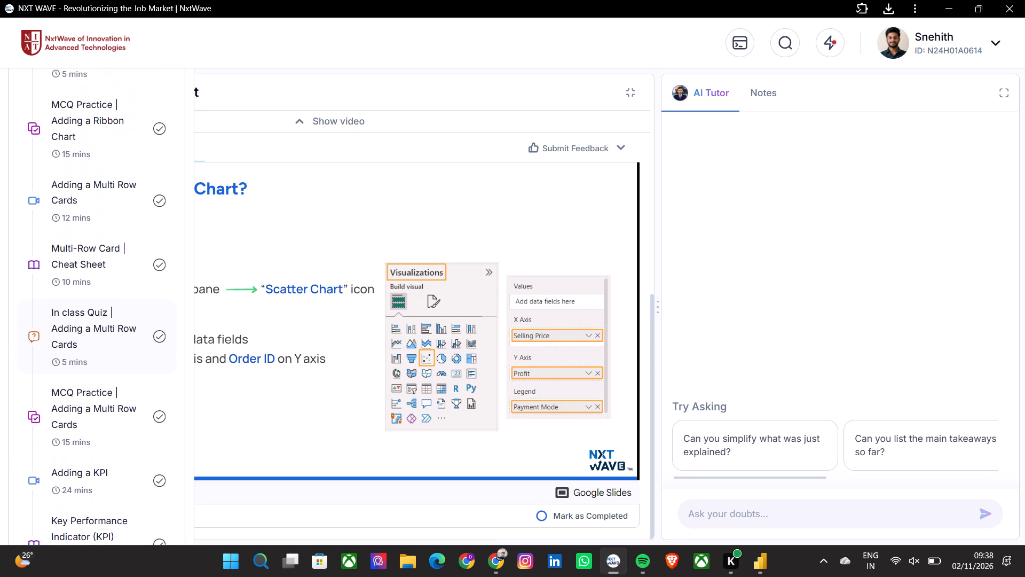
scroll(79, 252, "up", 2)
Switch back to Power BI and rename the report page as Page 1.
key("alt+Tab")
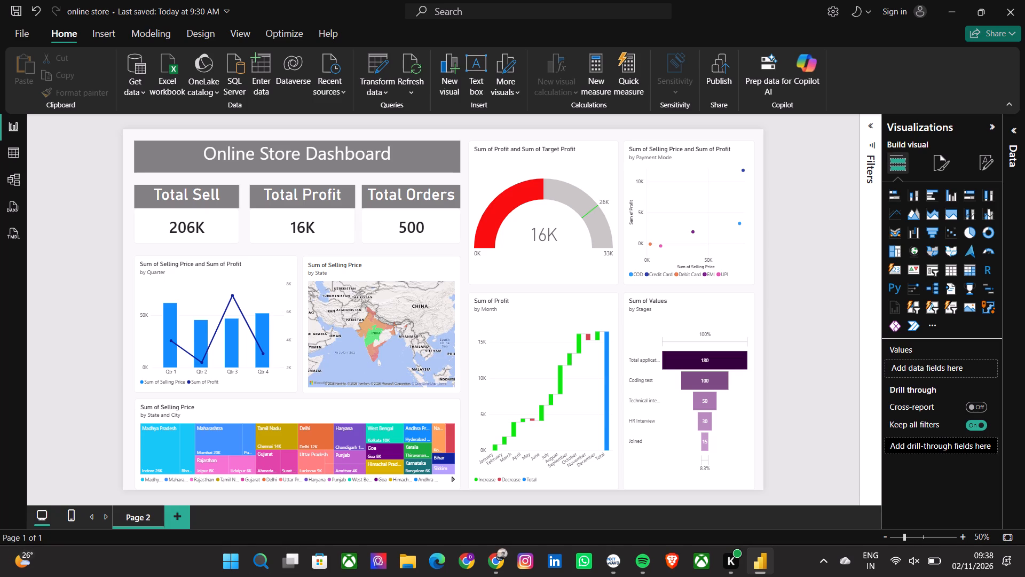
left_click(92, 514)
left_click(106, 513)
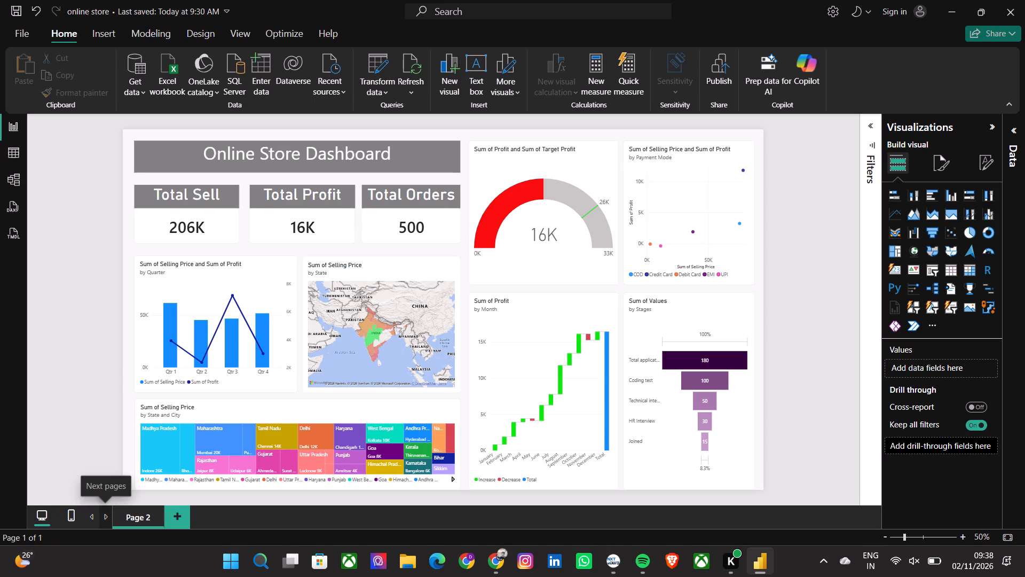
left_click(151, 516)
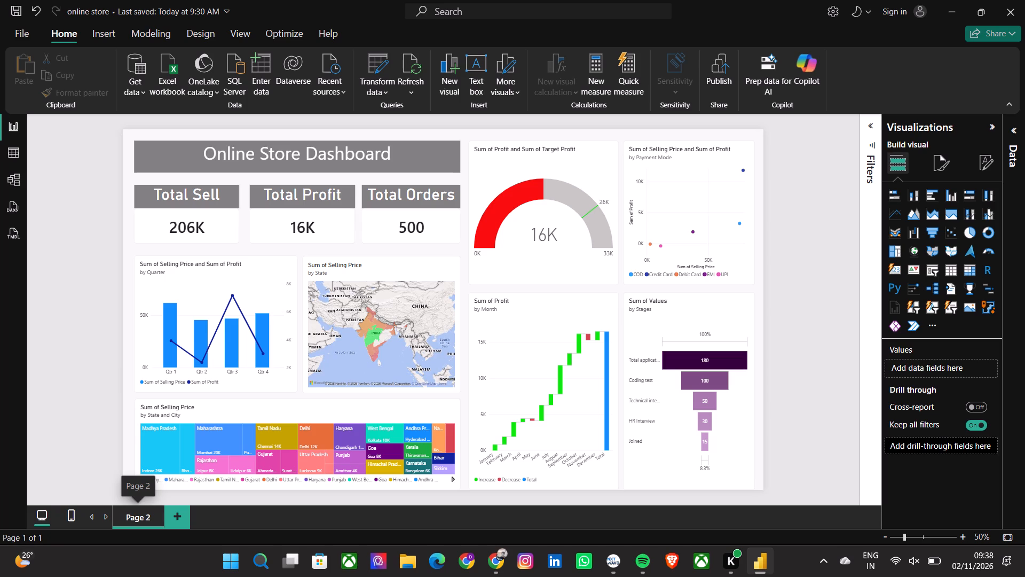
right_click(154, 515)
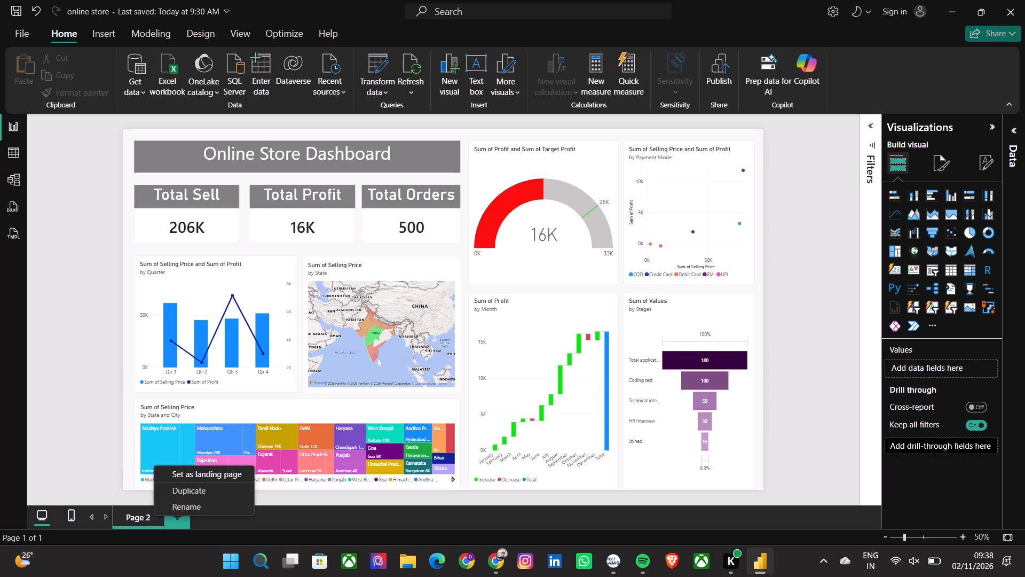
left_click(175, 506)
key("BackSpace")
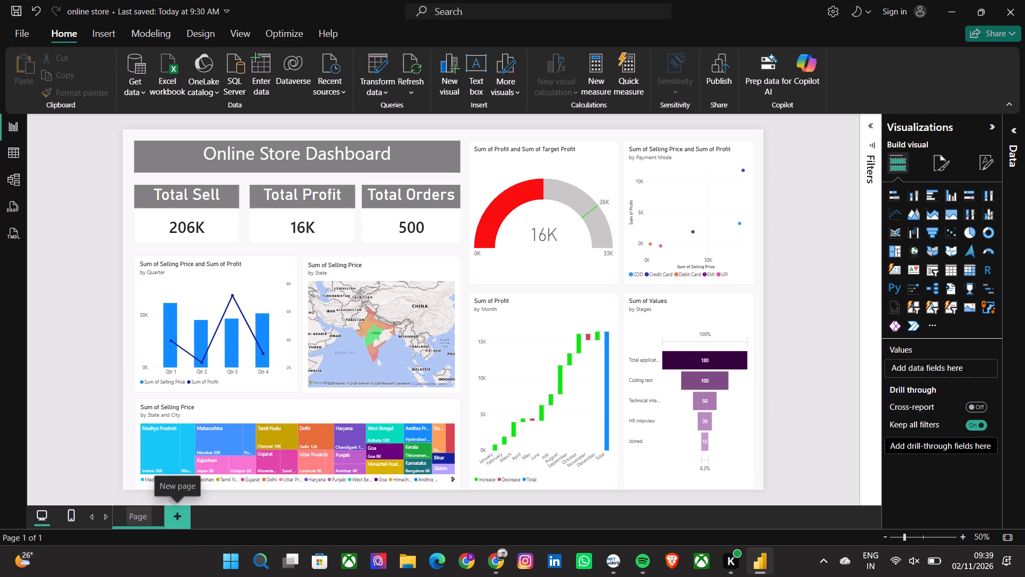
key("1")
key("Return")
left_click(238, 508)
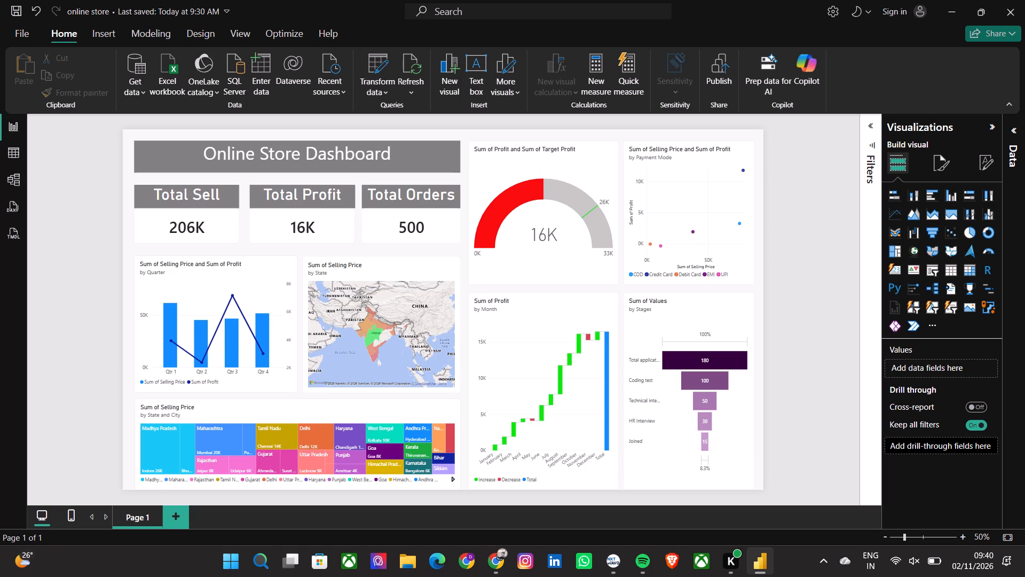
In the NxtWave course, open the Adding a Funnel Chart lesson and read its slides up to slide 3, the Funnel Chart introduction.
key("alt+Tab")
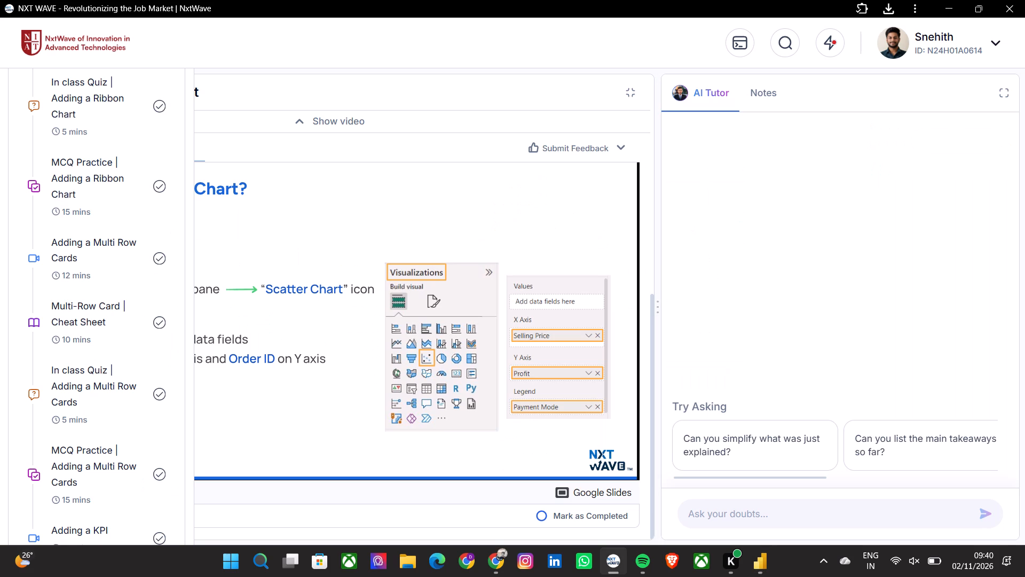
scroll(121, 203, "up", 7)
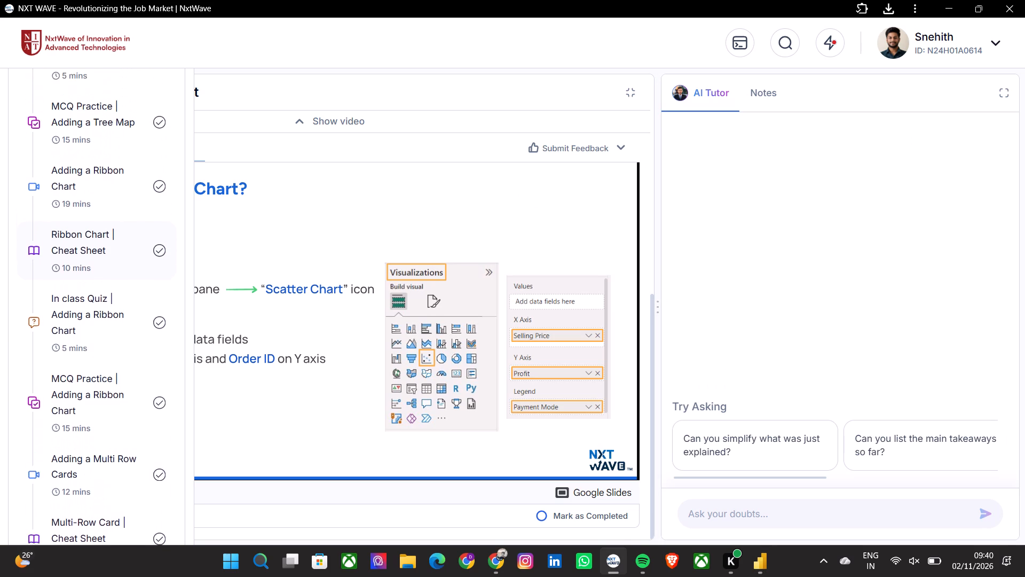
scroll(121, 203, "up", 8)
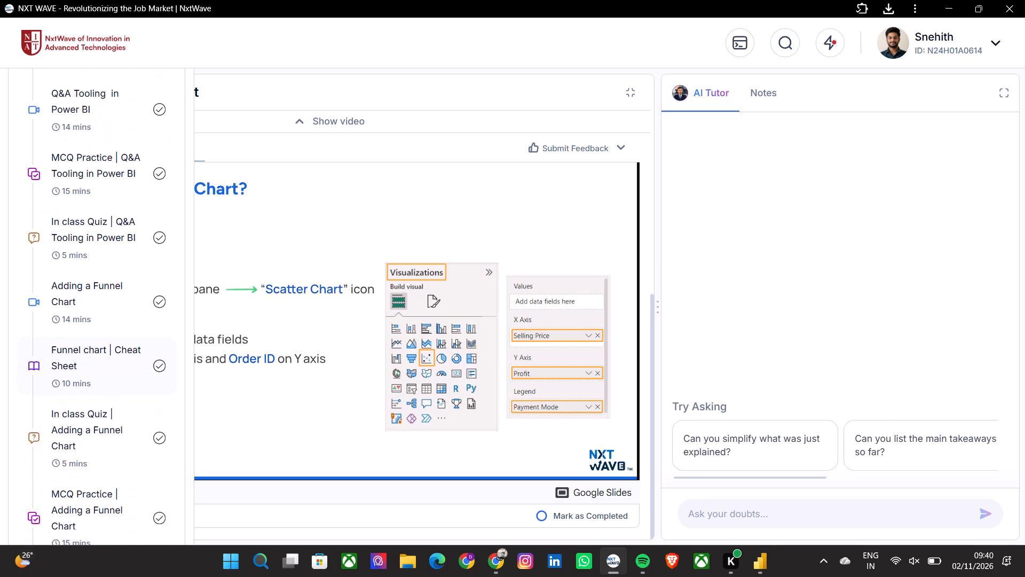
scroll(121, 203, "up", 4)
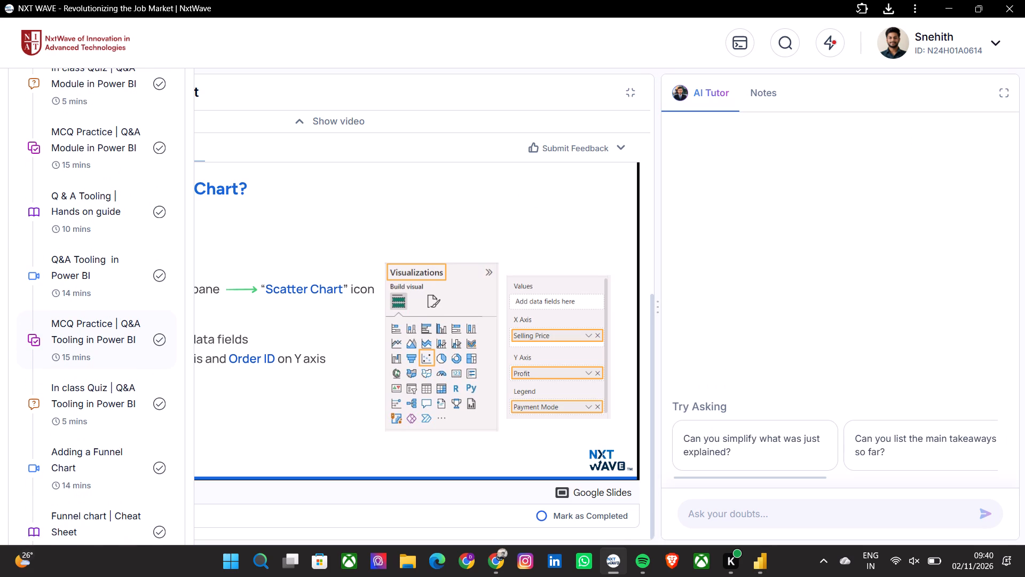
scroll(121, 203, "up", 4)
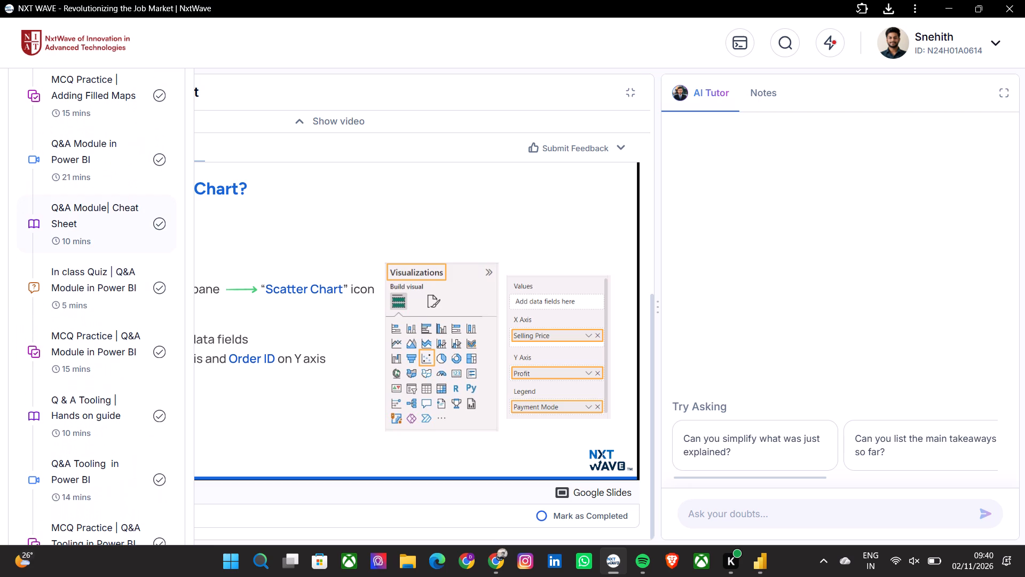
scroll(121, 203, "up", 2)
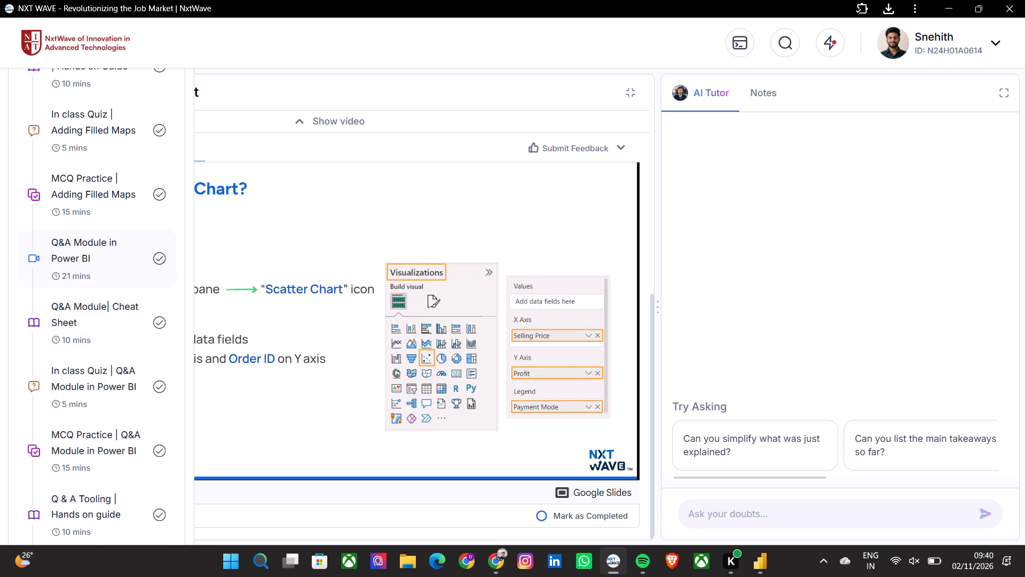
scroll(72, 472, "down", 5)
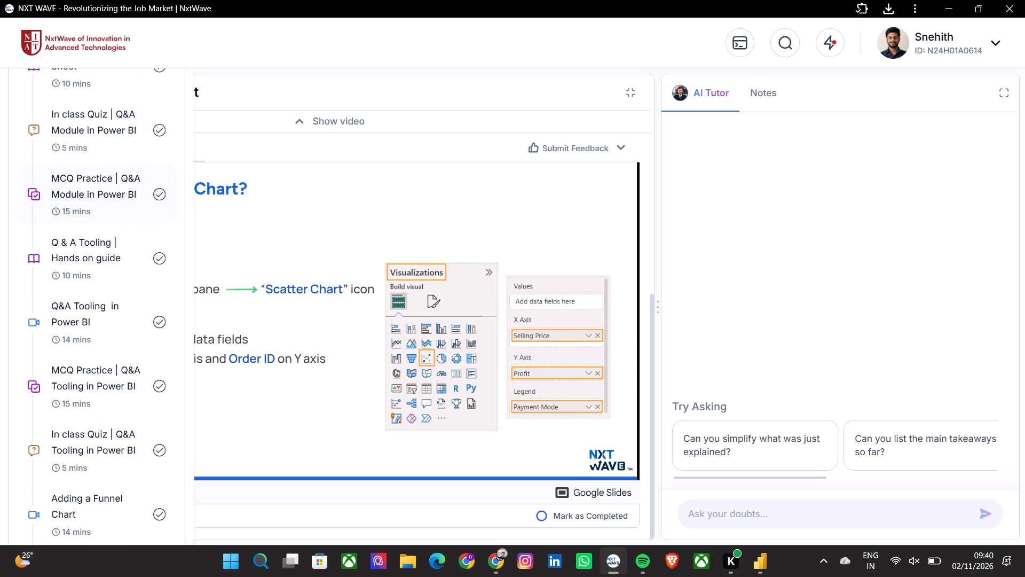
scroll(72, 472, "down", 7)
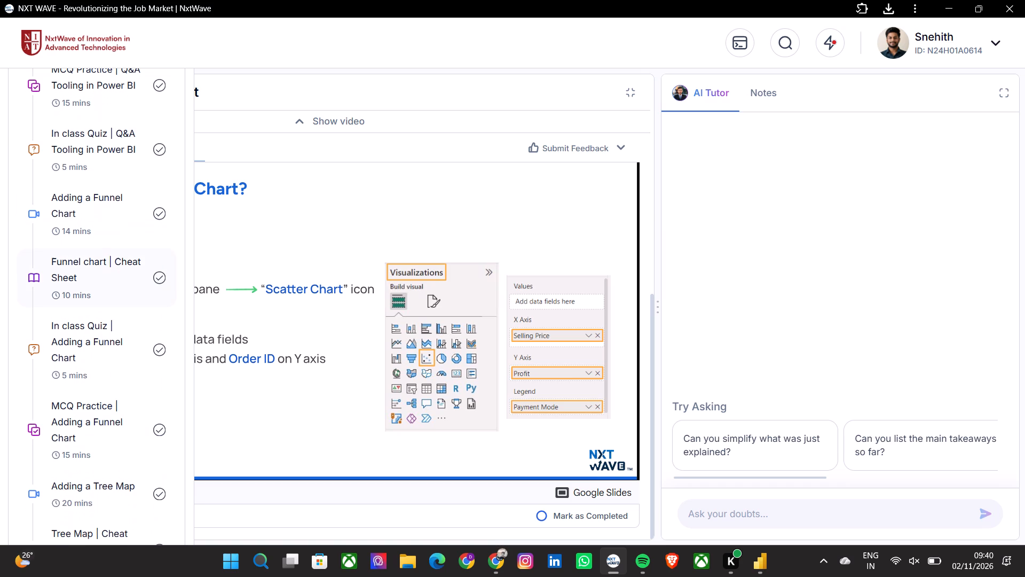
left_click(98, 191)
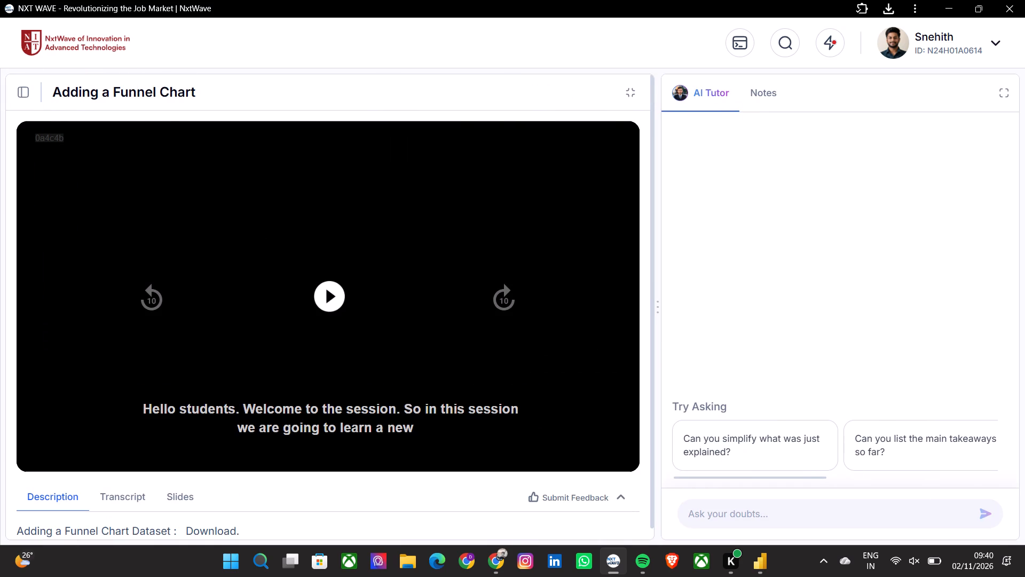
left_click(179, 495)
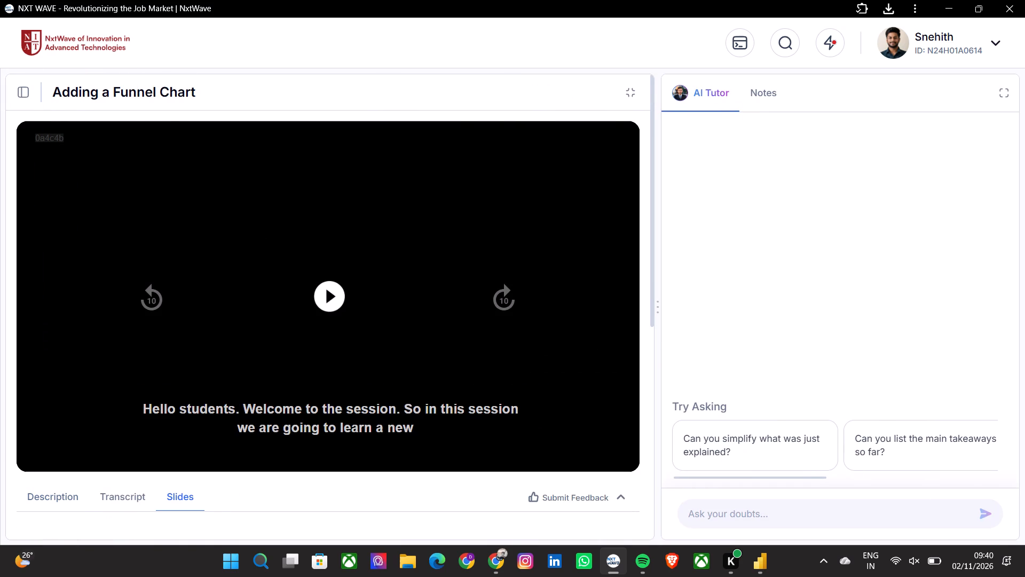
scroll(476, 361, "down", 8)
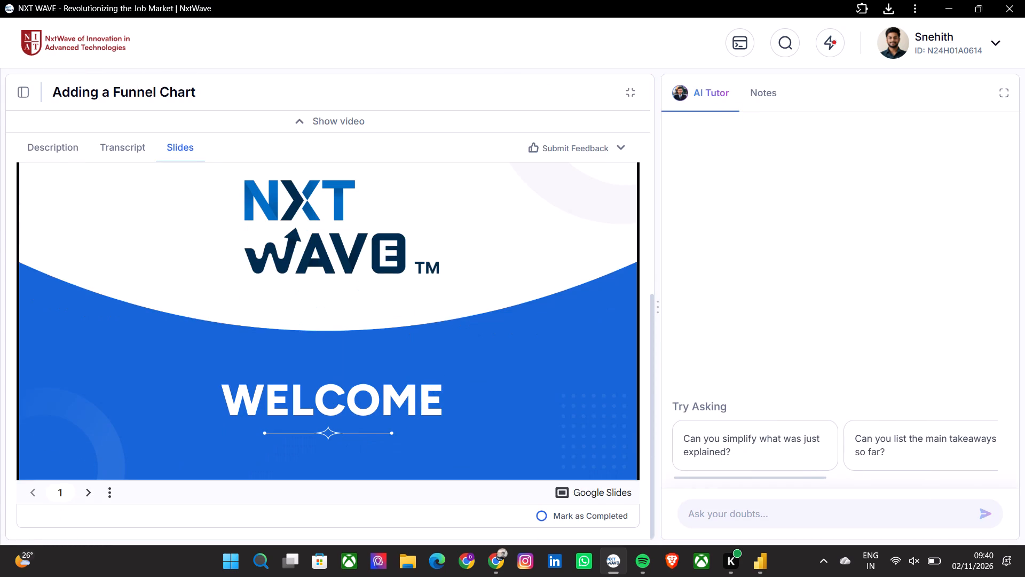
left_click(476, 361)
left_click(476, 361)
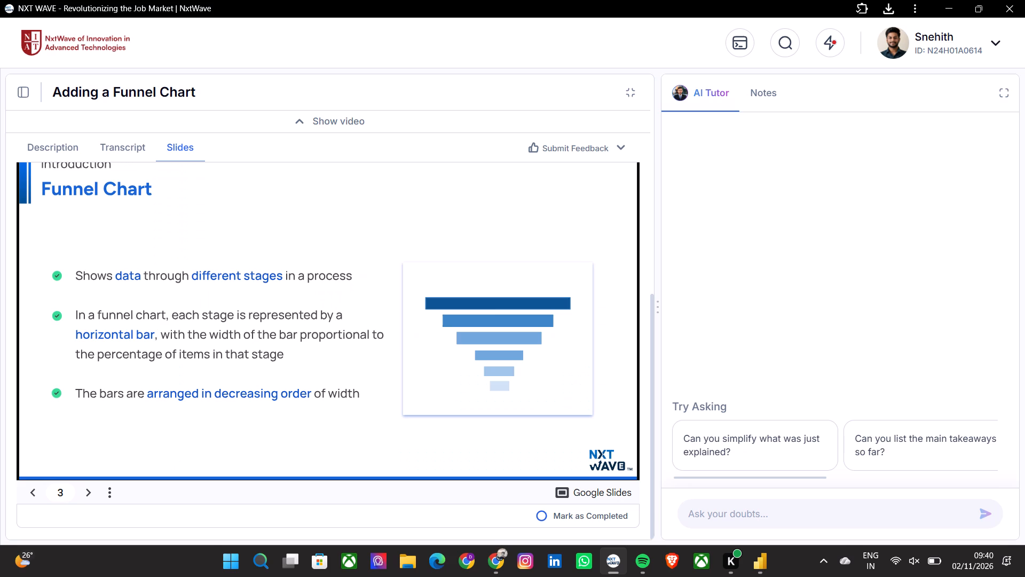
Return to Power BI and move the Total Sell card slightly up, closer to the dashboard title.
key("alt+Tab")
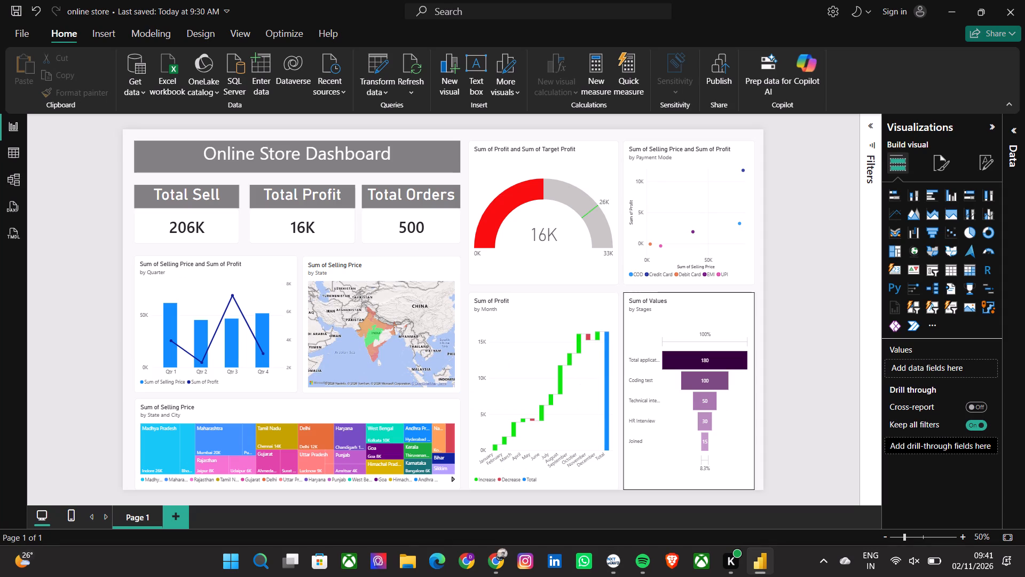
double_click(758, 280)
left_click_drag(758, 280, 807, 275)
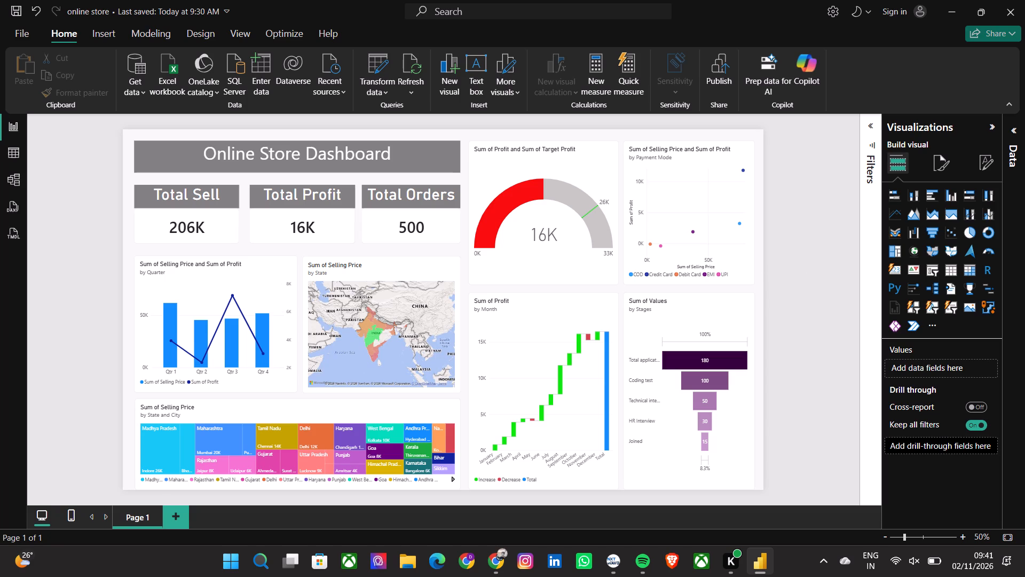
left_click(958, 535)
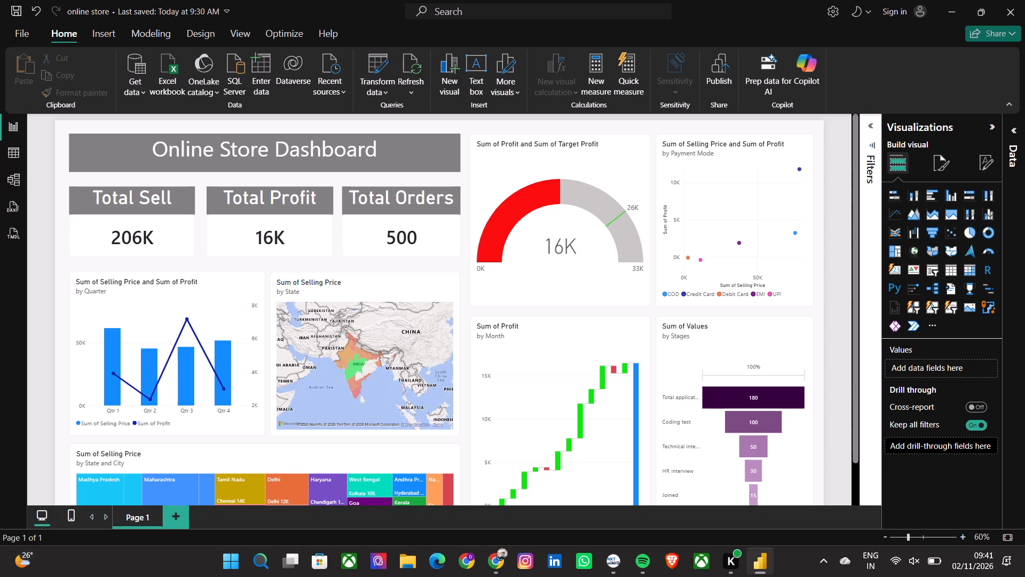
left_click_drag(837, 379, 838, 303)
scroll(838, 303, "down", 4)
scroll(838, 303, "up", 2)
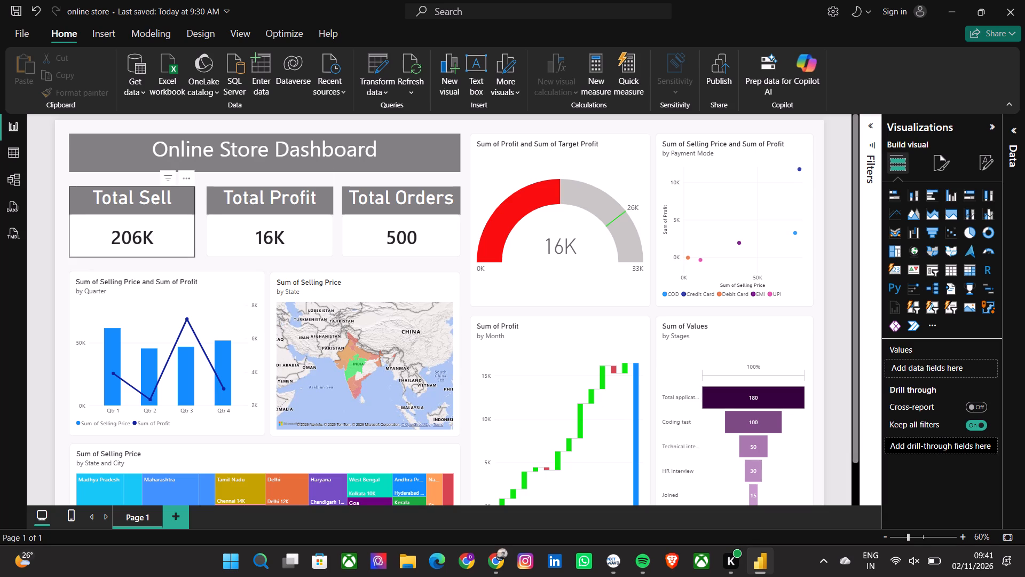
left_click_drag(123, 222, 122, 213)
Resize the Online Store Dashboard title box, extending its top-left corner toward the page corner and pulling its bottom-right corner inward, and deselect it.
left_click_drag(113, 157, 110, 157)
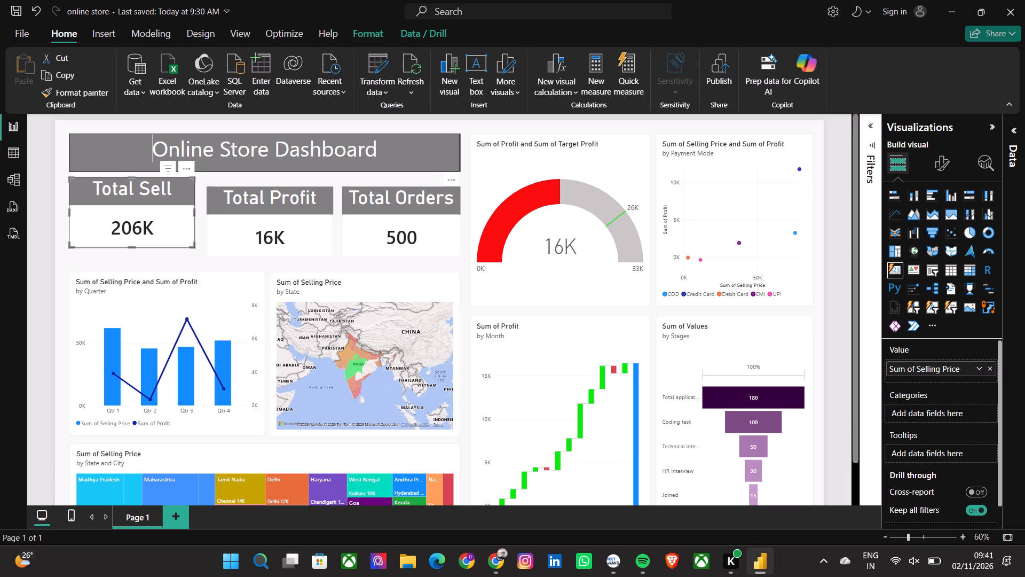
left_click_drag(110, 157, 109, 149)
left_click_drag(109, 149, 73, 137)
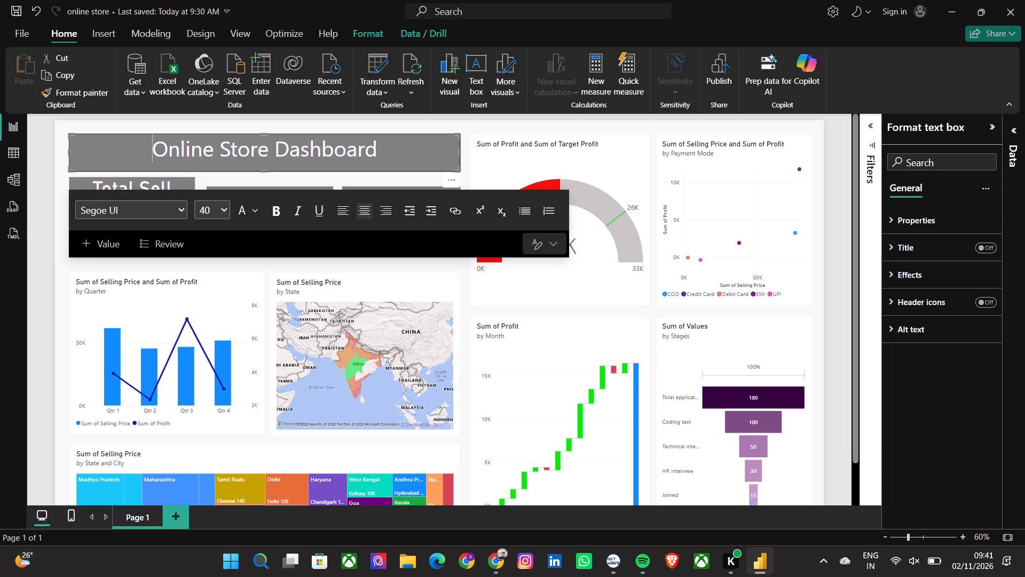
left_click_drag(73, 137, 71, 136)
left_click_drag(71, 136, 64, 129)
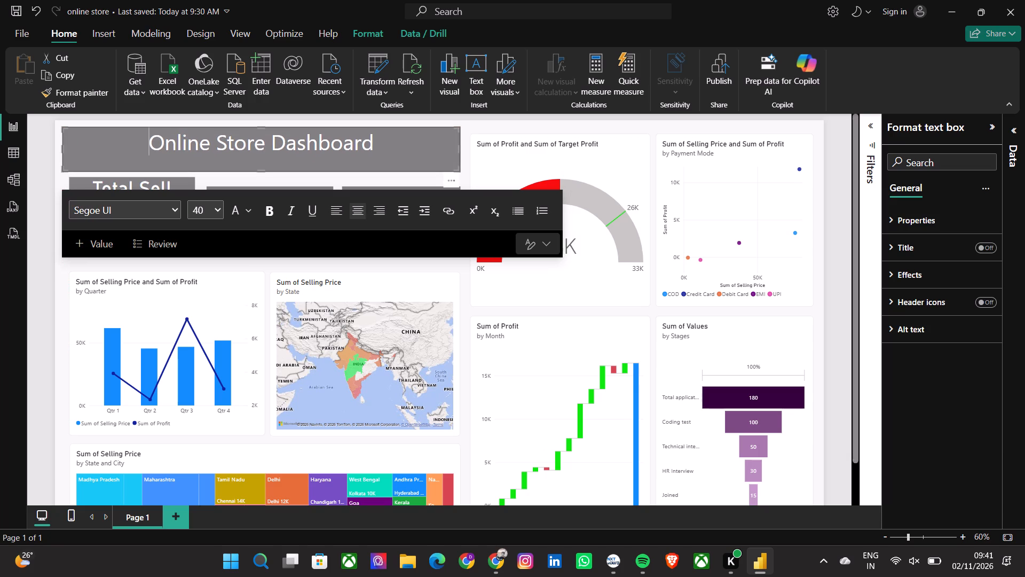
left_click_drag(456, 167, 428, 160)
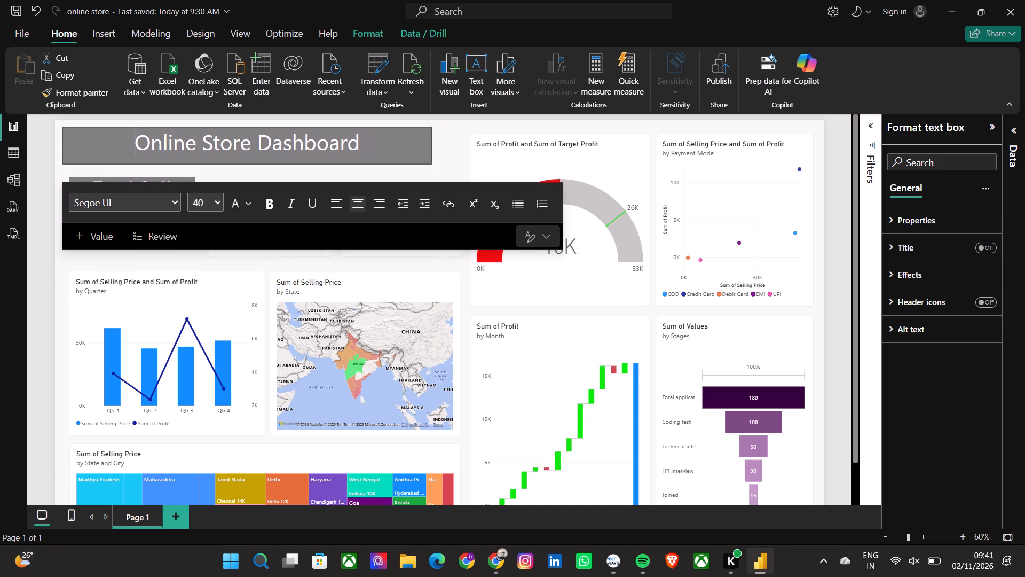
left_click_drag(428, 160, 420, 160)
left_click(451, 164)
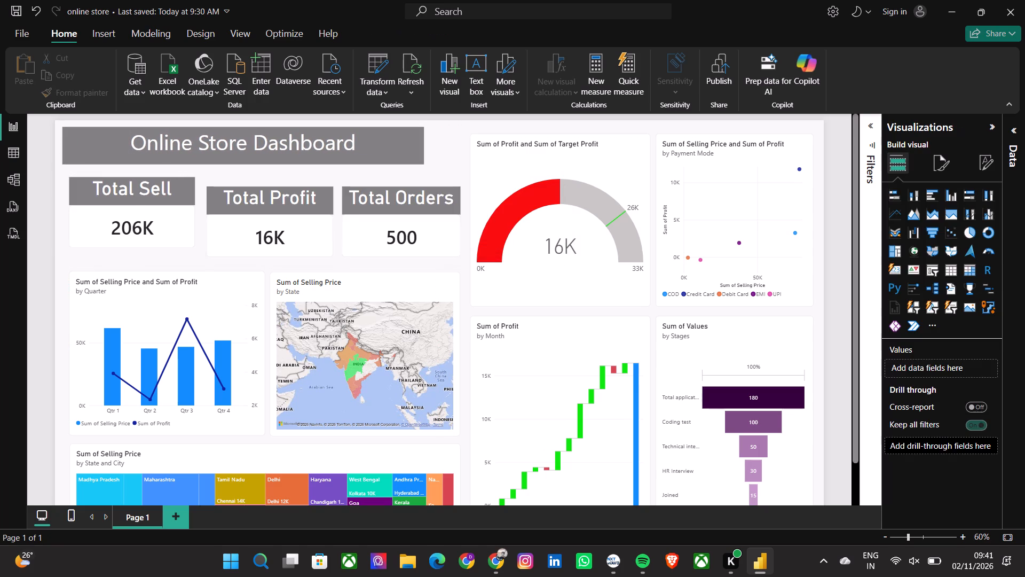
Move the Total Sell, Total Profit and Total Orders cards up into one aligned, evenly spaced row just beneath the dashboard title.
left_click_drag(157, 202, 138, 192)
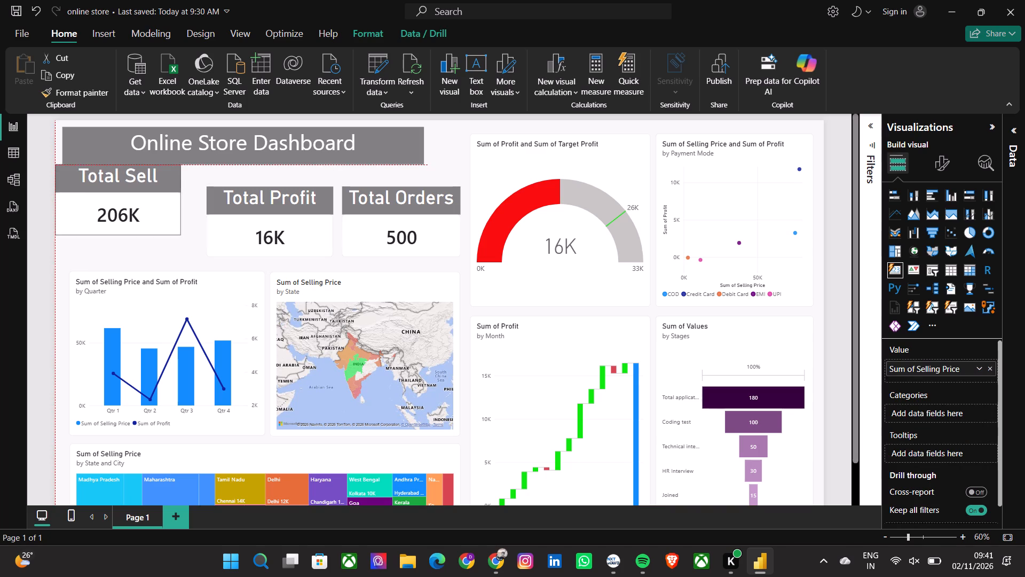
left_click_drag(138, 192, 151, 195)
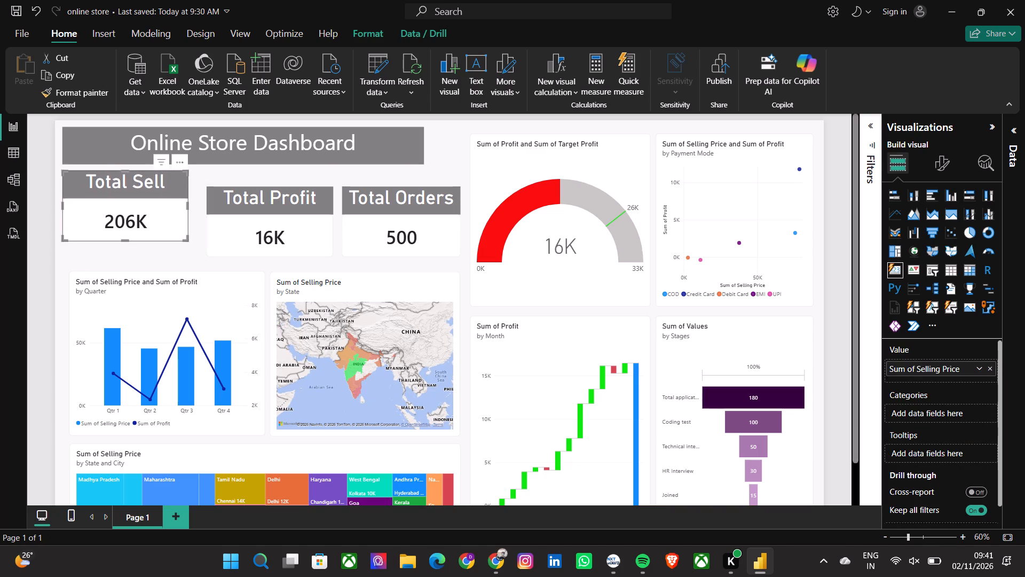
left_click_drag(242, 200, 231, 186)
left_click_drag(378, 193, 362, 183)
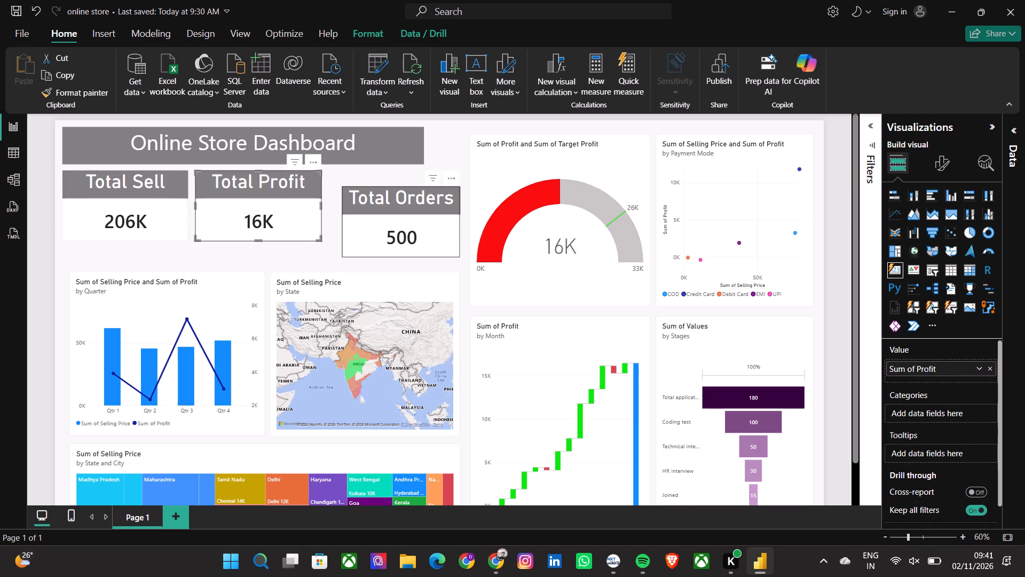
left_click_drag(362, 183, 368, 177)
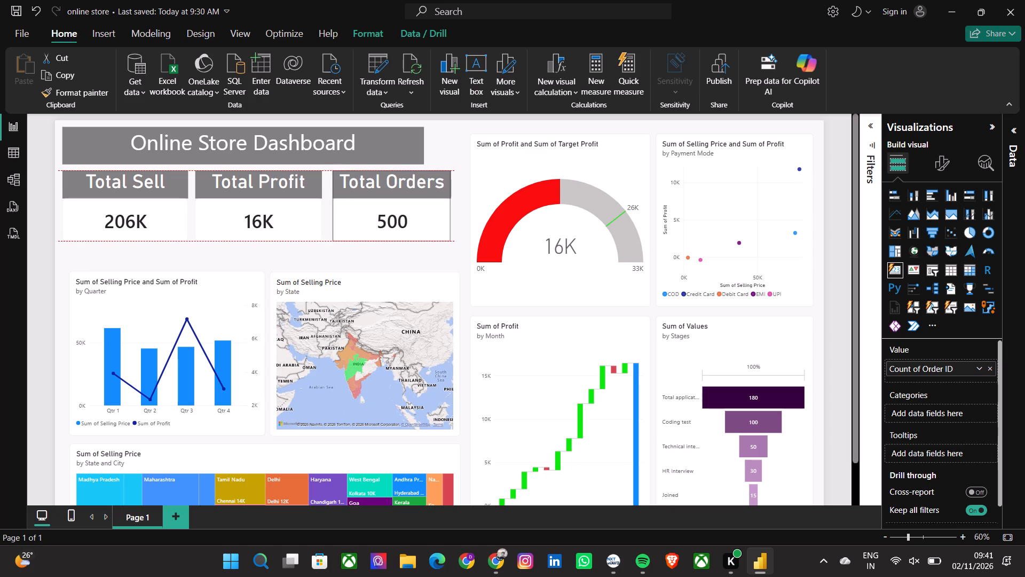
left_click_drag(368, 177, 366, 177)
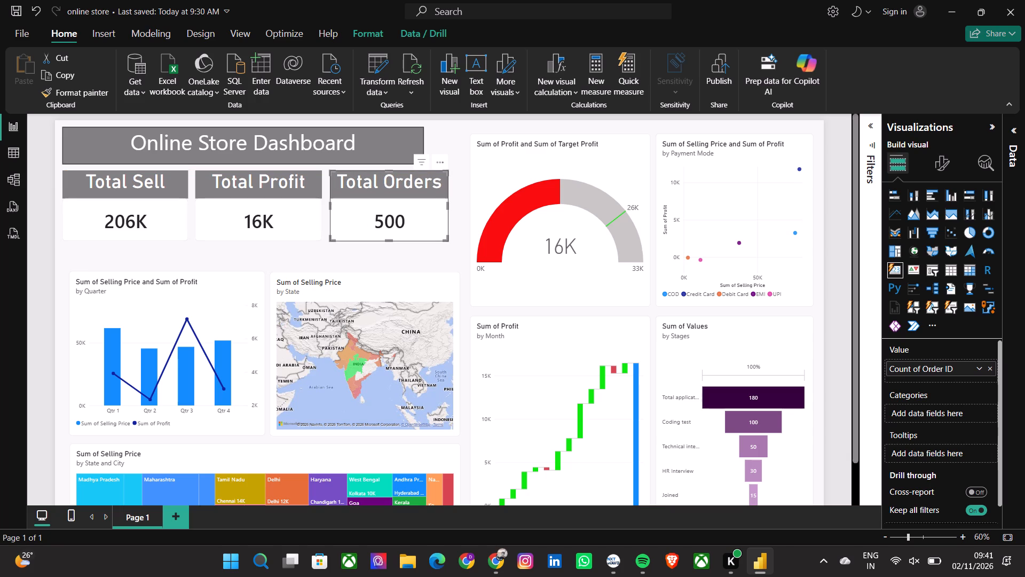
Widen the Online Store Dashboard title box so its right edge lines up with the Total Orders card, and deselect it.
left_click(423, 143)
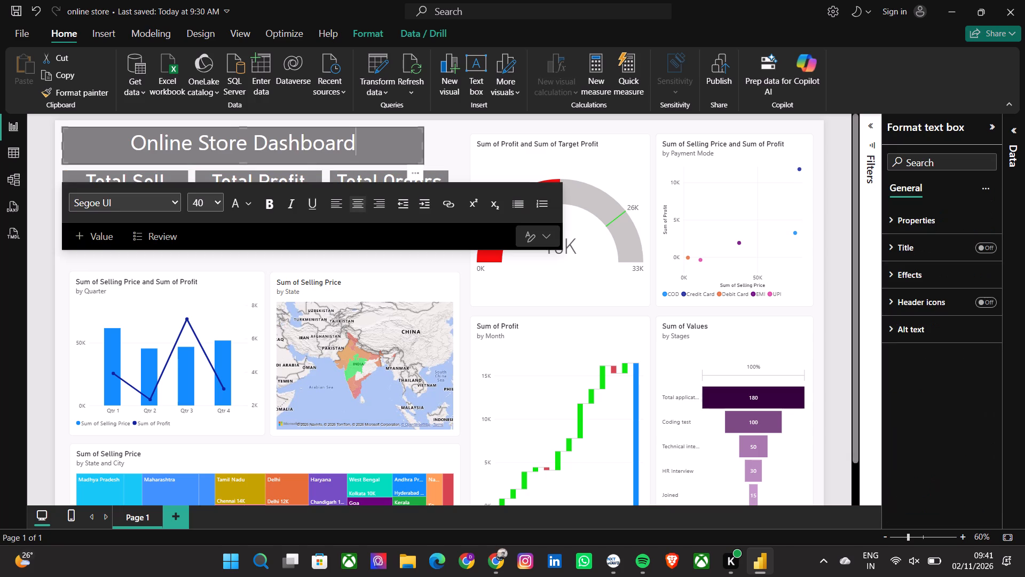
left_click_drag(423, 143, 448, 144)
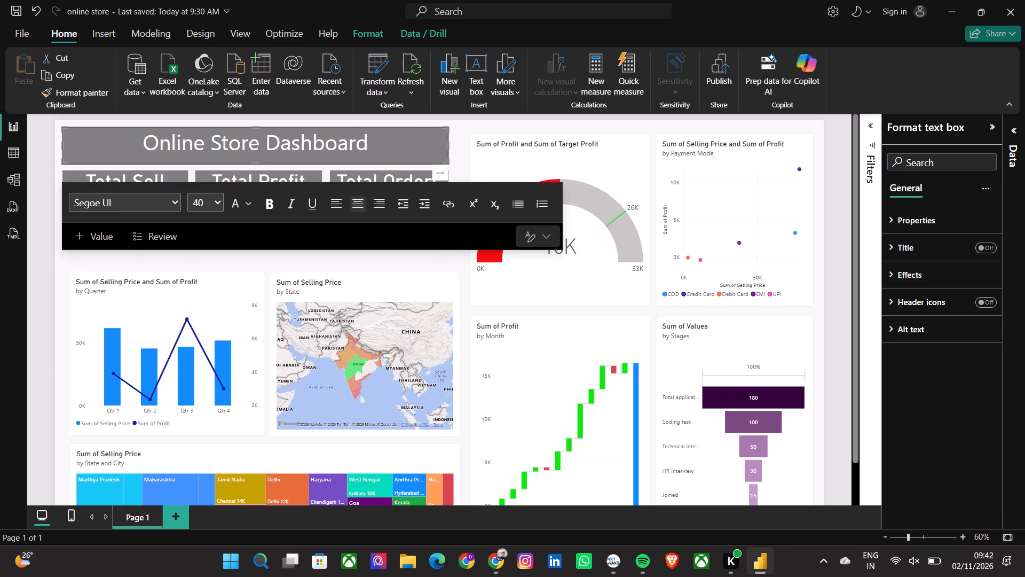
left_click(458, 144)
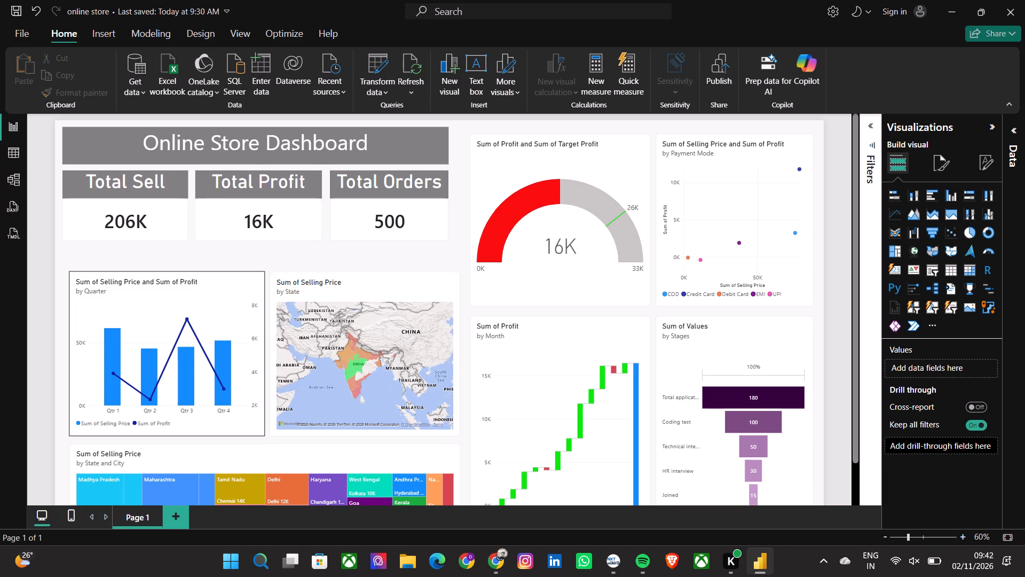
Move the Selling Price and Profit by Quarter chart up beneath the Total Sell card, aligned with its left edge, and shrink it slightly.
left_click_drag(170, 313, 162, 289)
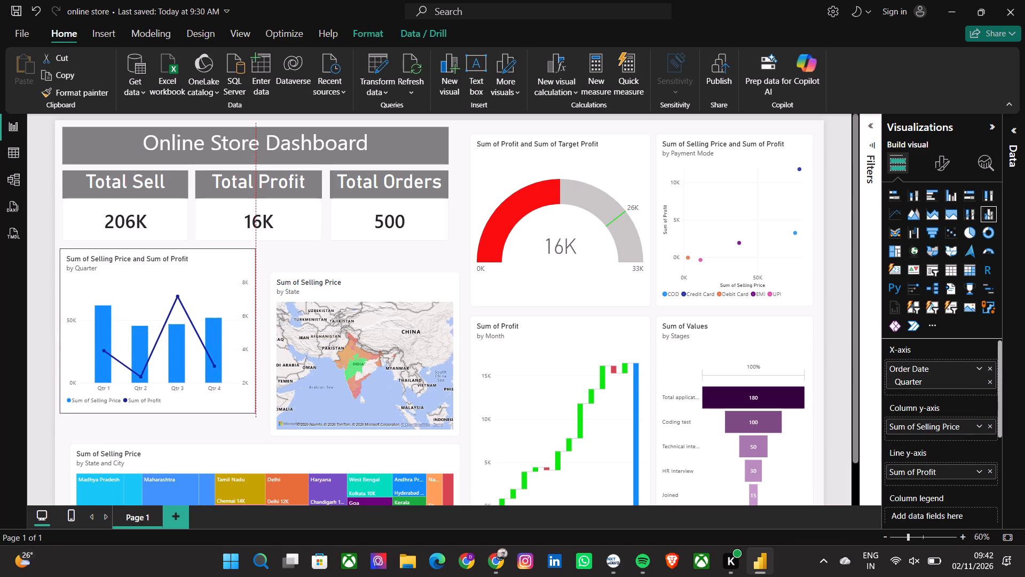
left_click_drag(162, 289, 165, 287)
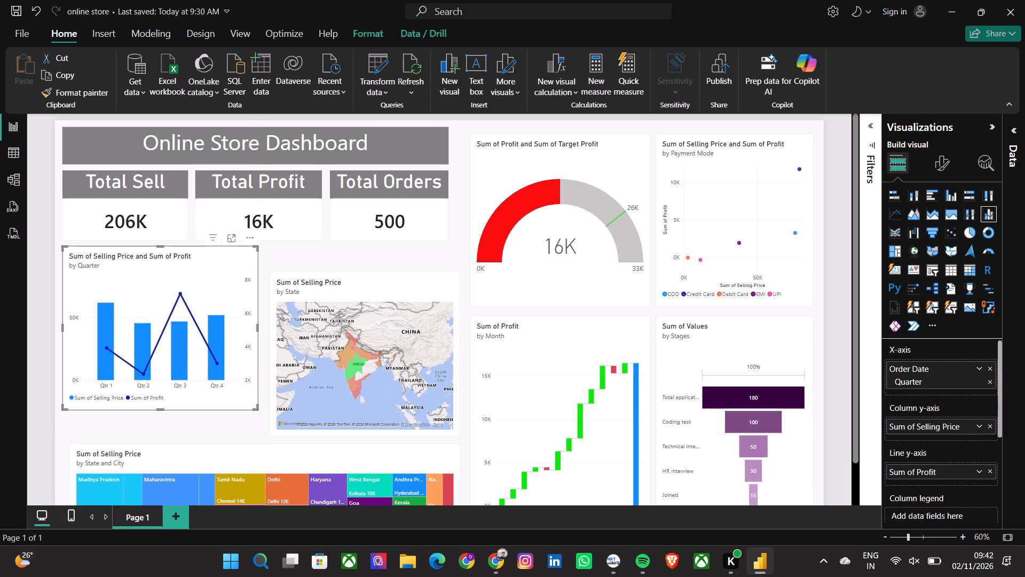
left_click_drag(257, 405, 244, 397)
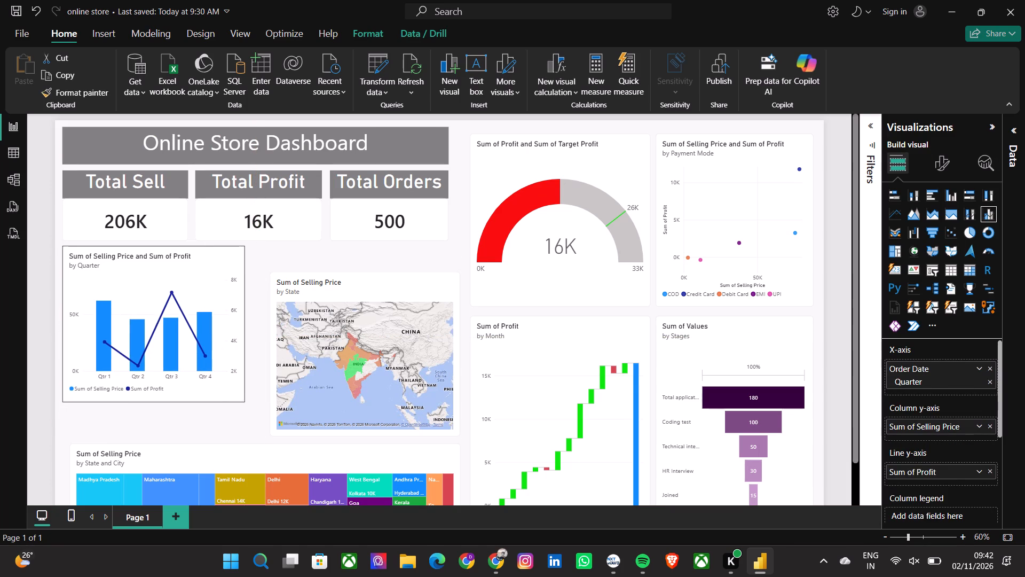
left_click_drag(244, 397, 241, 400)
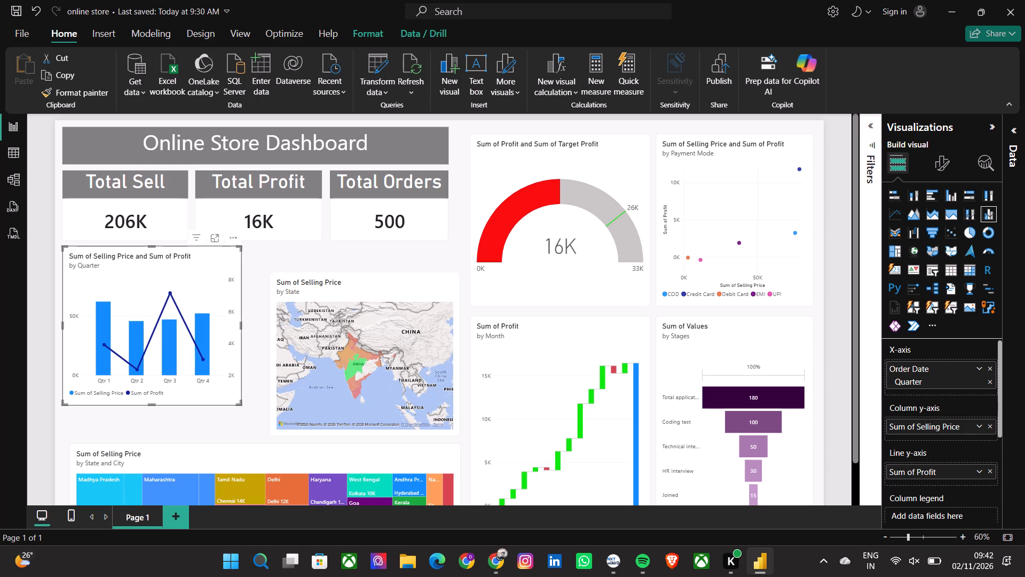
Move the Selling Price by State map up beside the quarterly chart with their tops aligned, and shorten it from its bottom edge.
left_click_drag(327, 352, 310, 334)
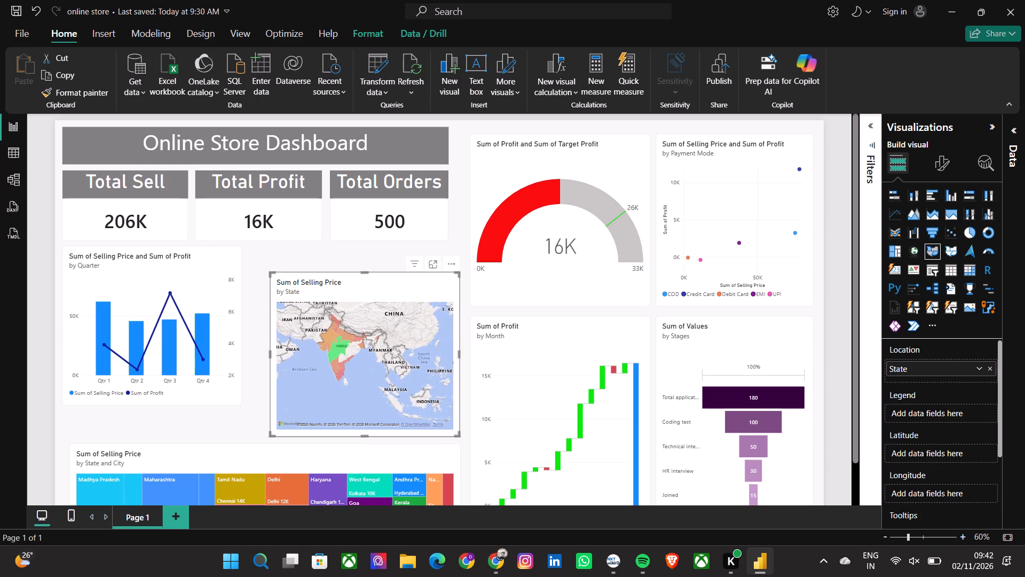
left_click_drag(362, 286, 346, 266)
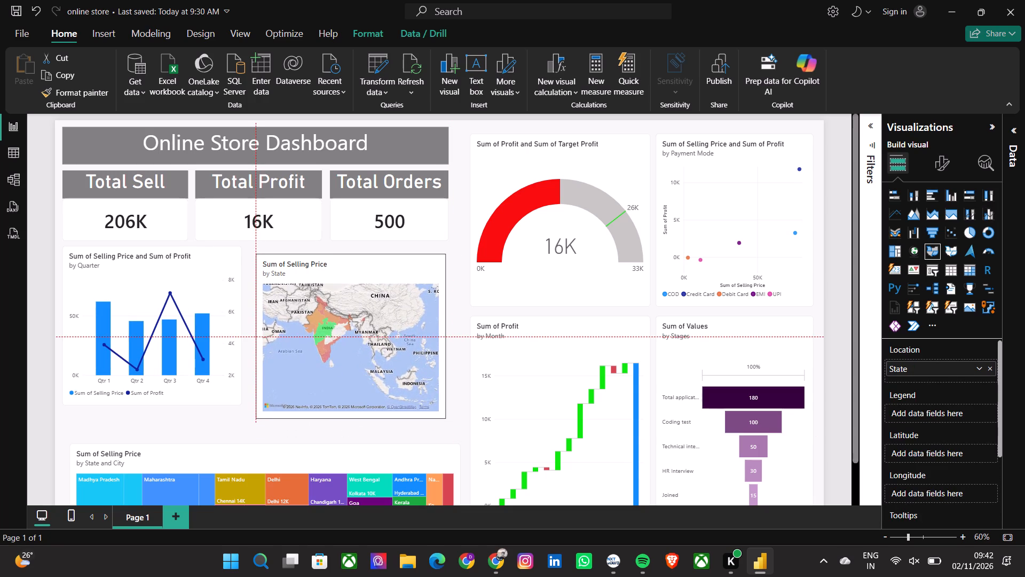
left_click_drag(346, 266, 346, 263)
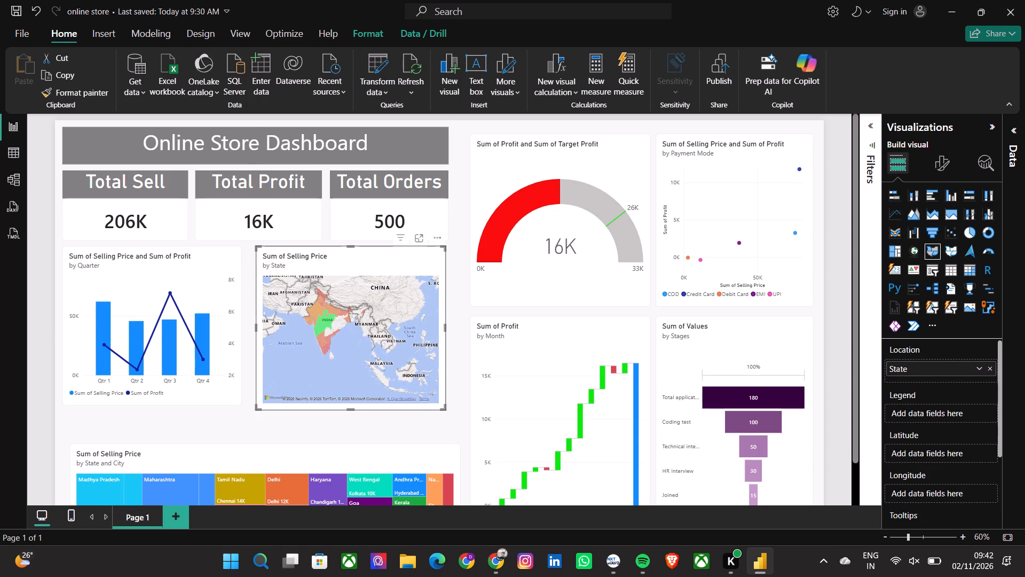
left_click_drag(350, 408, 351, 392)
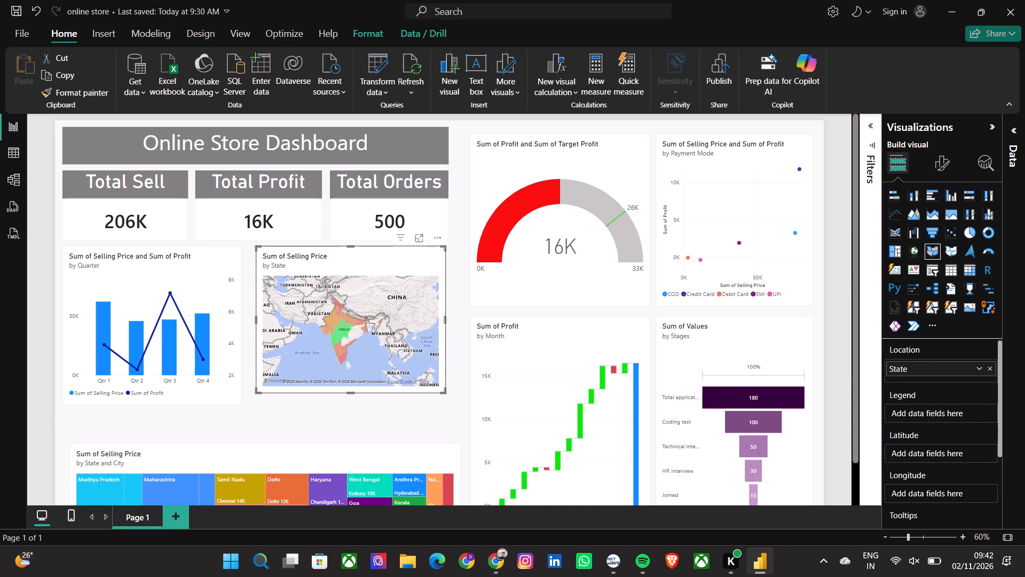
Shorten the quarterly chart to match the State map's bottom edge, widen it slightly toward the map, and deselect it.
left_click(186, 393)
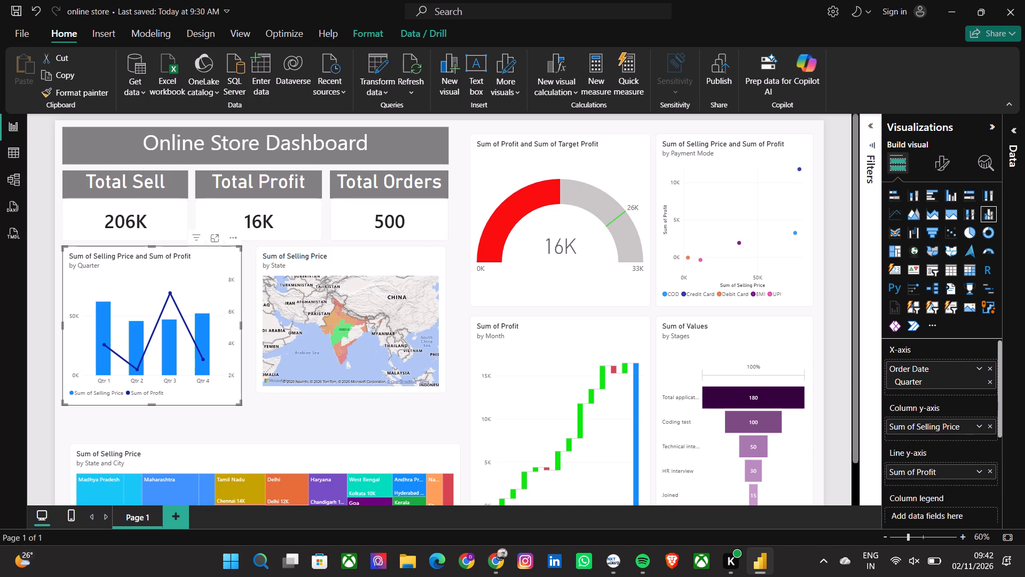
left_click_drag(152, 404, 152, 394)
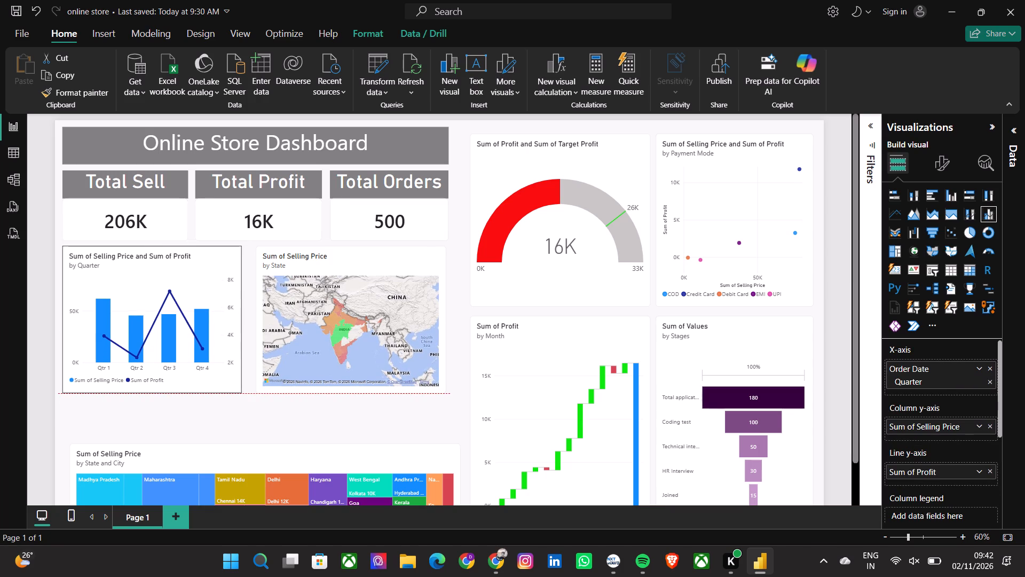
left_click_drag(152, 394, 152, 392)
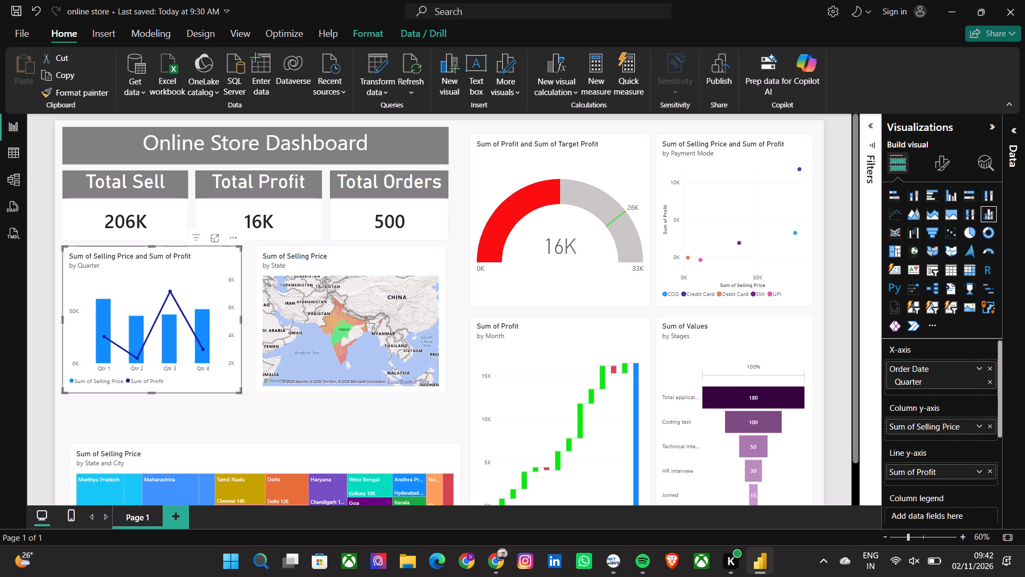
left_click_drag(241, 315, 248, 315)
left_click(267, 410)
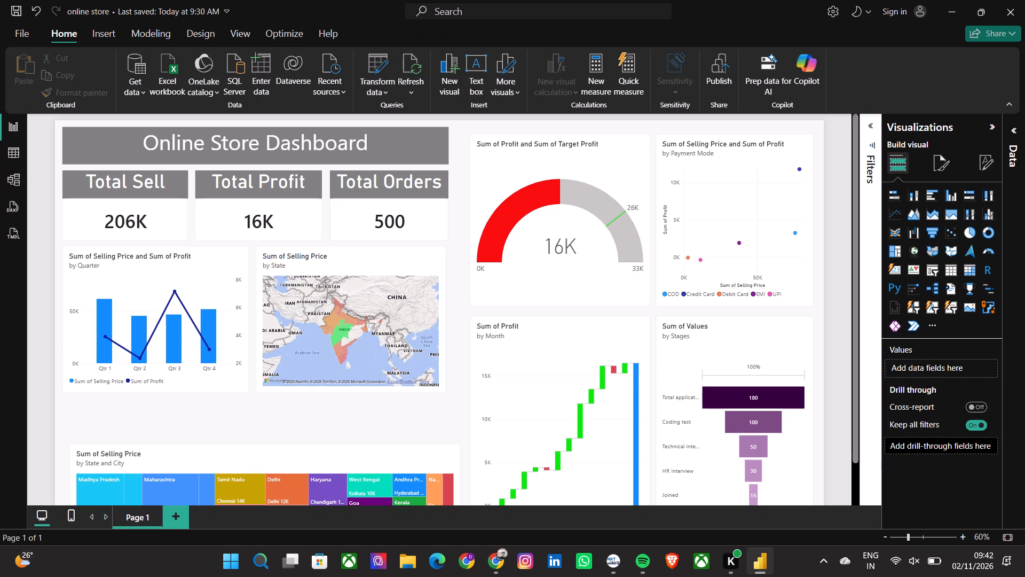
left_click(282, 418)
Resize the State and City treemap to sit just beneath the quarterly chart and map, matching their outer side edges, with its bottom edge raised slightly.
scroll(282, 418, "down", 2)
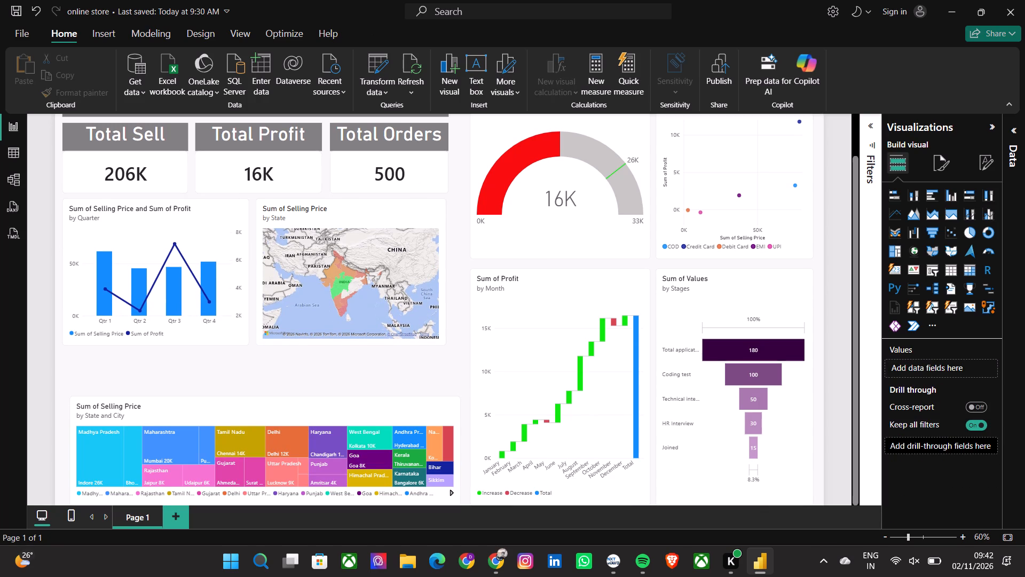
left_click(225, 402)
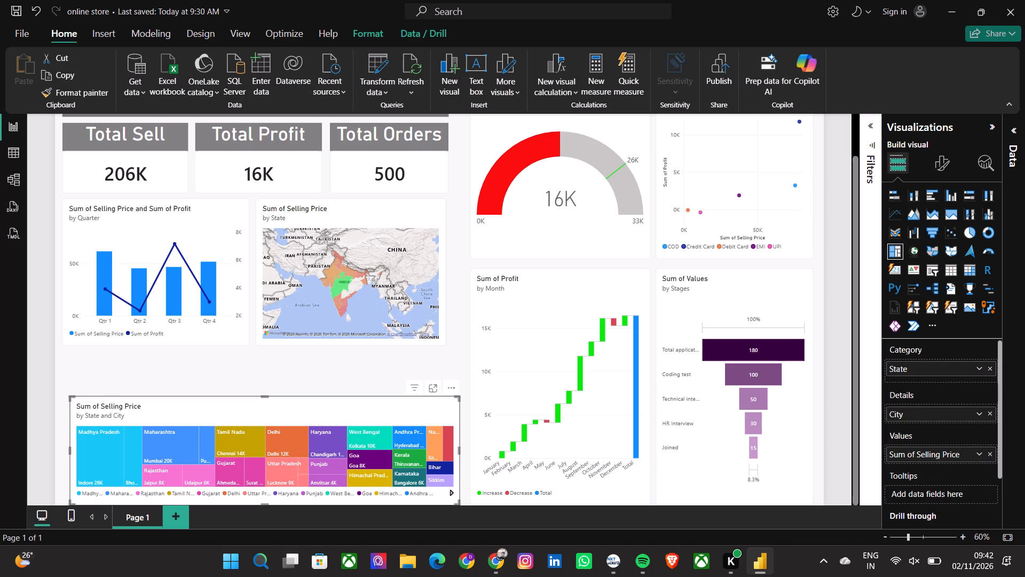
left_click_drag(264, 395, 241, 354)
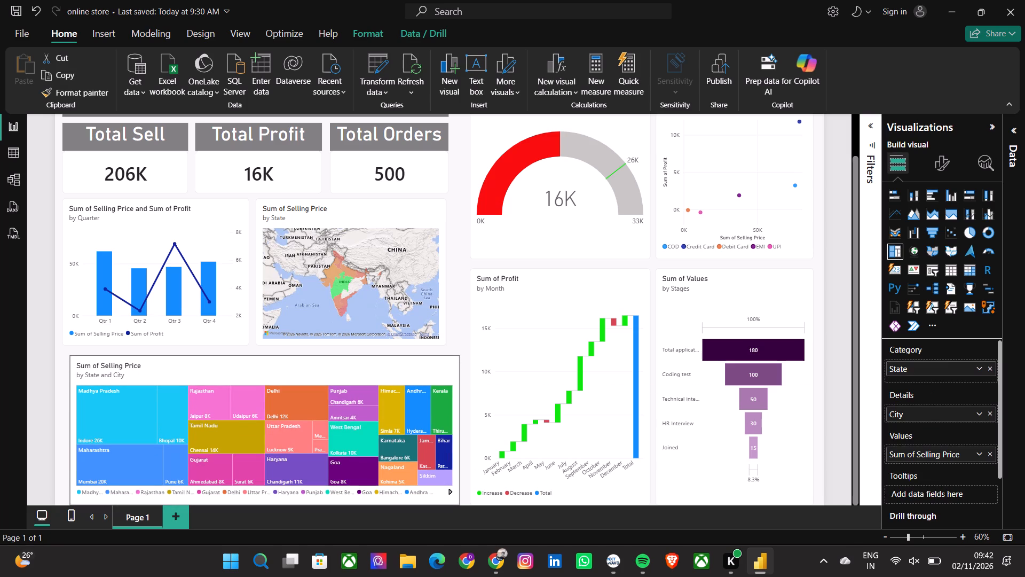
left_click_drag(241, 354, 241, 353)
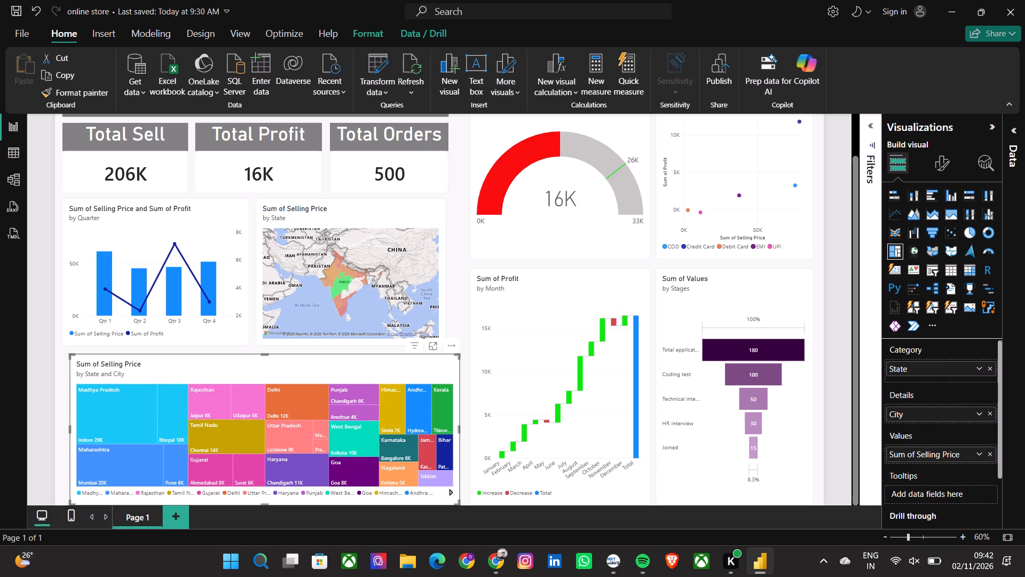
left_click(74, 424)
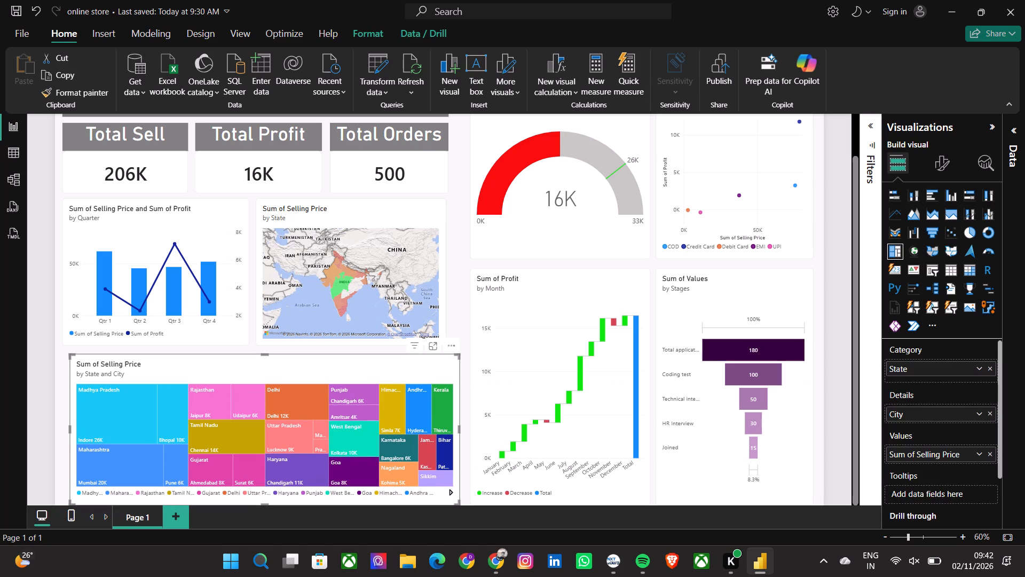
left_click(158, 364)
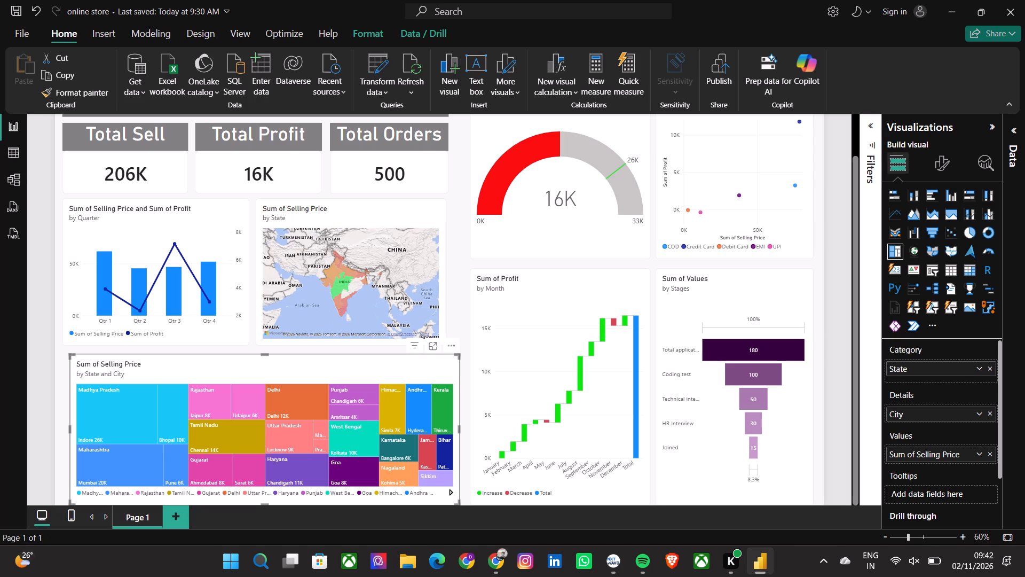
left_click(69, 425)
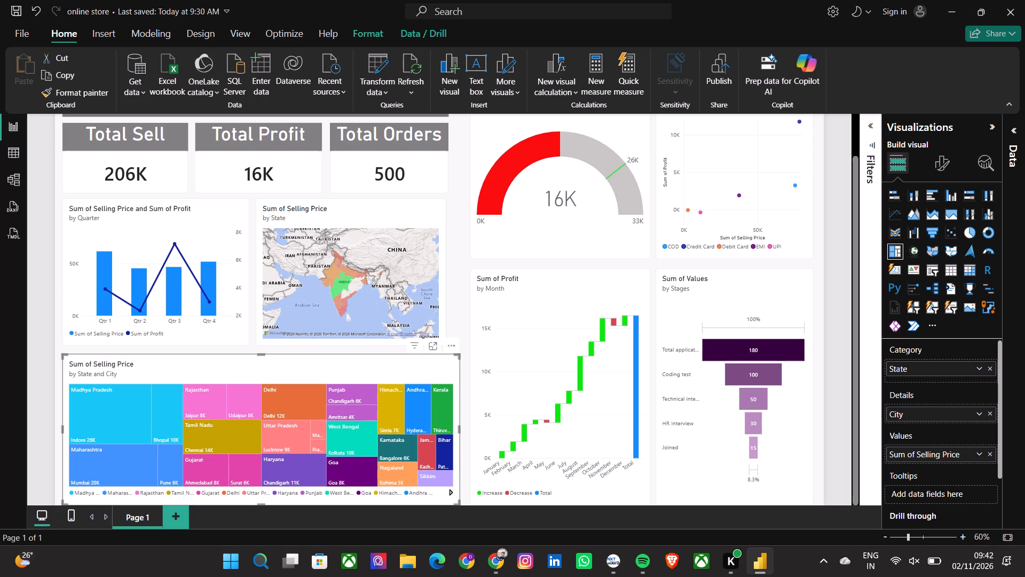
left_click_drag(458, 425, 410, 409)
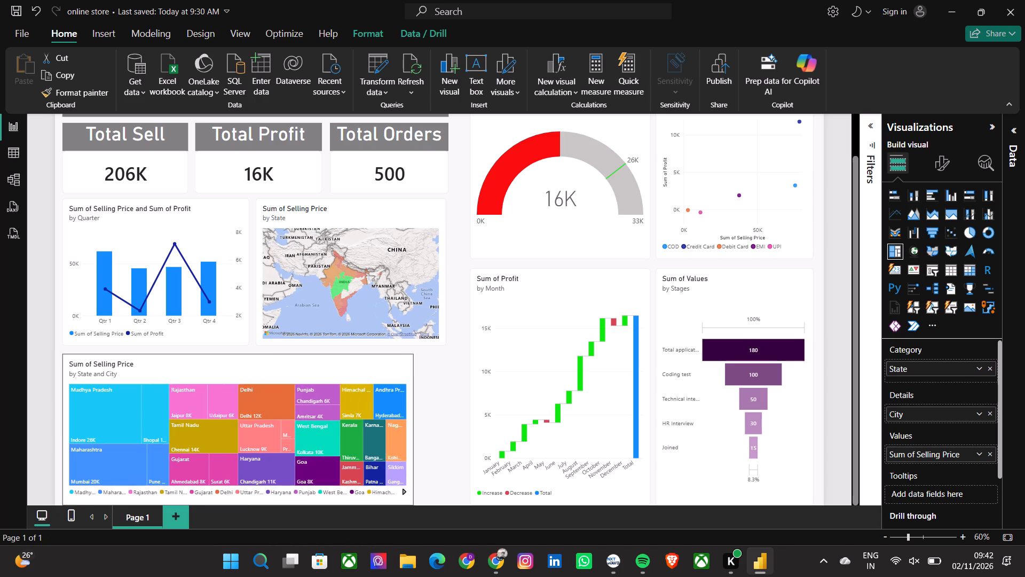
left_click_drag(410, 409, 342, 407)
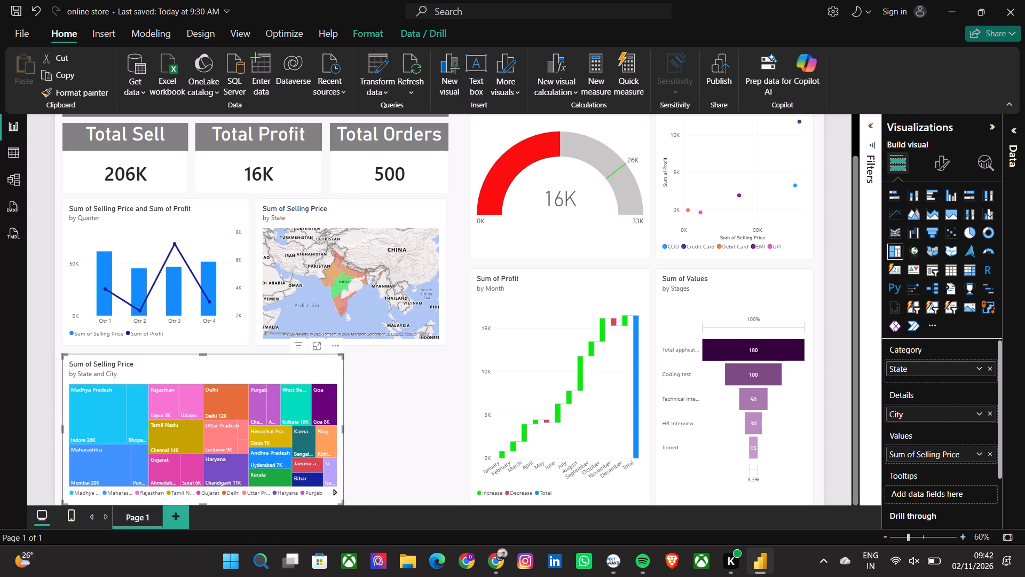
left_click_drag(340, 503, 327, 493)
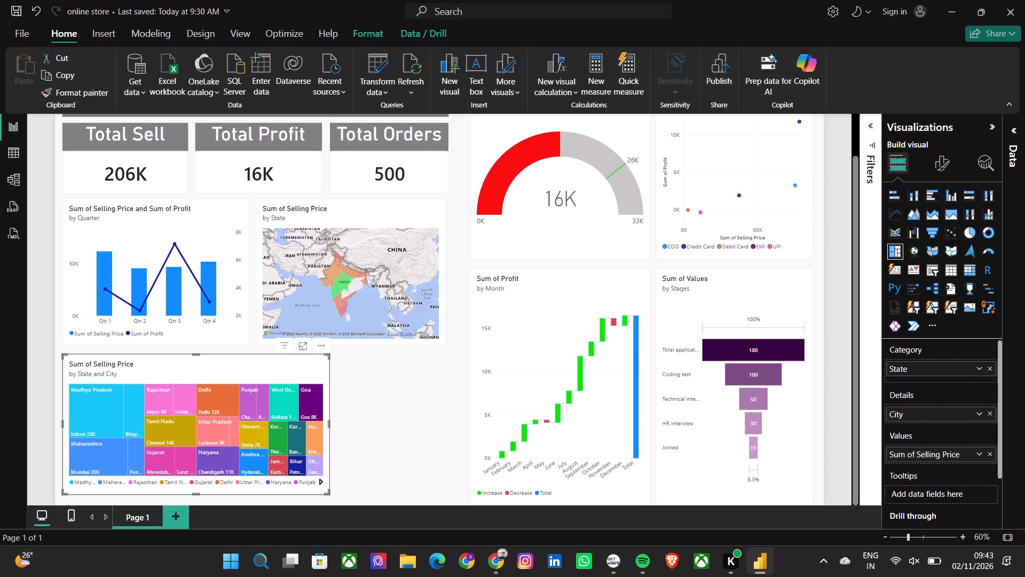
left_click_drag(328, 422, 445, 401)
left_click(450, 389)
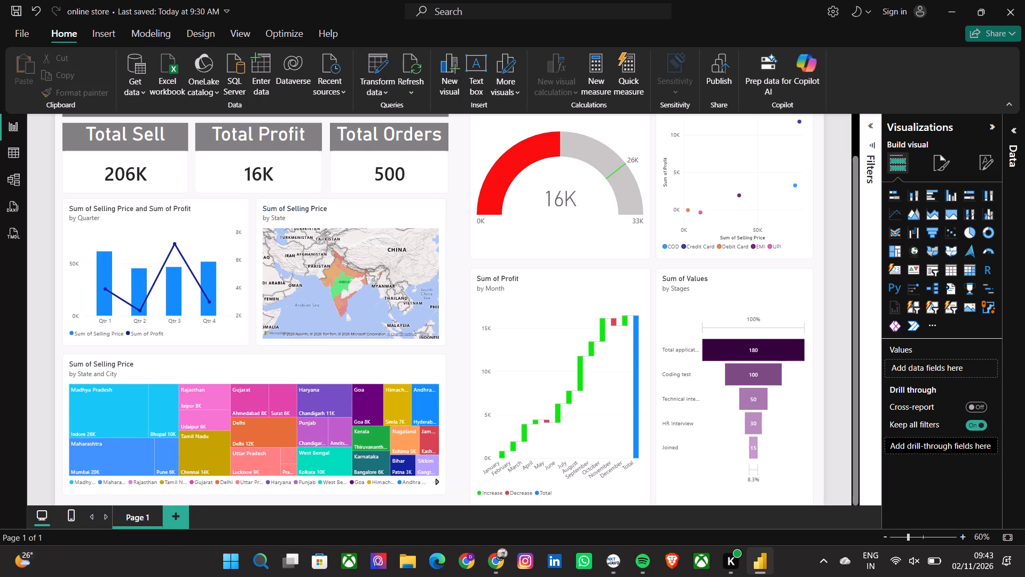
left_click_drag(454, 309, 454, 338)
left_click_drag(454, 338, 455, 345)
Move the Profit and Target Profit gauge up beside the dashboard title, aligning their tops, and shorten it to the KPI cards' bottom edge.
scroll(455, 345, "up", 2)
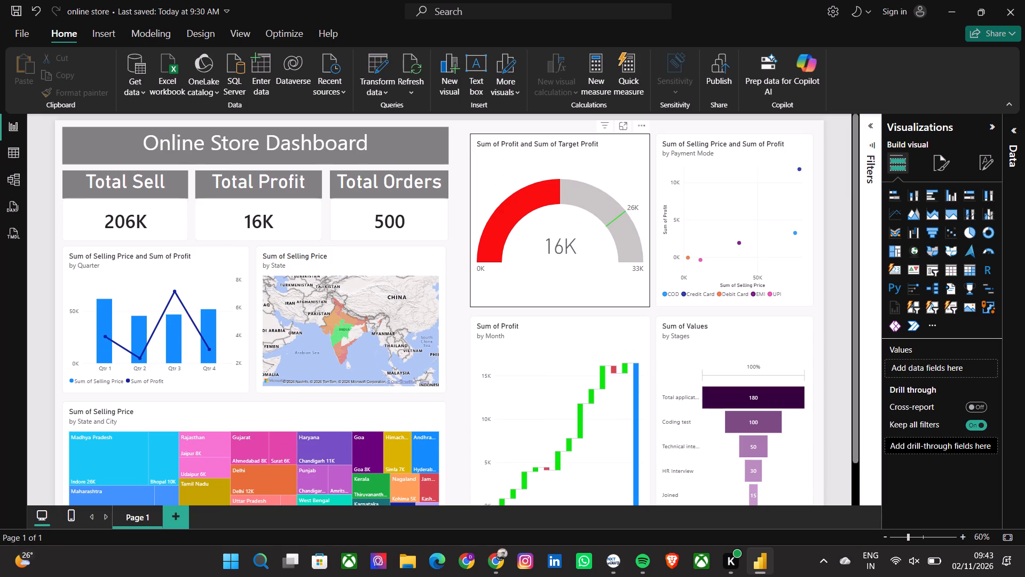
left_click_drag(535, 159, 514, 154)
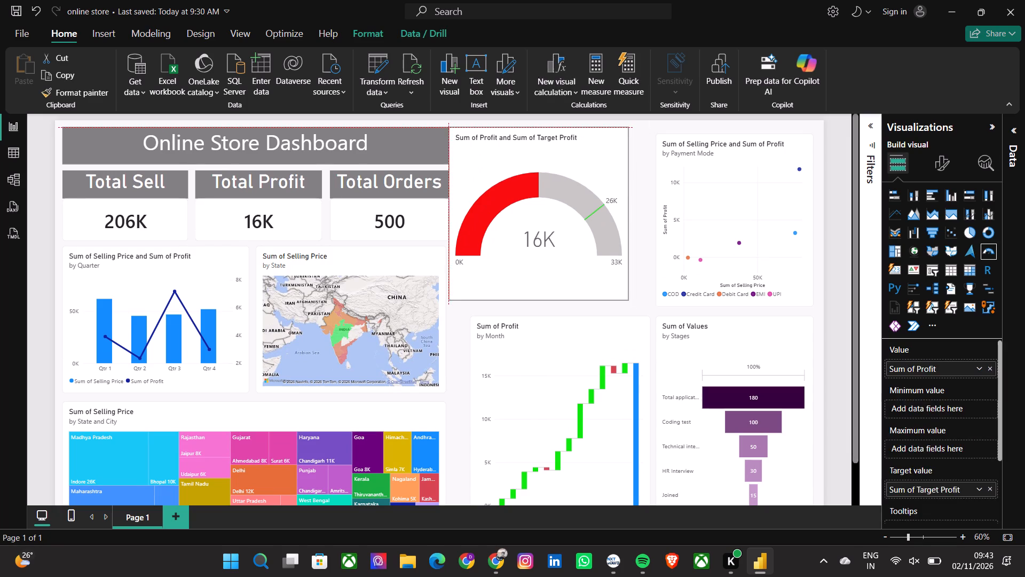
left_click_drag(514, 154, 520, 154)
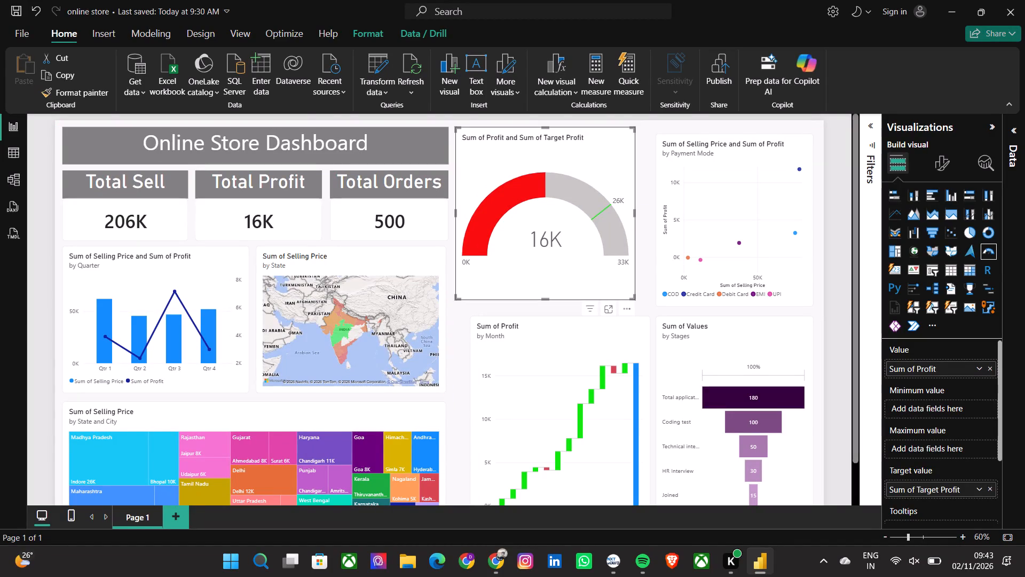
left_click_drag(546, 298, 550, 245)
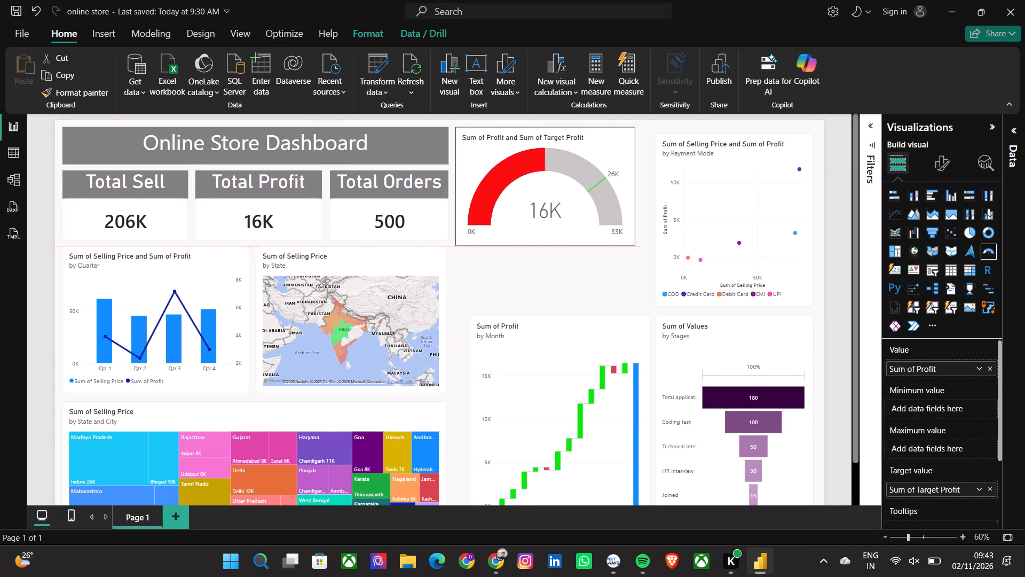
left_click_drag(550, 245, 539, 240)
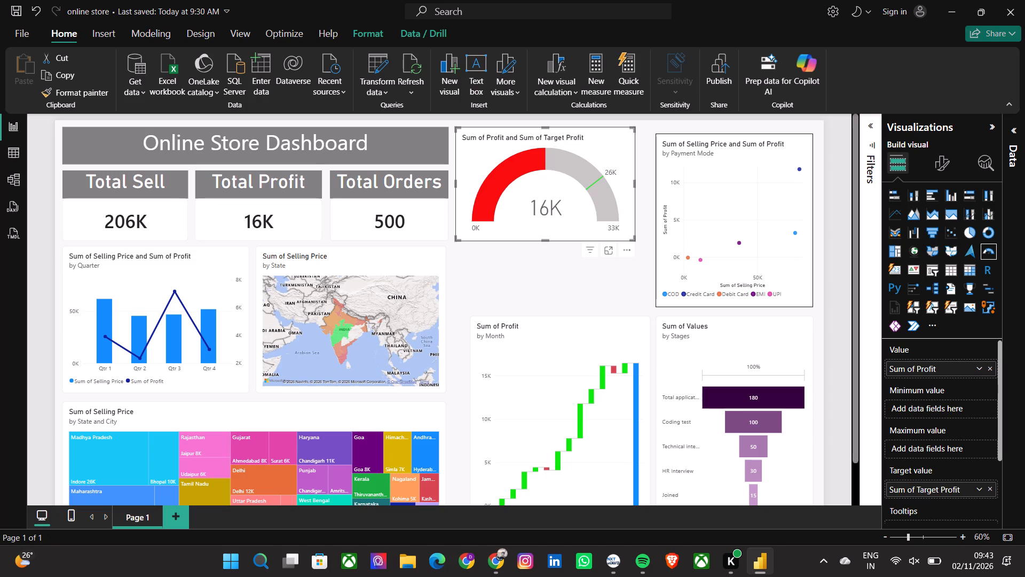
Move the Payment Mode scatter chart beside the gauge with tops aligned, shorten it to the gauge's bottom edge, widen it slightly, and deselect it.
left_click_drag(739, 155, 726, 149)
left_click_drag(726, 149, 726, 147)
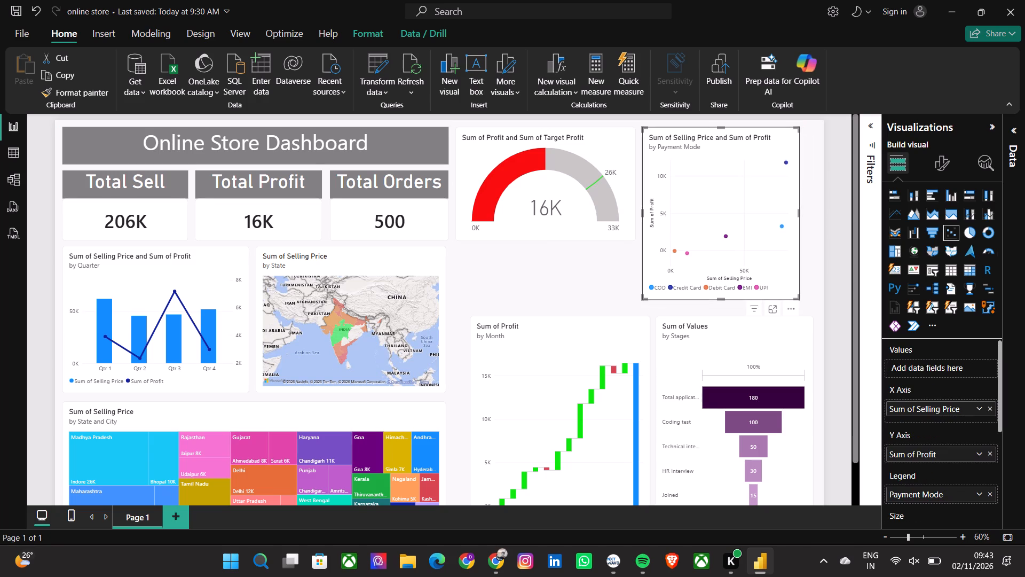
left_click_drag(720, 298, 726, 245)
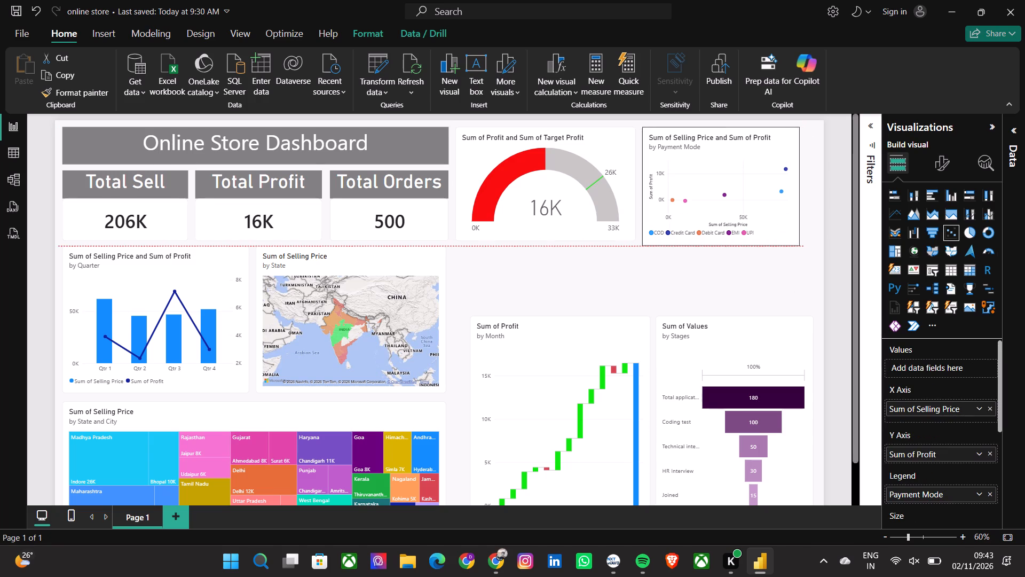
left_click_drag(726, 245, 726, 240)
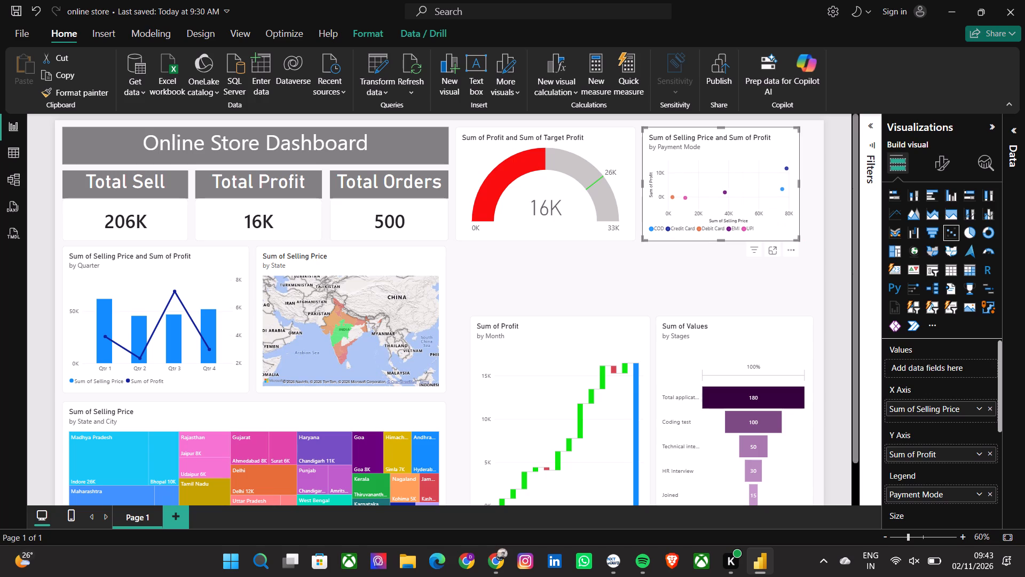
left_click_drag(799, 184, 811, 184)
left_click(713, 267)
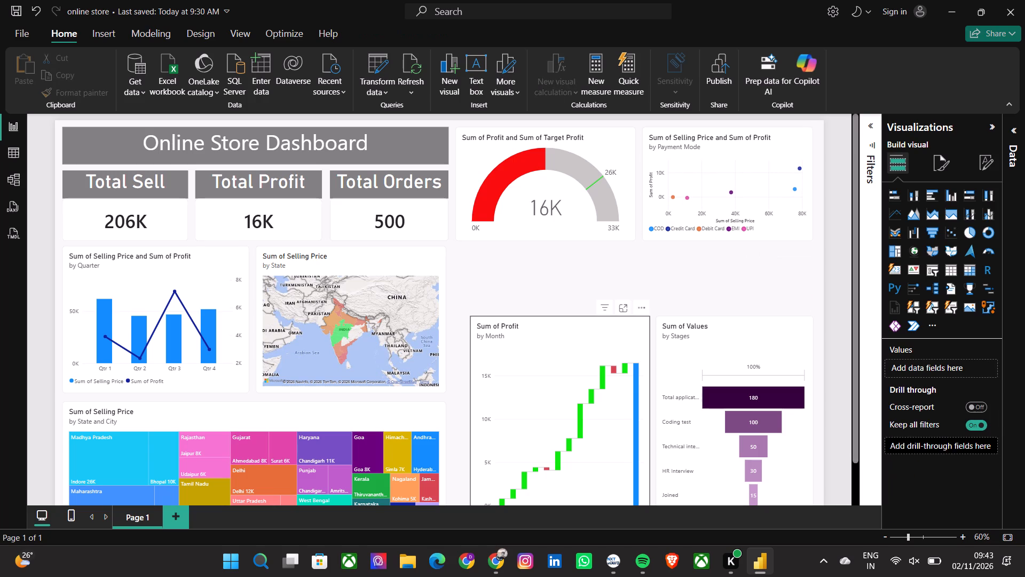
Move the Profit by Month waterfall chart up beneath the gauge, and shorten it to match the State map's bottom edge.
left_click_drag(543, 364, 527, 298)
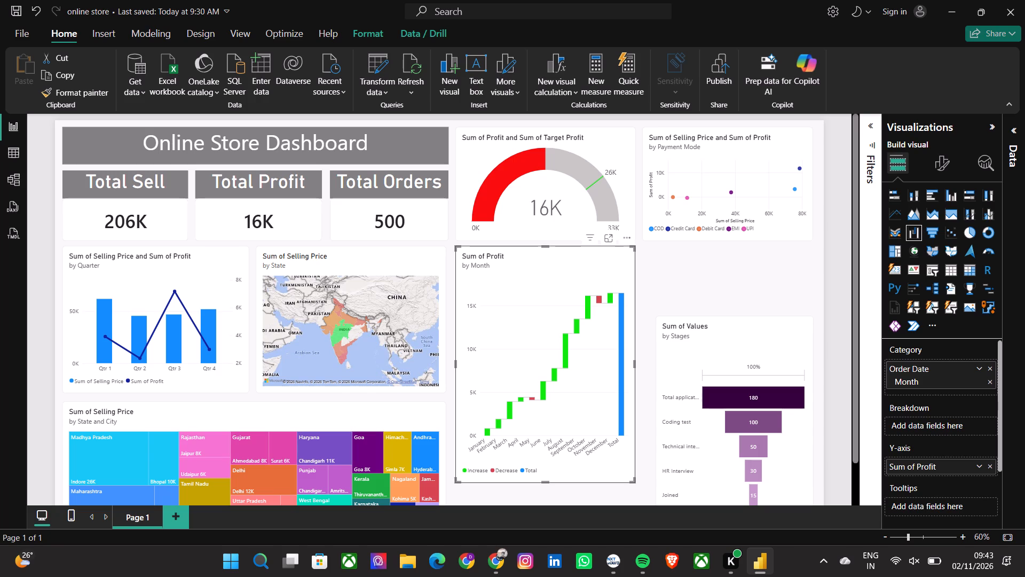
left_click_drag(545, 482, 564, 389)
Move the Values by Stages funnel beneath the scatter chart, widen it to match, shorten it to the waterfall's bottom edge, and deselect it.
left_click_drag(715, 356, 705, 297)
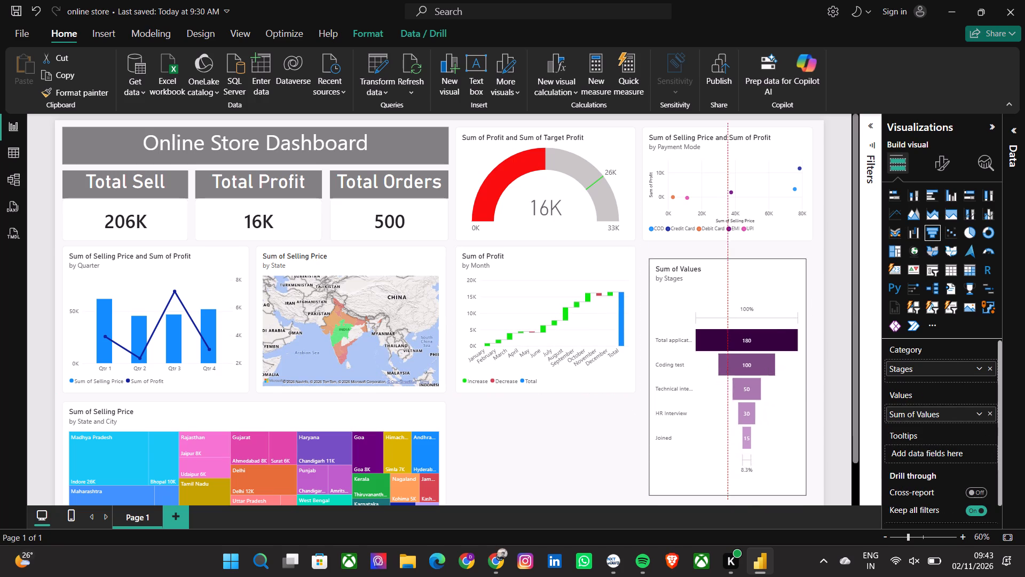
left_click_drag(705, 297, 704, 289)
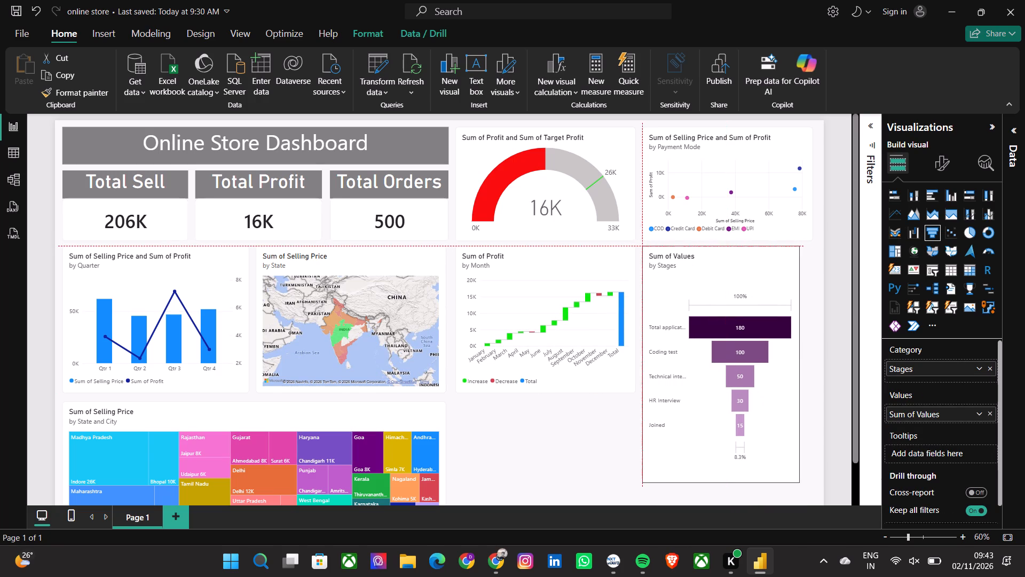
left_click_drag(704, 289, 703, 289)
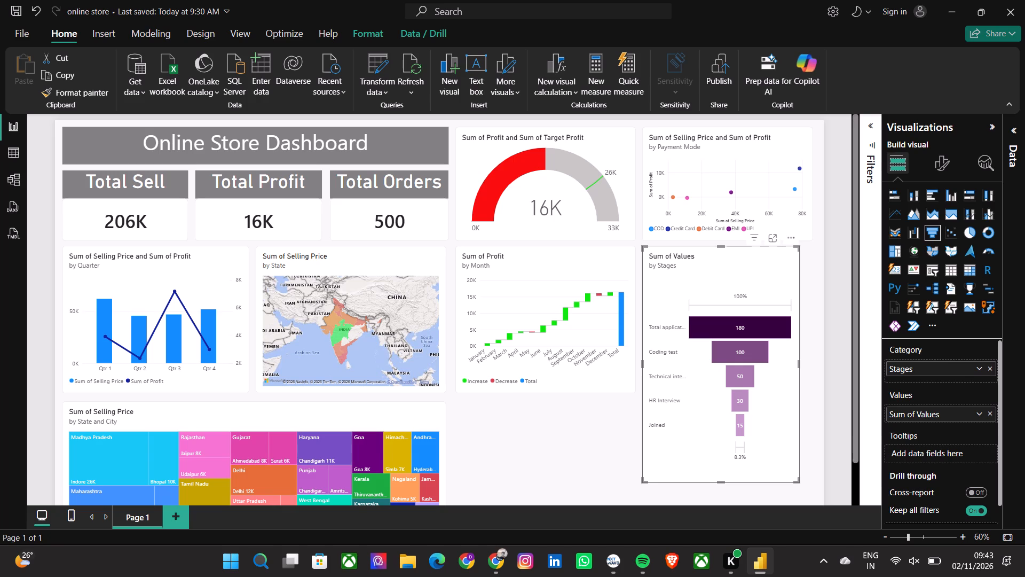
left_click_drag(798, 362, 811, 359)
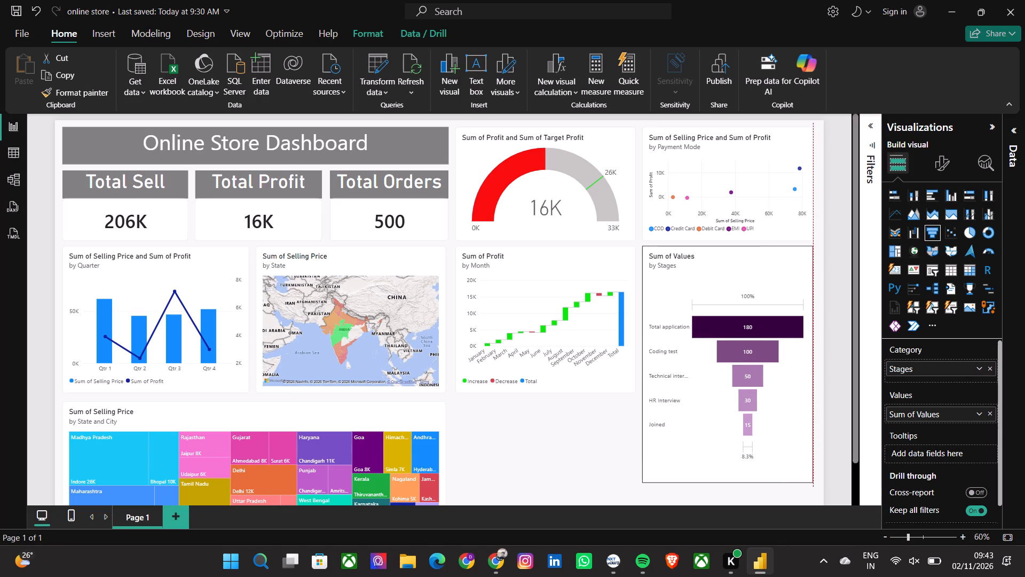
left_click_drag(811, 359, 811, 359)
left_click_drag(728, 481, 733, 389)
left_click(633, 477)
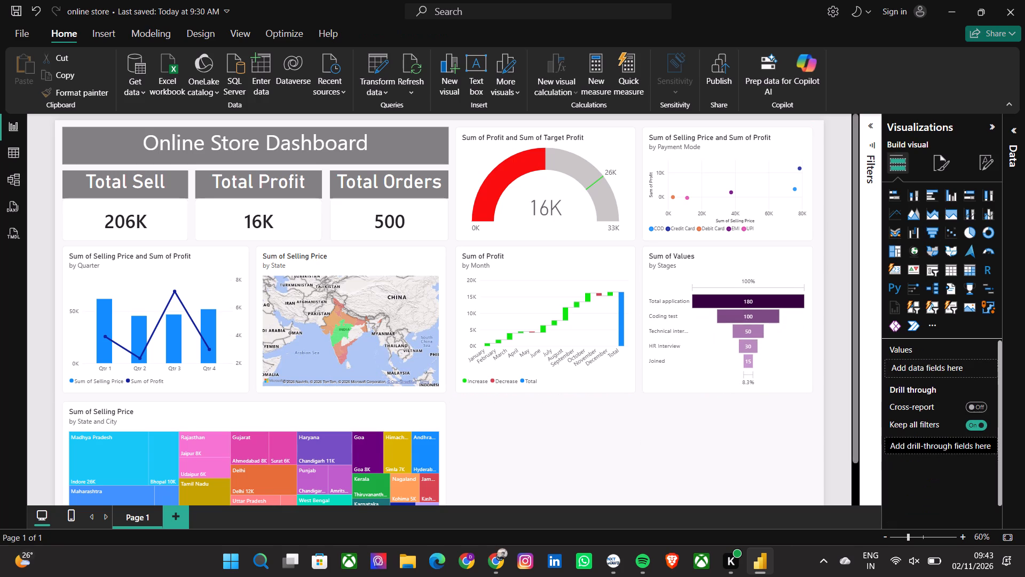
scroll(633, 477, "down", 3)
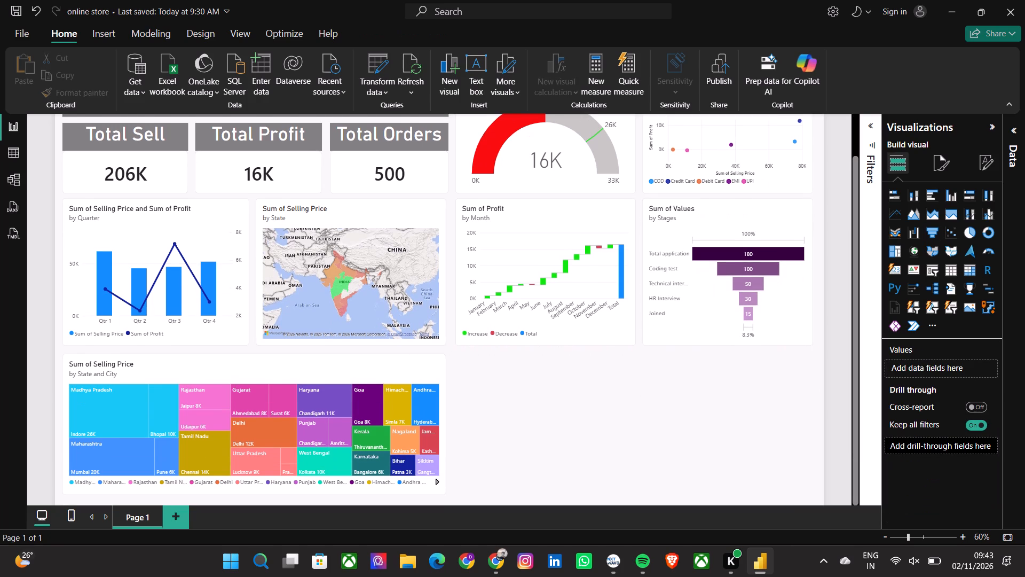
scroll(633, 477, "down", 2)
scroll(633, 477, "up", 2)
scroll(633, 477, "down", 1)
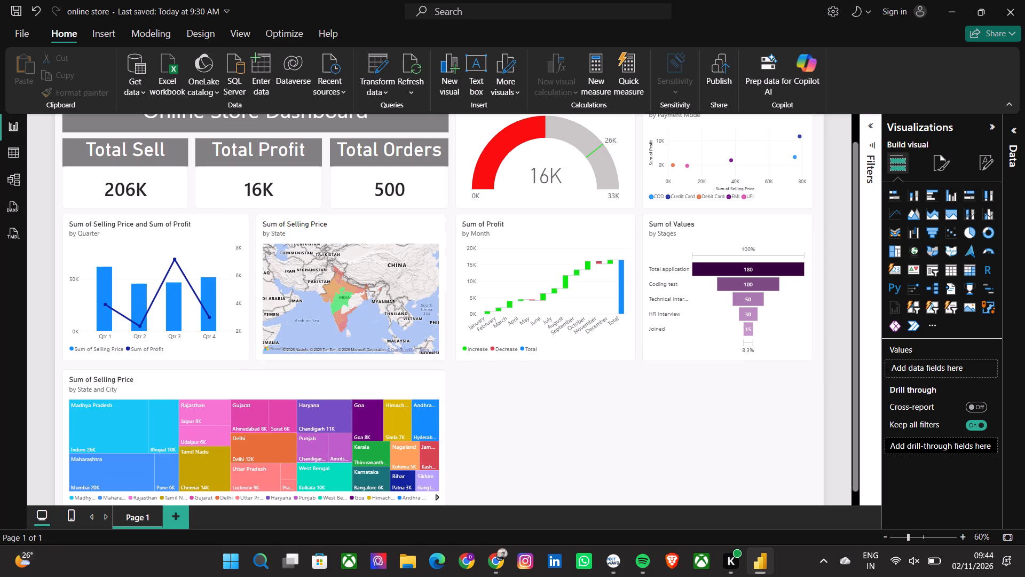
Switch to the NxtWave course in Chrome and open the slides of the Adding a Ribbon Chart lesson.
key("alt+Tab")
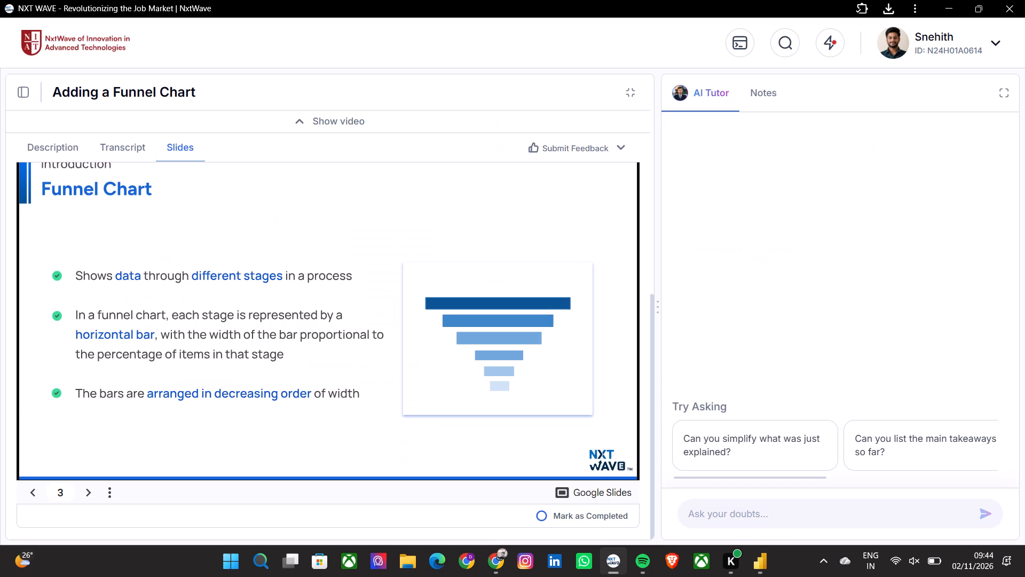
left_click(22, 86)
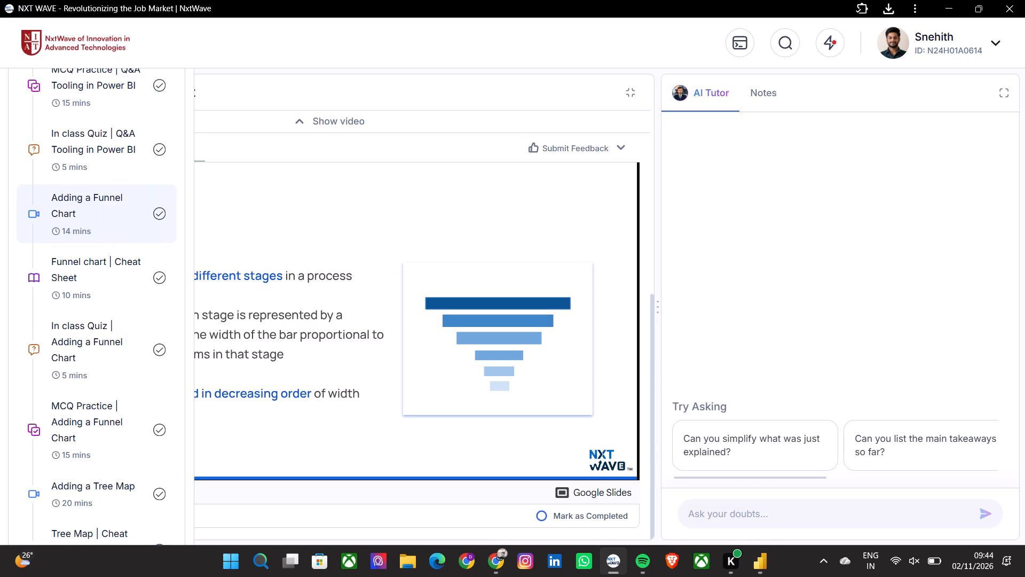
scroll(88, 346, "down", 8)
scroll(88, 346, "up", 7)
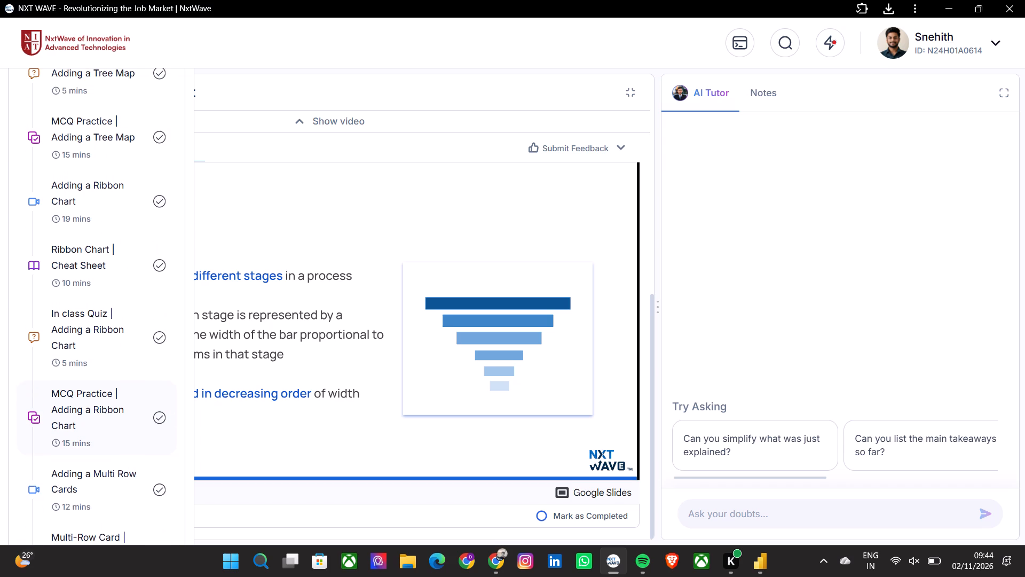
scroll(88, 346, "up", 2)
left_click(83, 288)
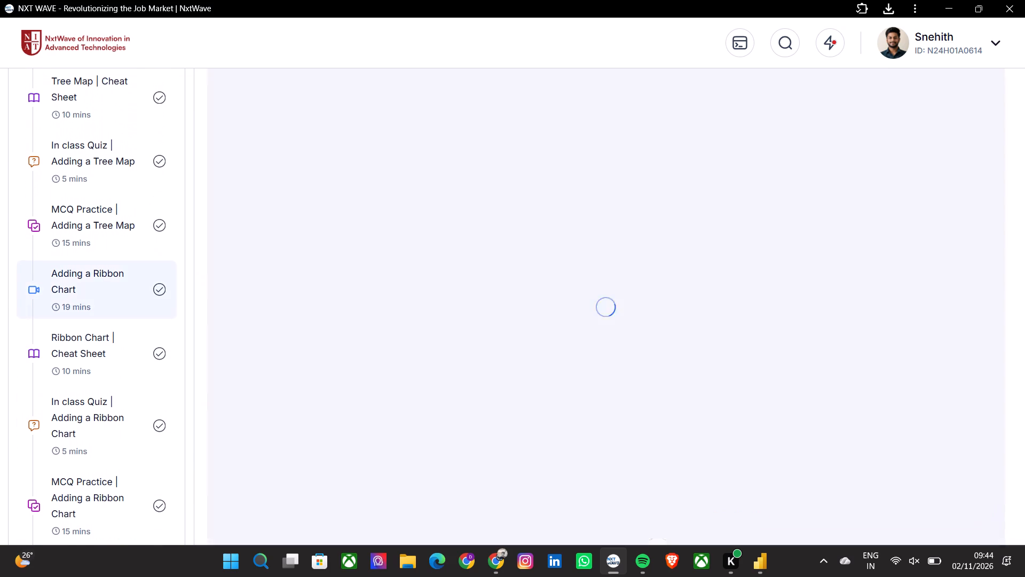
left_click(180, 496)
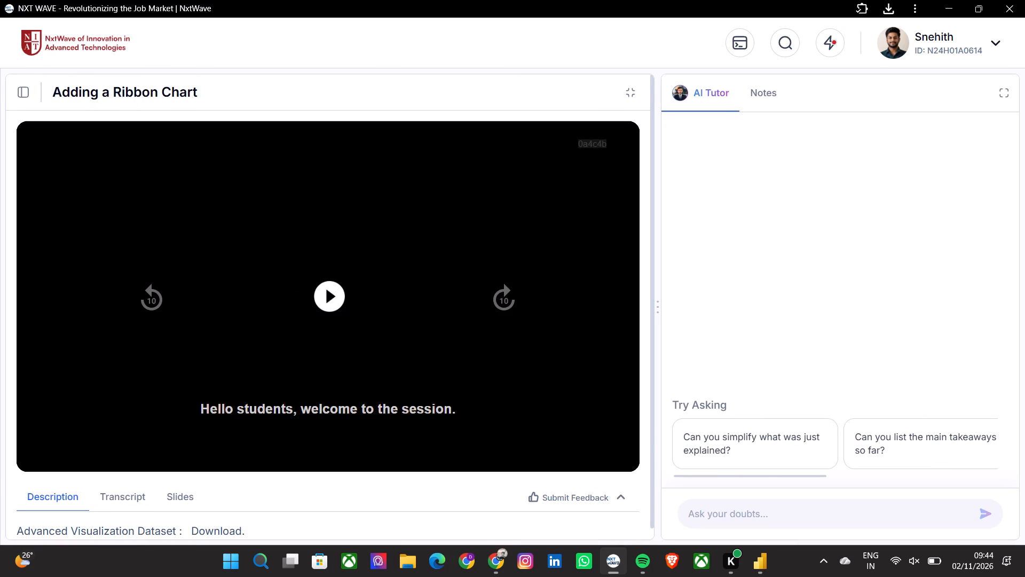
scroll(400, 300, "down", 4)
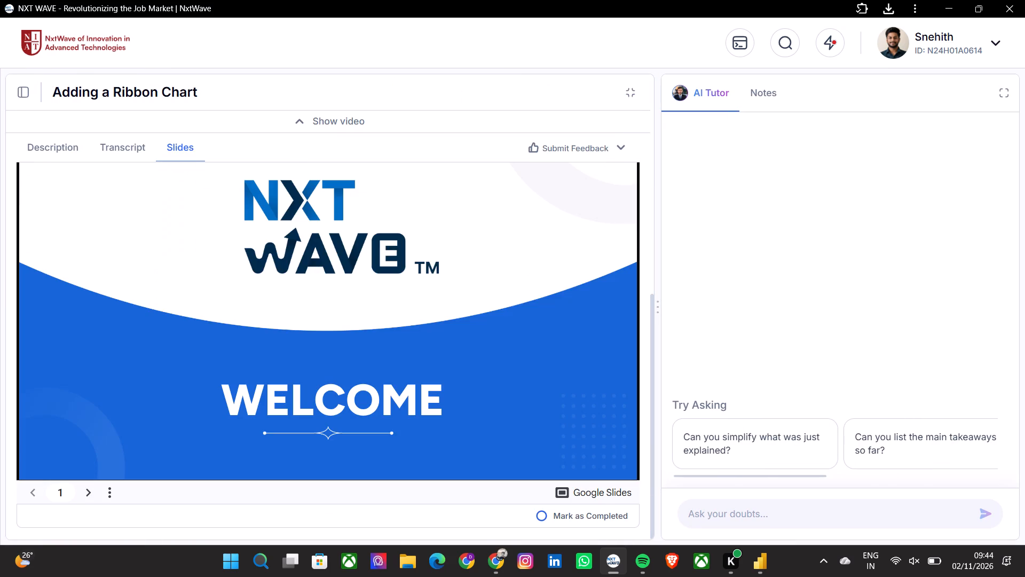
Go through the ribbon chart slides up to the "How to use a Ribbon Chart?" slide.
left_click(400, 300)
left_click(400, 300)
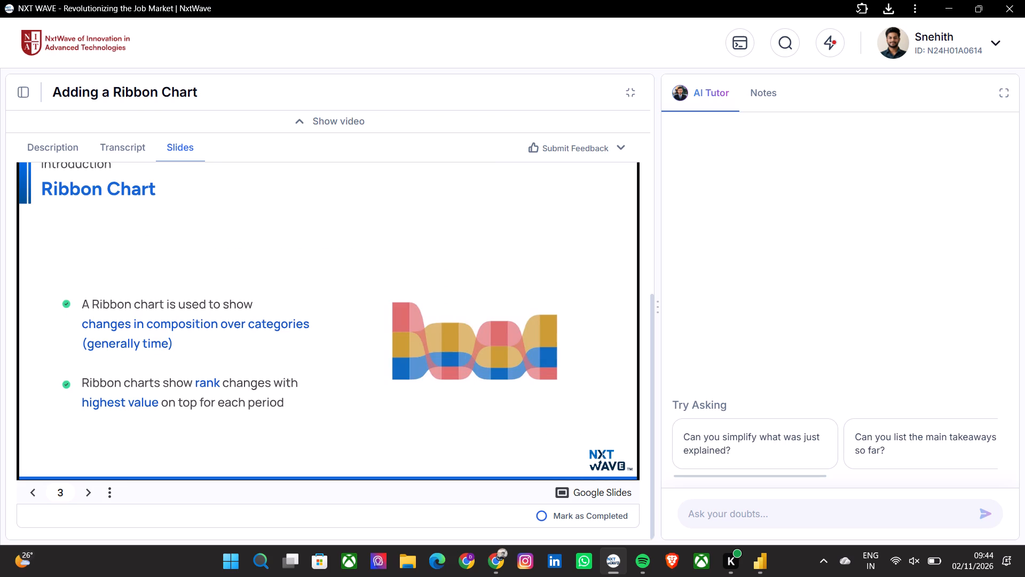
left_click(509, 282)
left_click(509, 282)
left_click(509, 282)
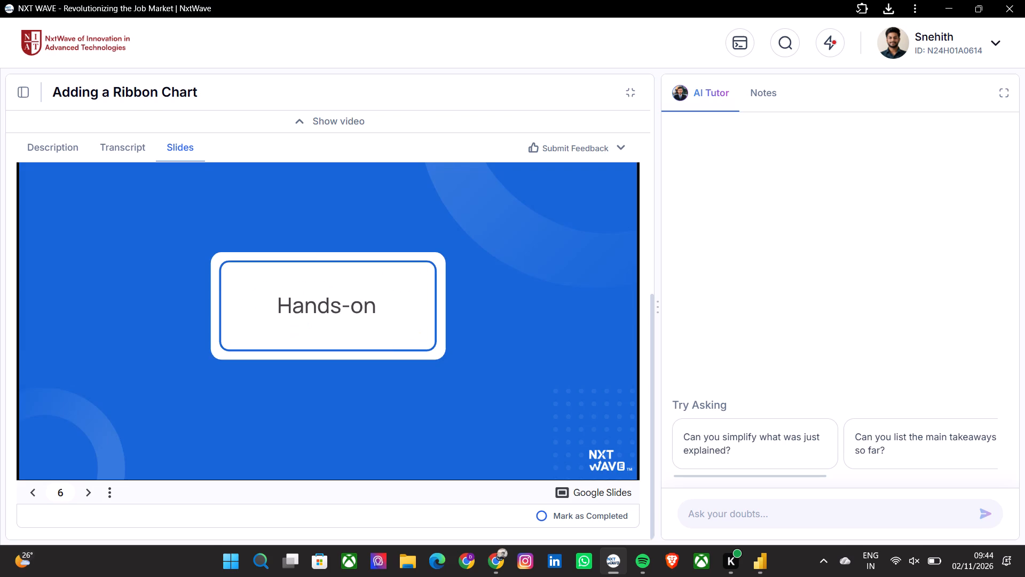
left_click(509, 282)
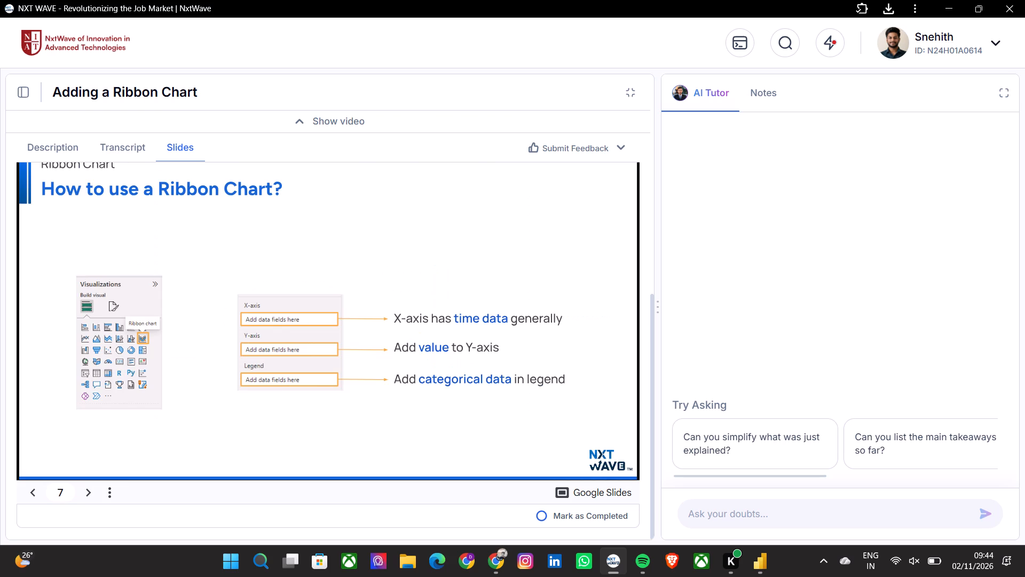
Switch back to Power BI and insert an empty ribbon chart in the free space beneath the Profit by Month waterfall chart.
key("alt+Tab")
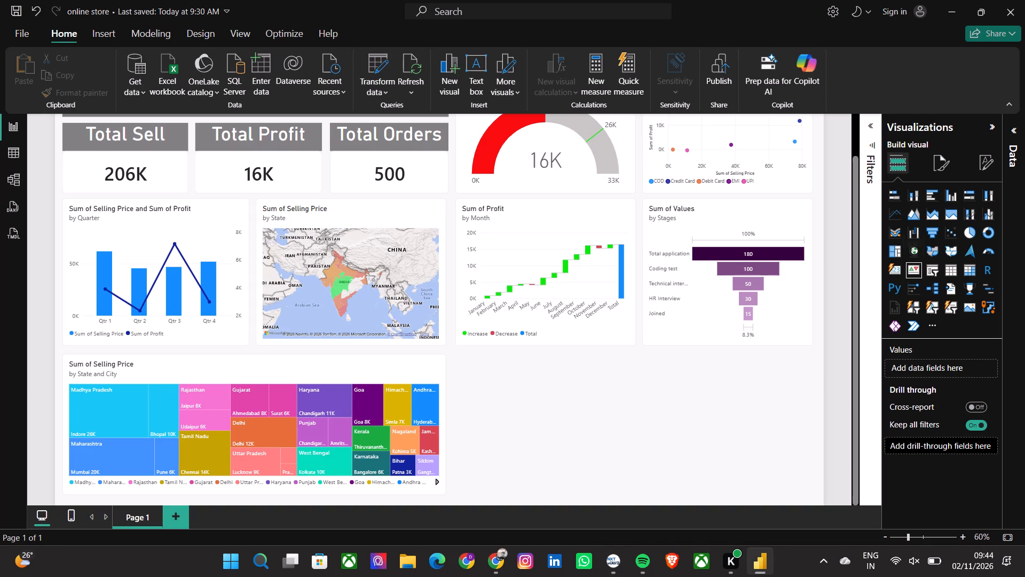
left_click(896, 232)
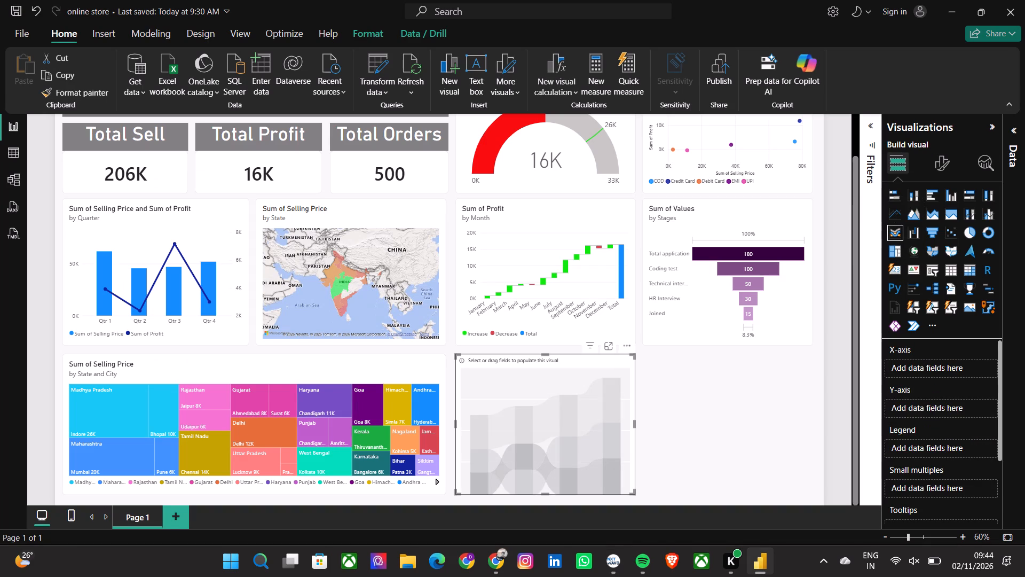
left_click(711, 458)
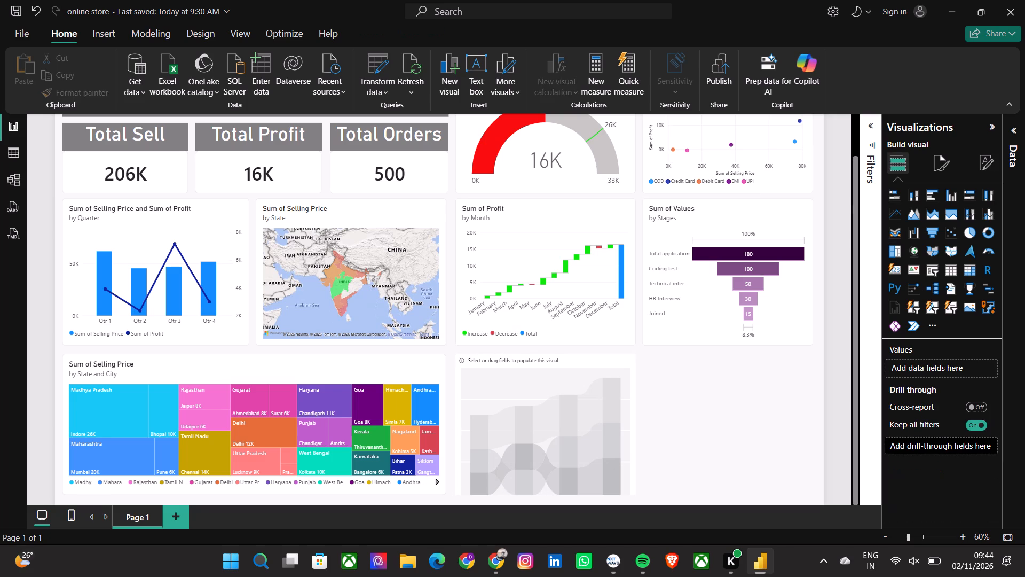
left_click(576, 435)
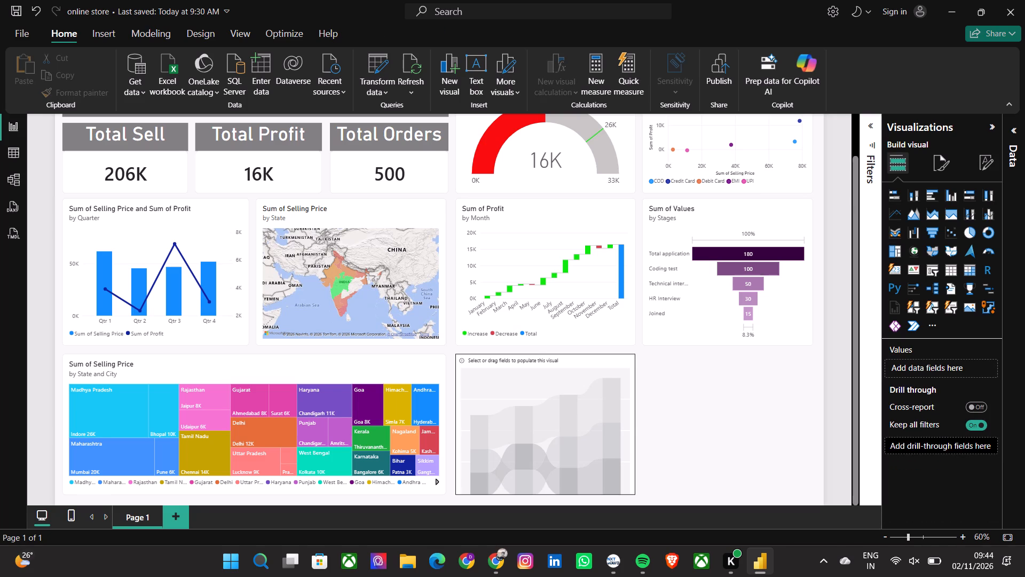
Return to the lesson in Chrome and advance to the slide showing the ribbon chart's example field setup.
key("alt+Tab")
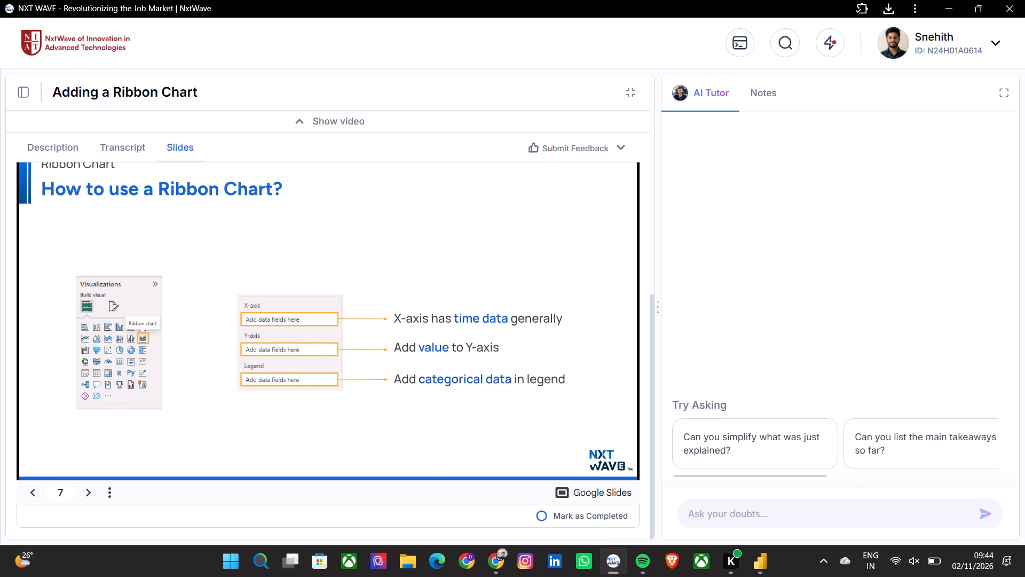
left_click(576, 435)
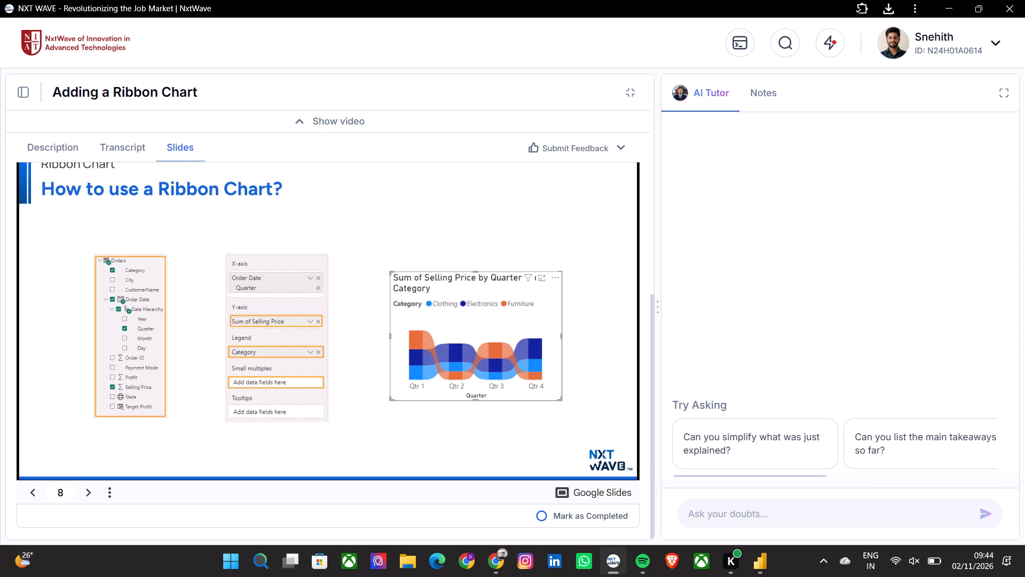
Switch back to Power BI and show the available data fields.
key("alt+Tab")
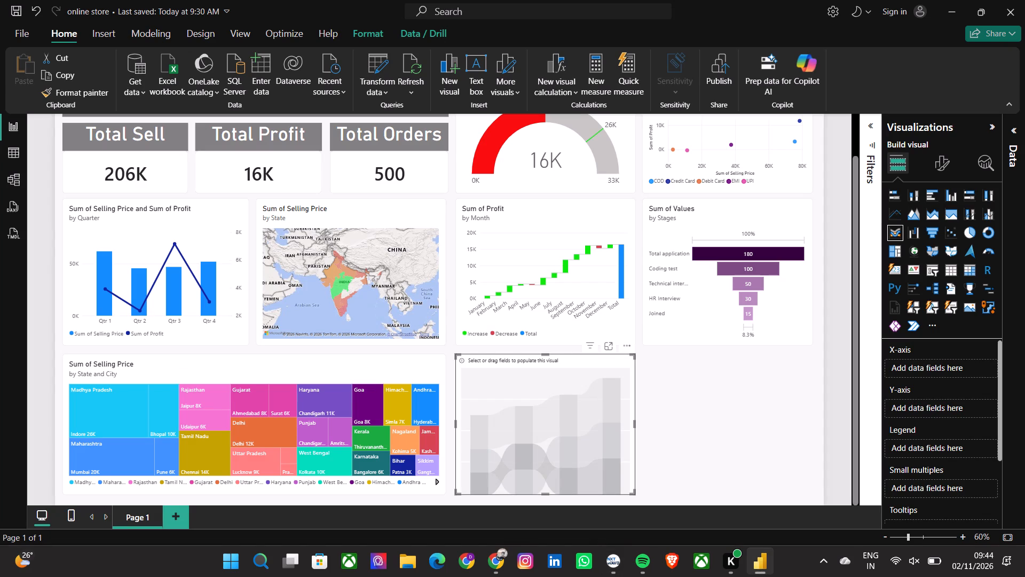
left_click(1011, 131)
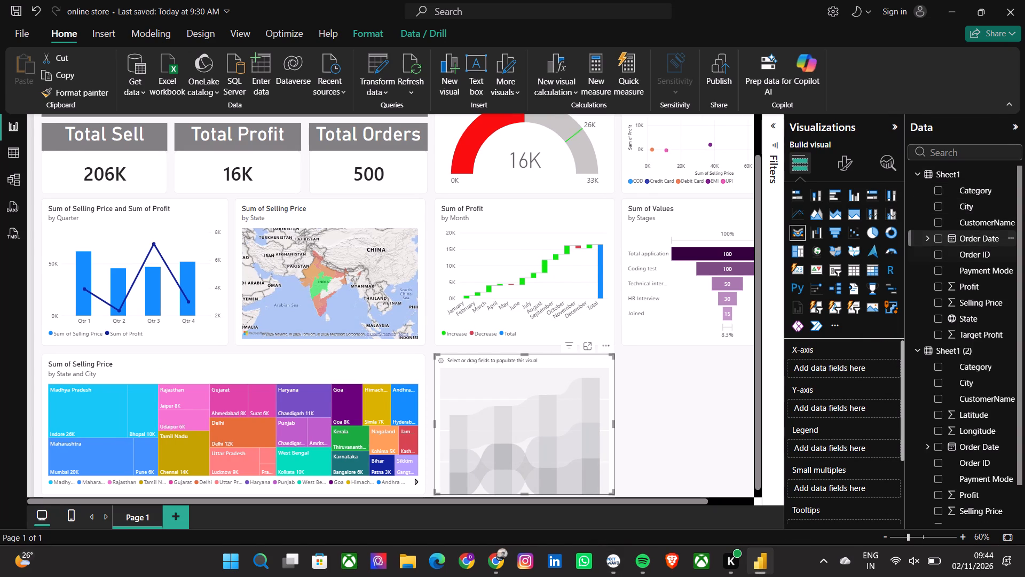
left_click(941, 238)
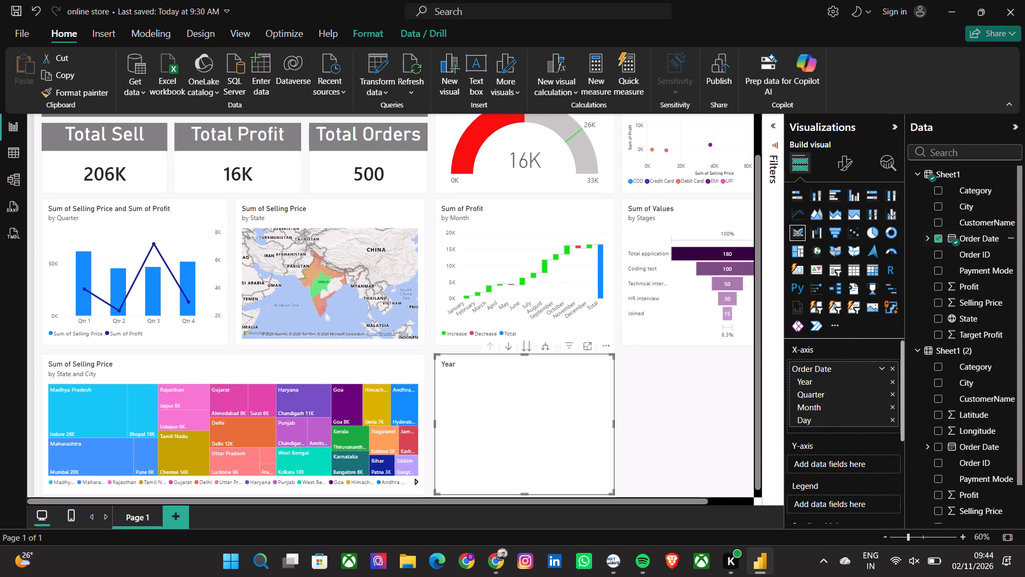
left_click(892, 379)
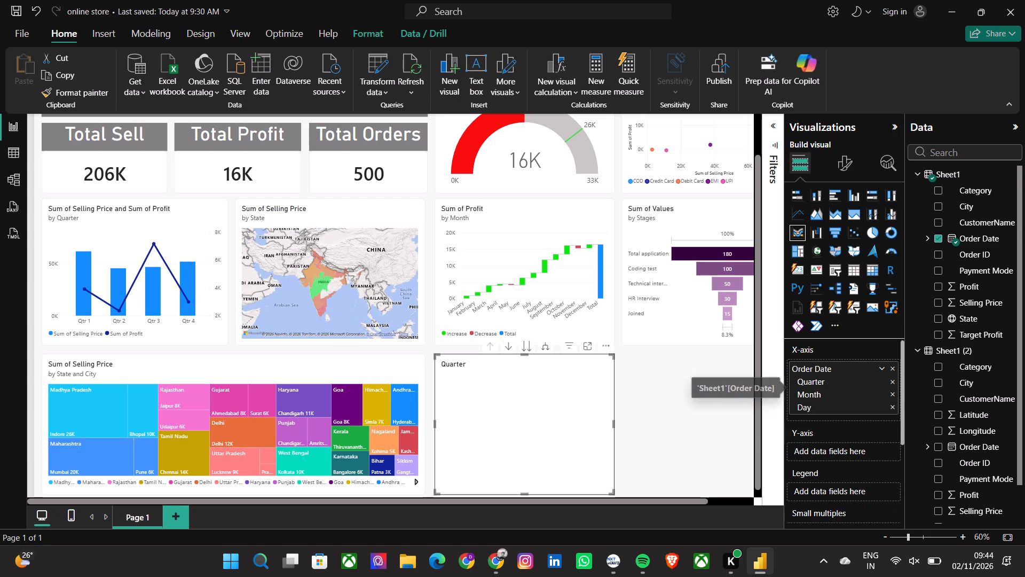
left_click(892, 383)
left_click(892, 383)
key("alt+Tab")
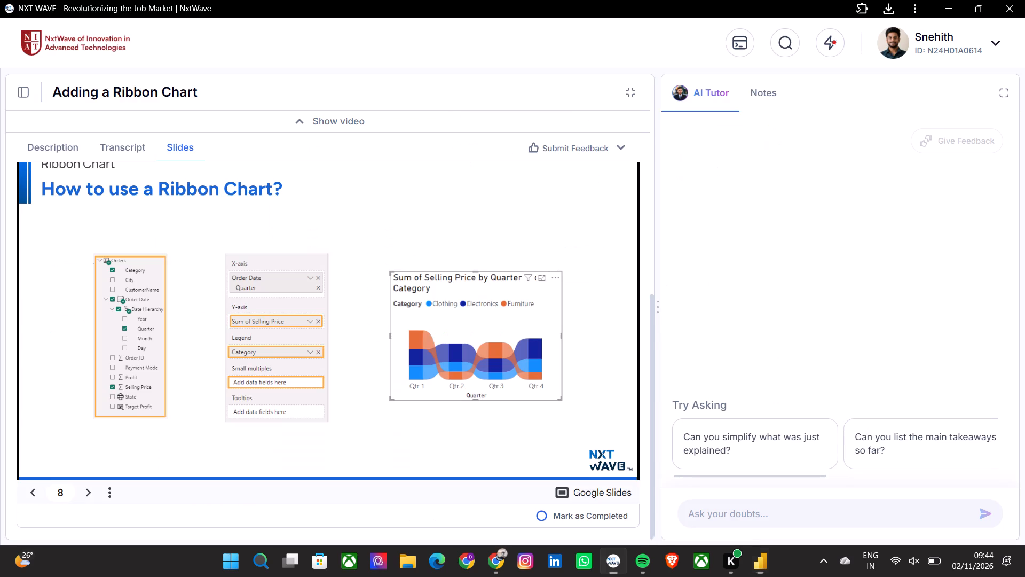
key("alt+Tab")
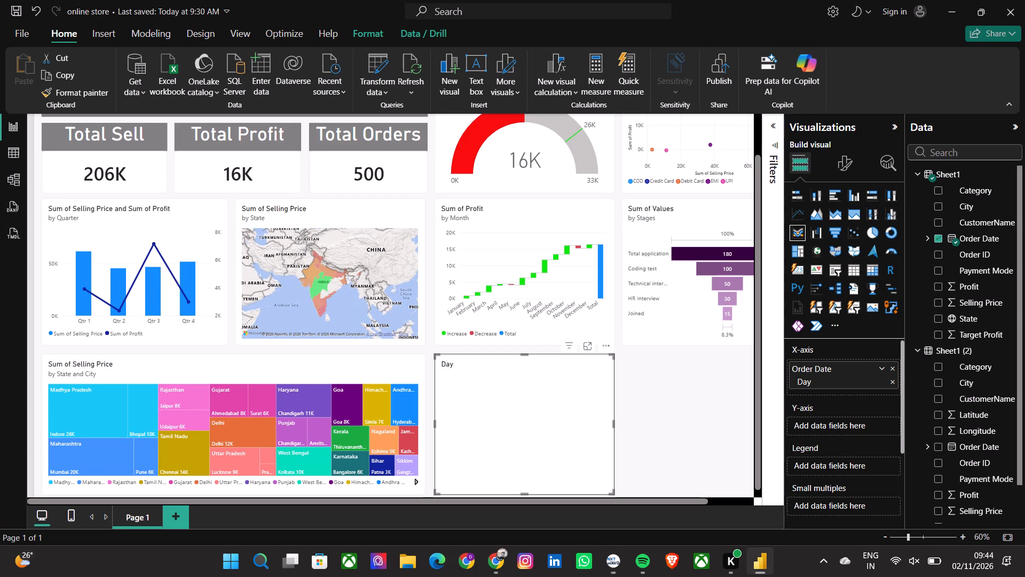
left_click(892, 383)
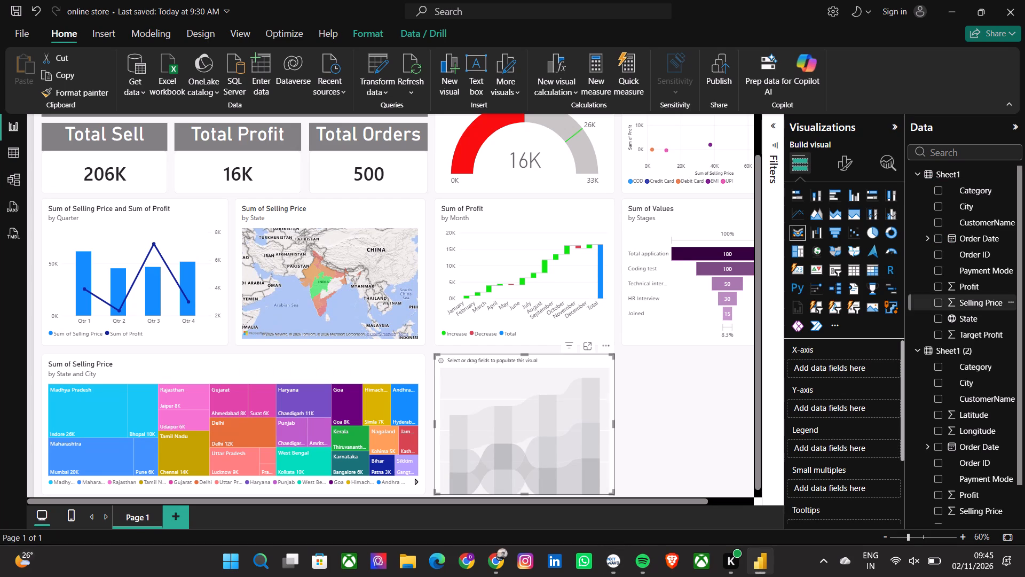
Add Sheet1's Order Date to the empty ribbon chart's X-axis, keeping only its Quarter level.
left_click(938, 240)
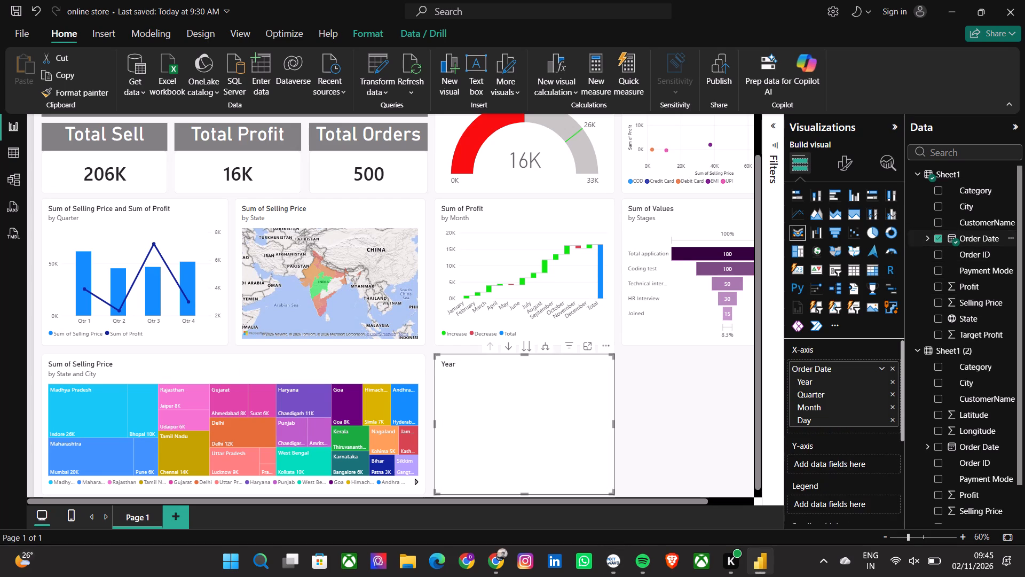
left_click(895, 384)
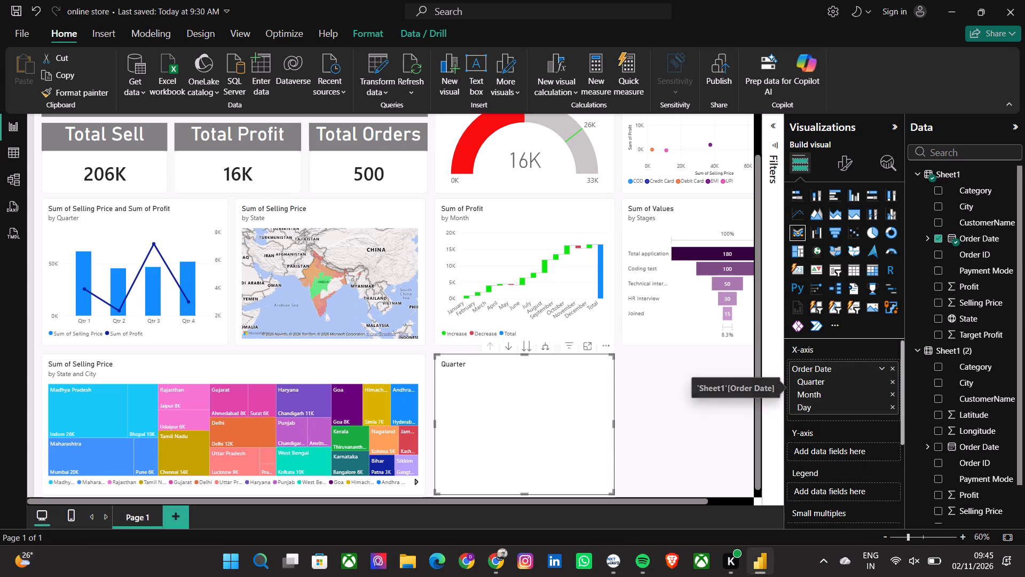
left_click(894, 398)
left_click(894, 398)
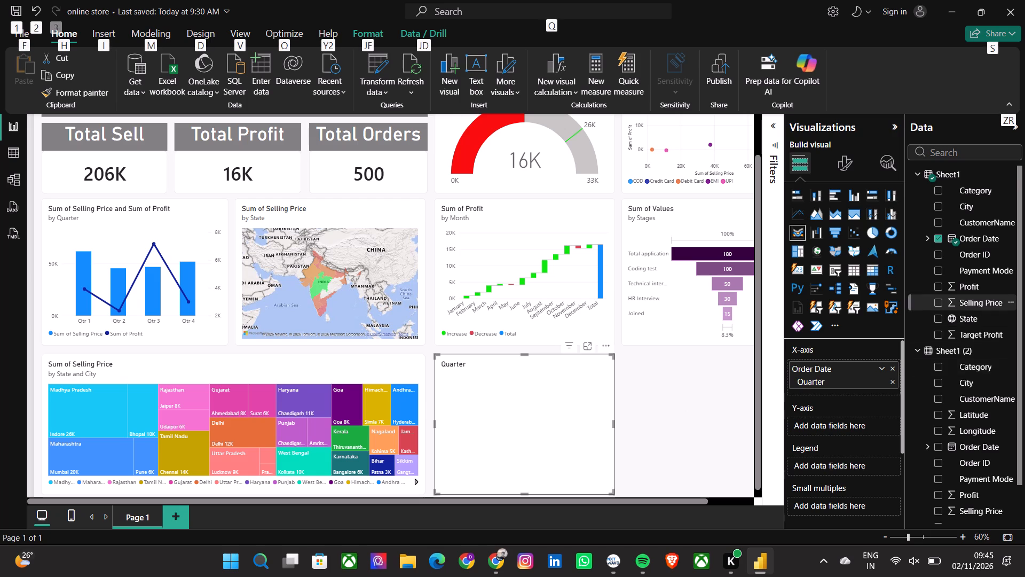
Assign Sheet1's Selling Price to the ribbon chart's Y-axis and Category to its legend, following the lesson slide in Chrome.
left_click_drag(961, 303, 839, 435)
key("alt+Tab")
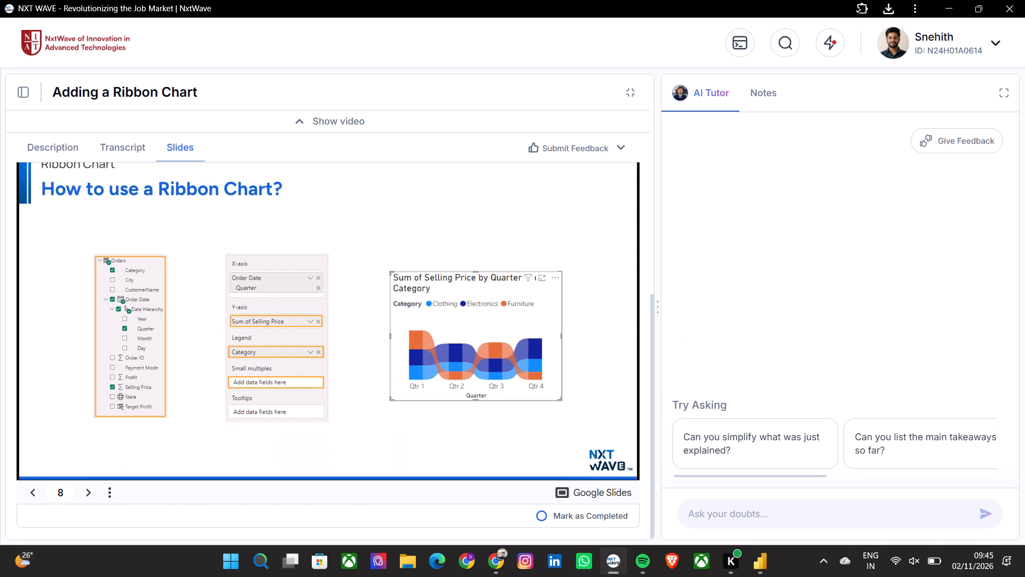
key("alt+Tab")
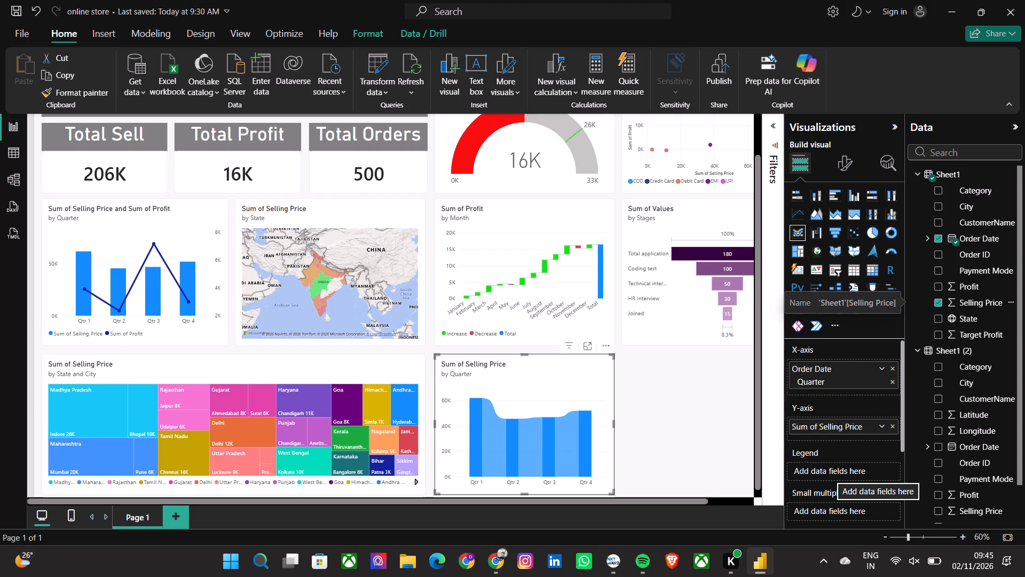
left_click_drag(945, 186, 865, 423)
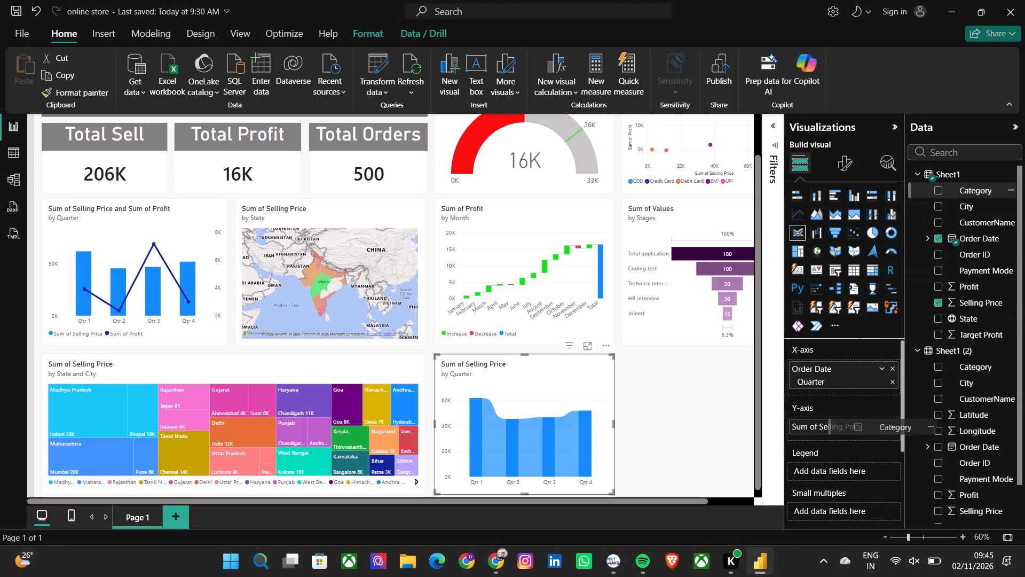
left_click_drag(865, 423, 830, 469)
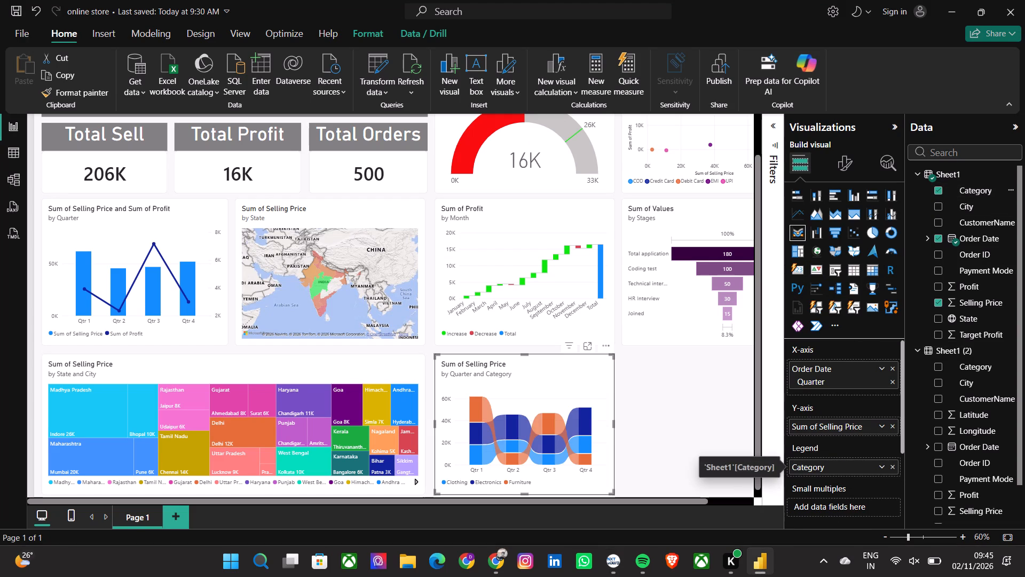
Switch to the lesson in Chrome and advance to the "How to customize a Ribbon Chart?" slide.
key("alt+Tab")
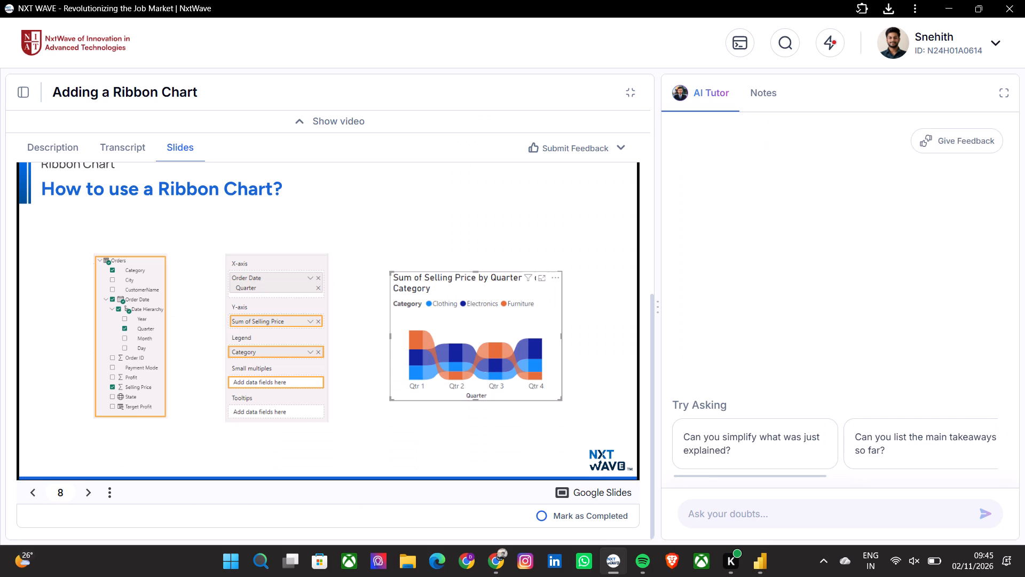
left_click(457, 442)
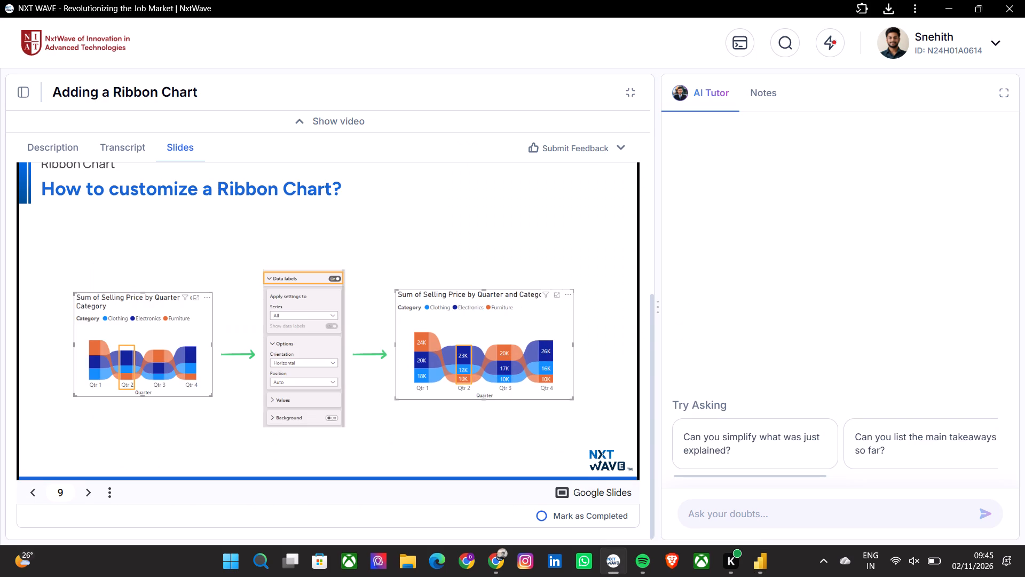
Switch back to Power BI and turn on data labels for the ribbon chart.
key("alt+Tab")
left_click(840, 171)
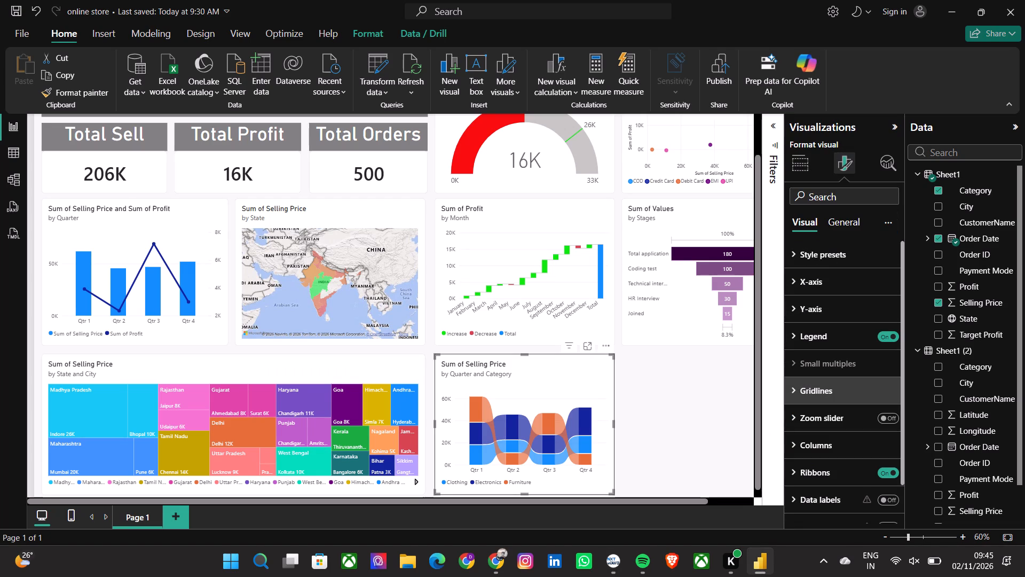
left_click(887, 496)
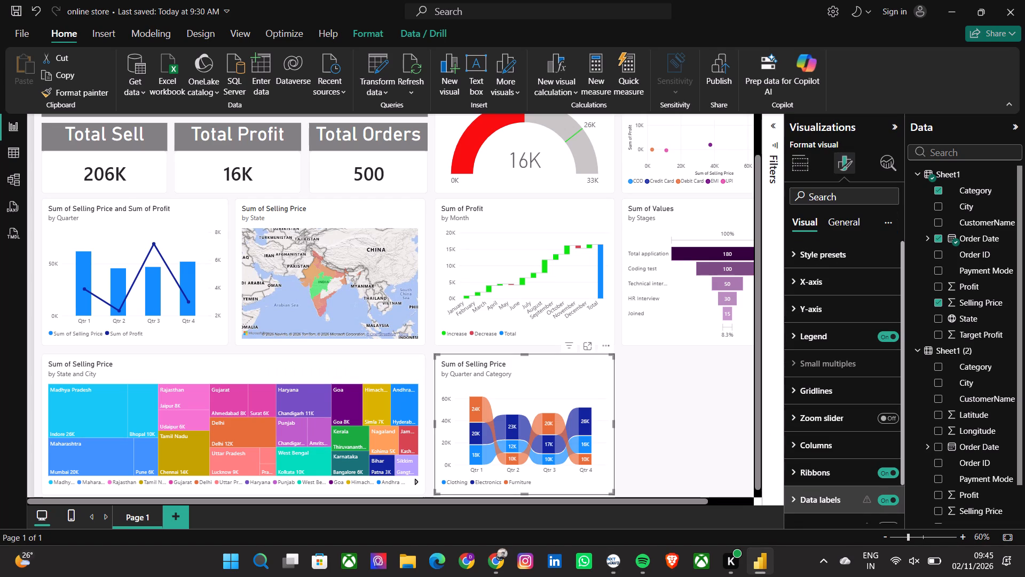
left_click(745, 423)
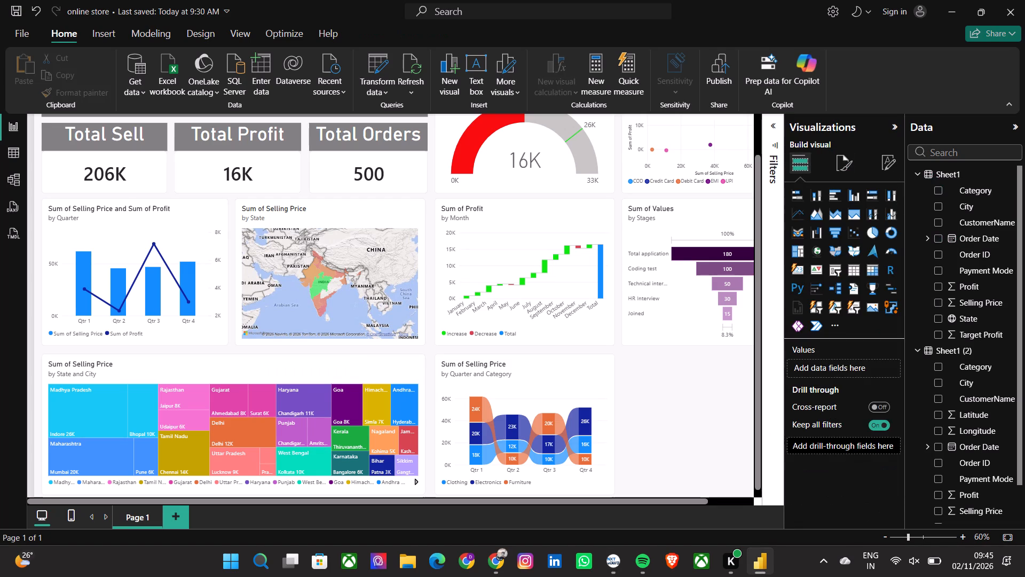
Return to the lesson in Chrome and advance to the "Space in between Ribbons" slide.
key("alt+Tab")
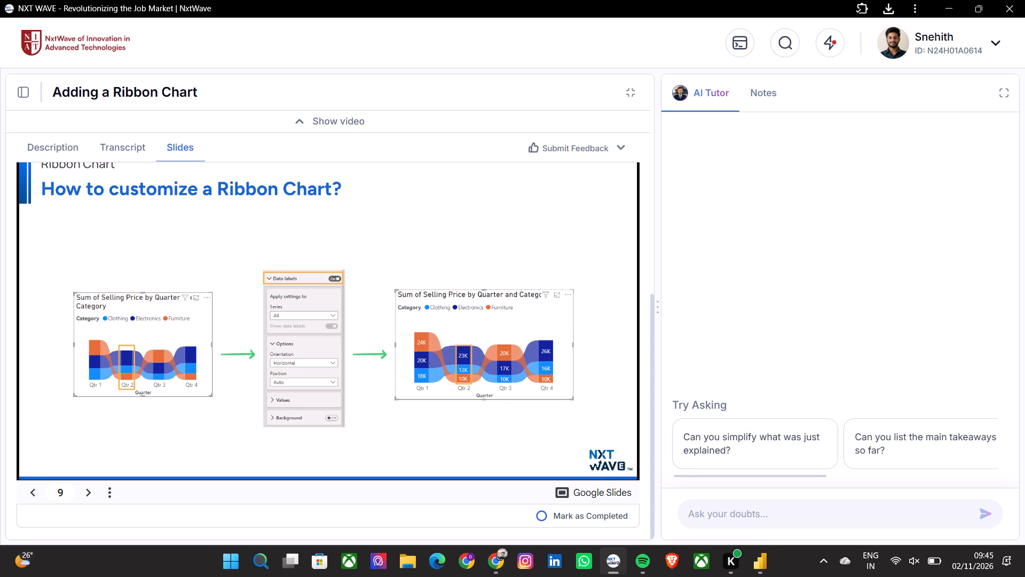
left_click(609, 401)
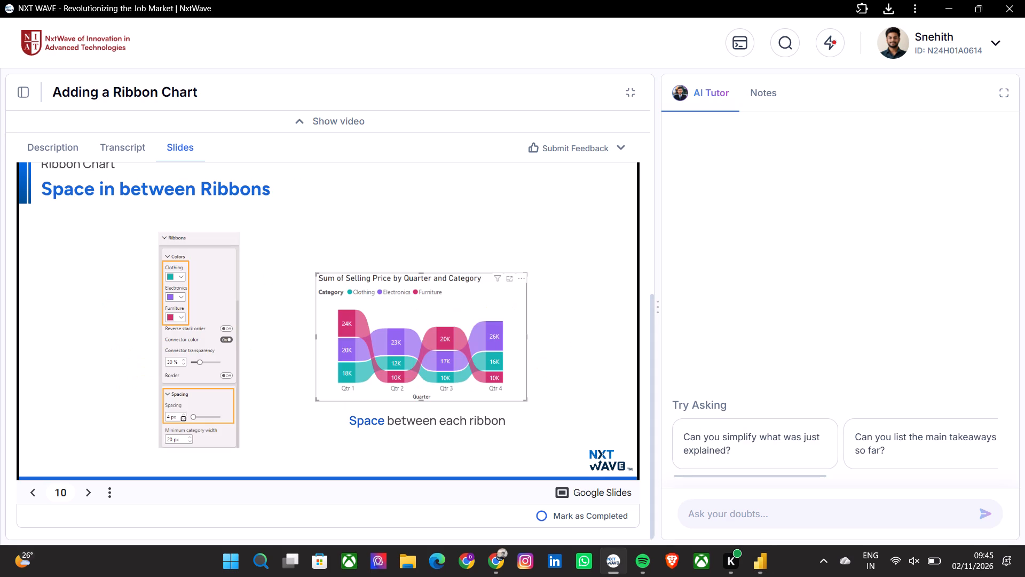
Switch back to Power BI, look over the whole dashboard page and save the online store report.
key("alt+Tab")
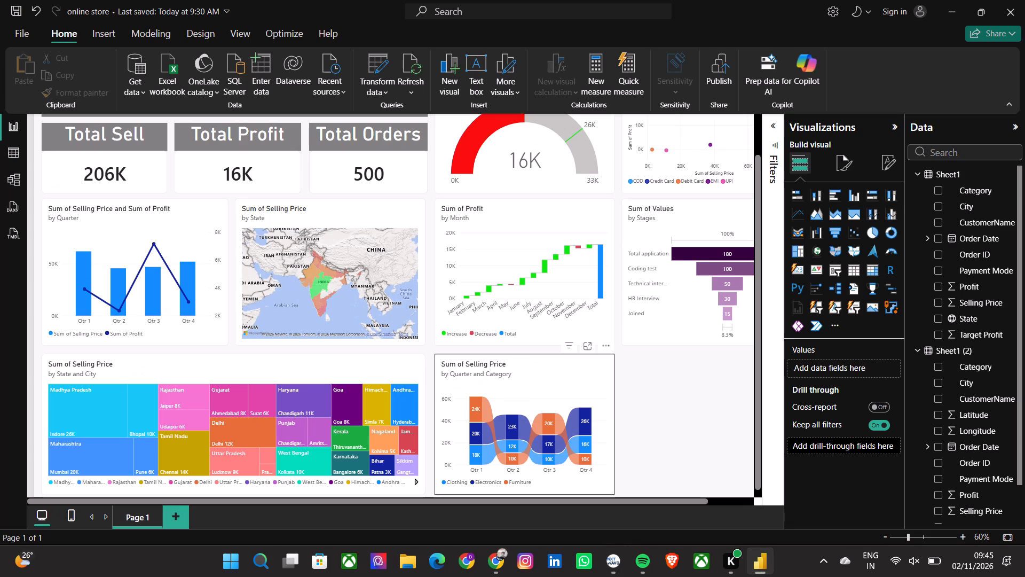
left_click(661, 400)
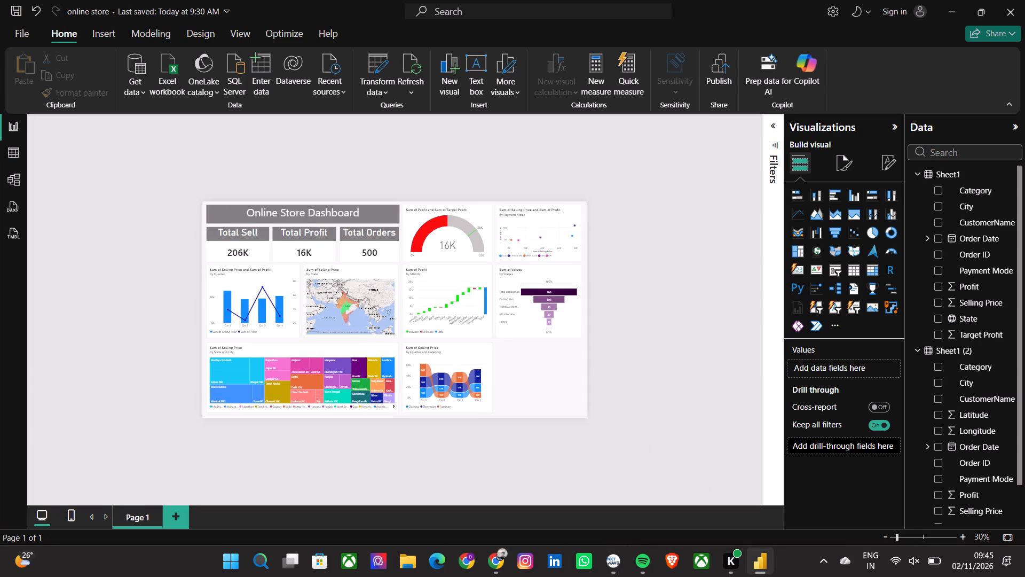
left_click(964, 535)
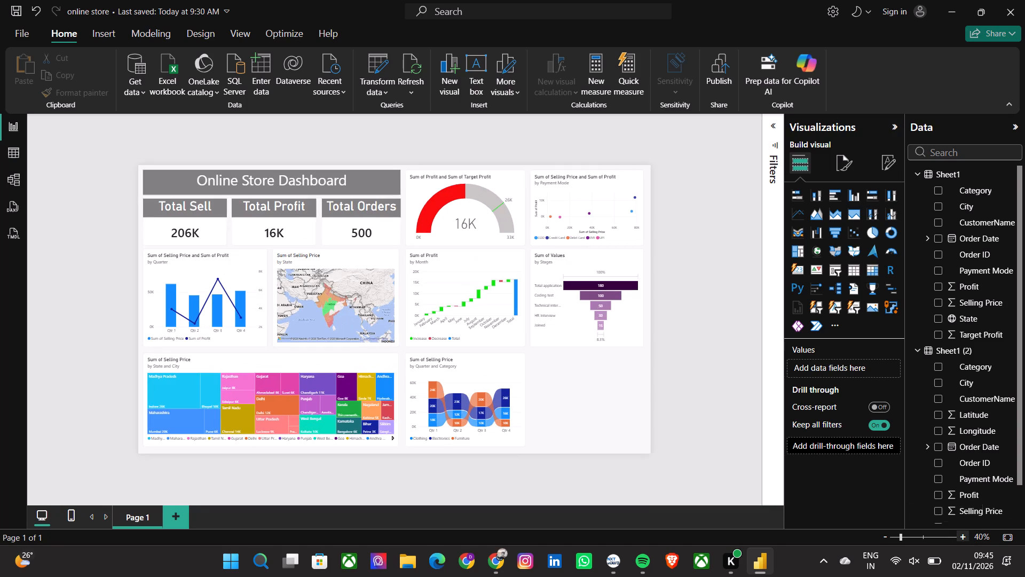
left_click(964, 535)
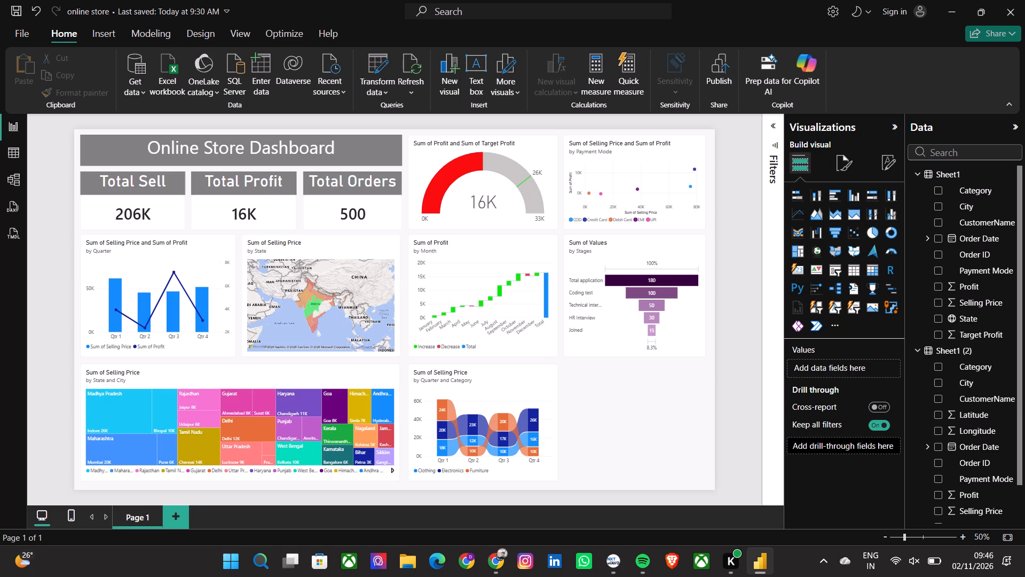
left_click(685, 454)
key("ctrl+s")
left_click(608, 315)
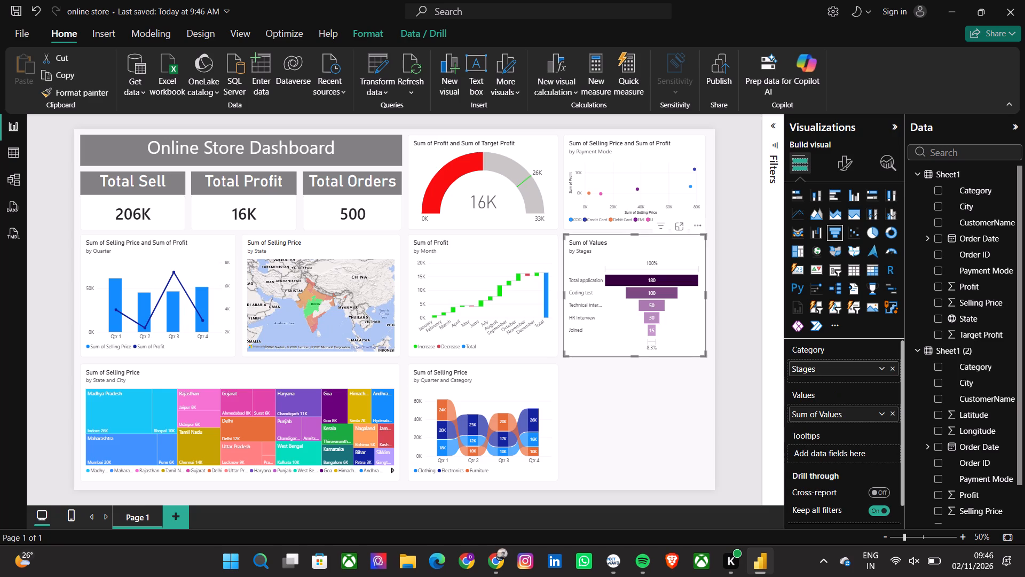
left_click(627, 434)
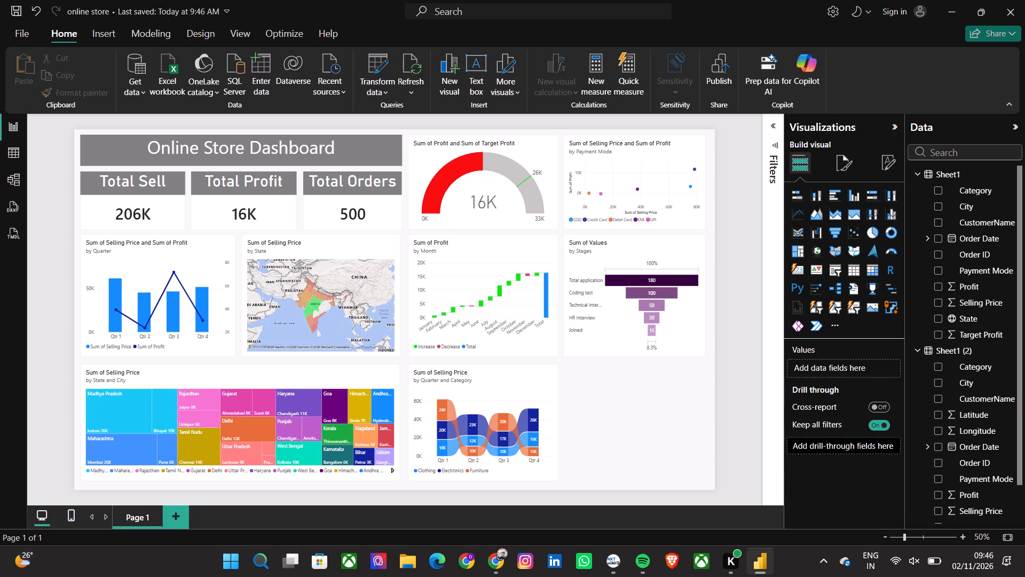
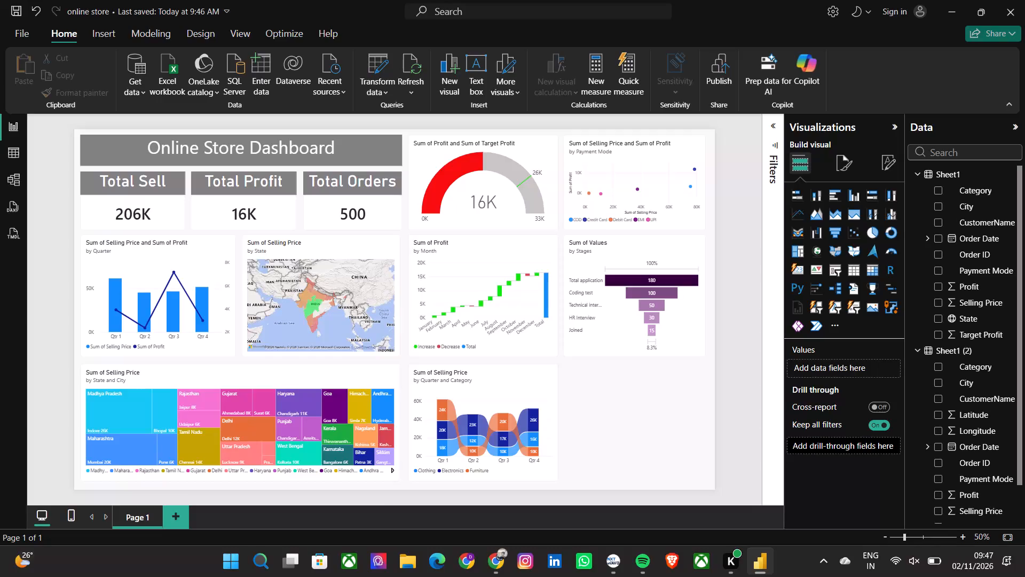
Examine the dashboard visuals at 100% zoom, from the heading and cards to the gauge, waterfall, funnel and treemap.
left_click(738, 455)
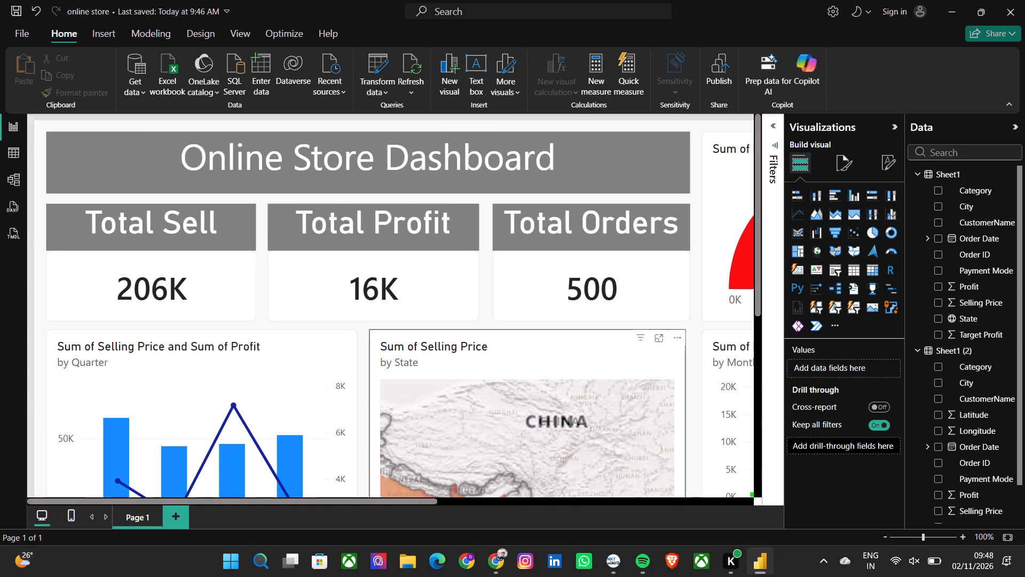
left_click_drag(693, 361, 497, 299)
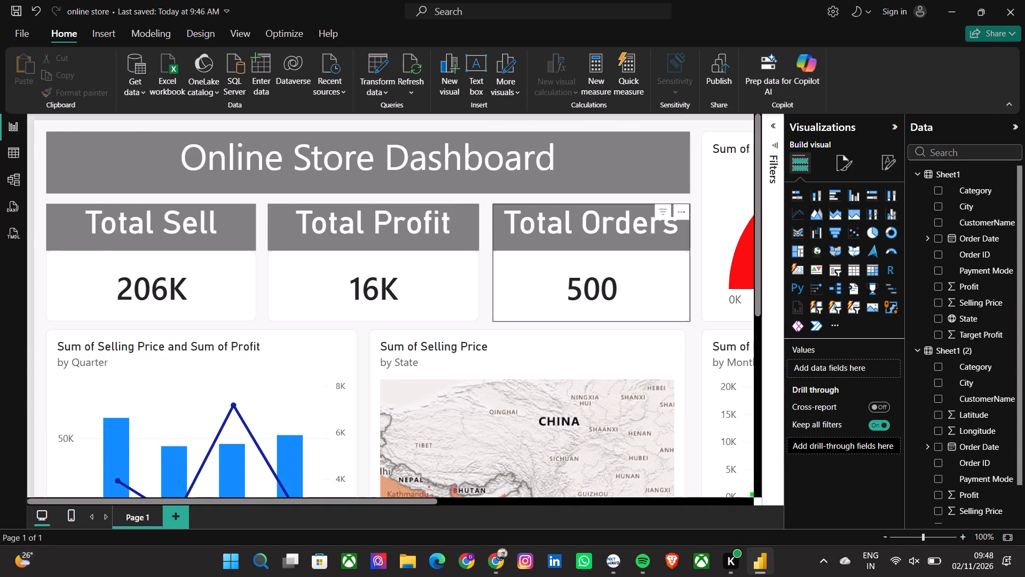
scroll(497, 299, "left", 6)
scroll(497, 299, "down", 2)
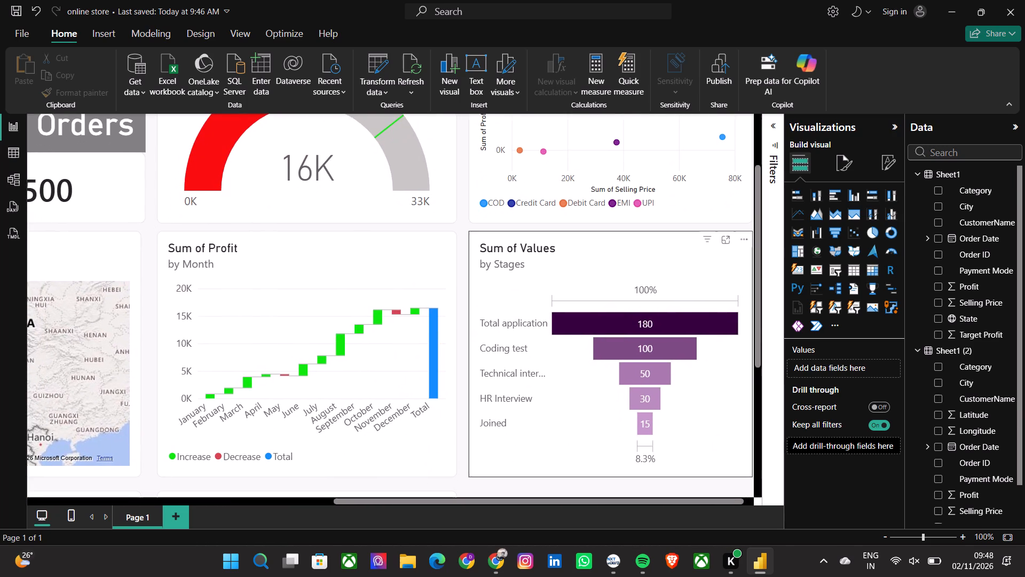
scroll(497, 299, "left", 1)
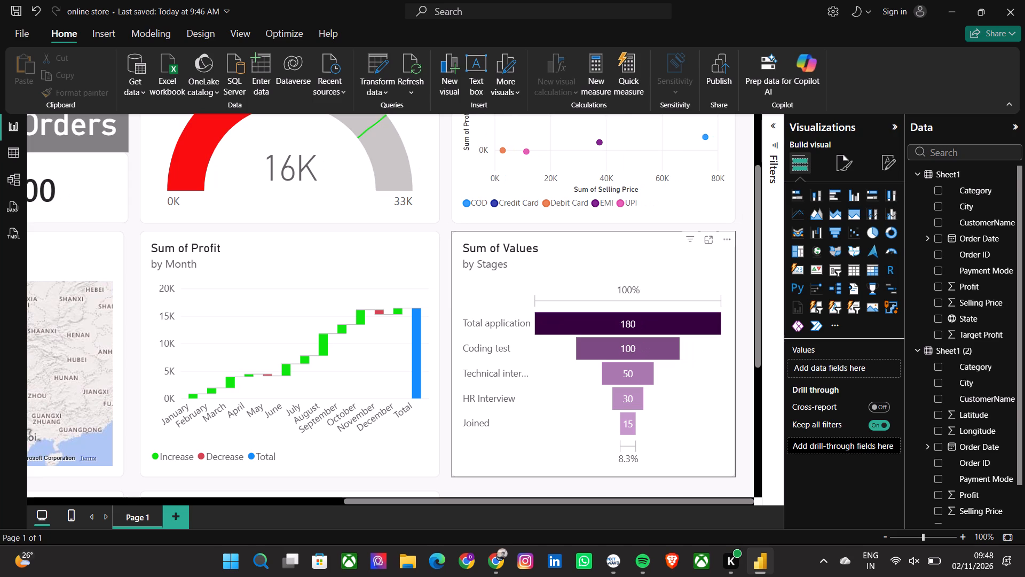
left_click_drag(445, 291, 453, 287)
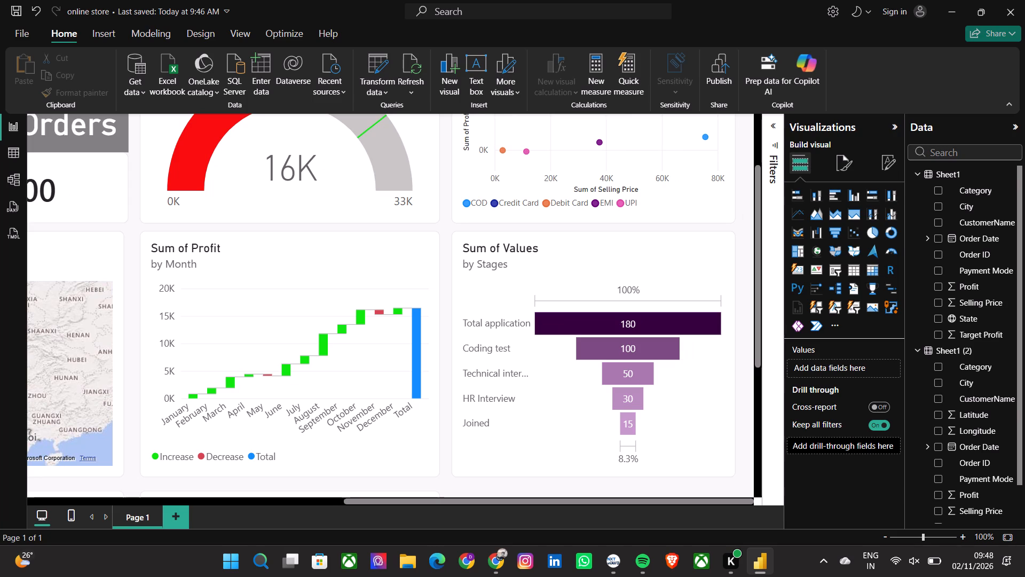
left_click_drag(453, 287, 626, 186)
scroll(369, 283, "right", 3)
scroll(369, 283, "down", 2)
scroll(369, 283, "right", 4)
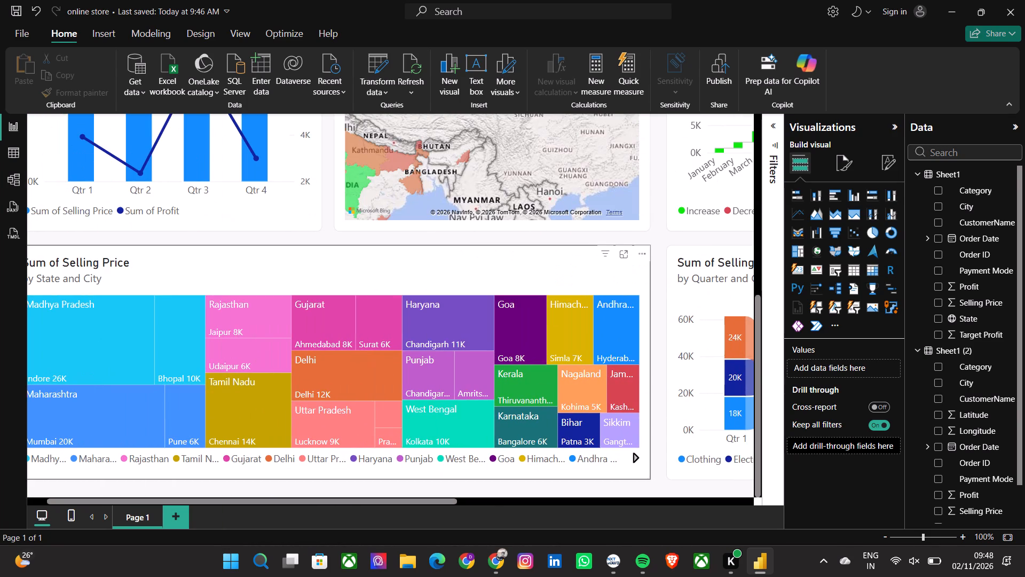
scroll(369, 283, "right", 3)
scroll(369, 283, "up", 1)
scroll(369, 283, "right", 1)
Cross-filter the page from the treemap by Chandigarh, Ahmedabad, Delhi and Jaipur in turn, examining the state map and quarterly chart.
left_click(480, 316)
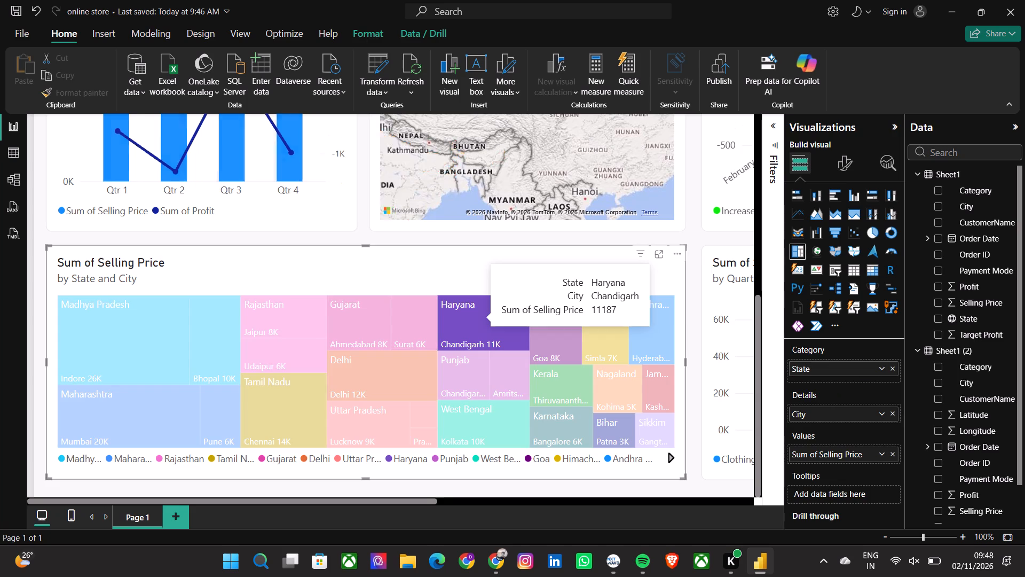
scroll(489, 238, "up", 1)
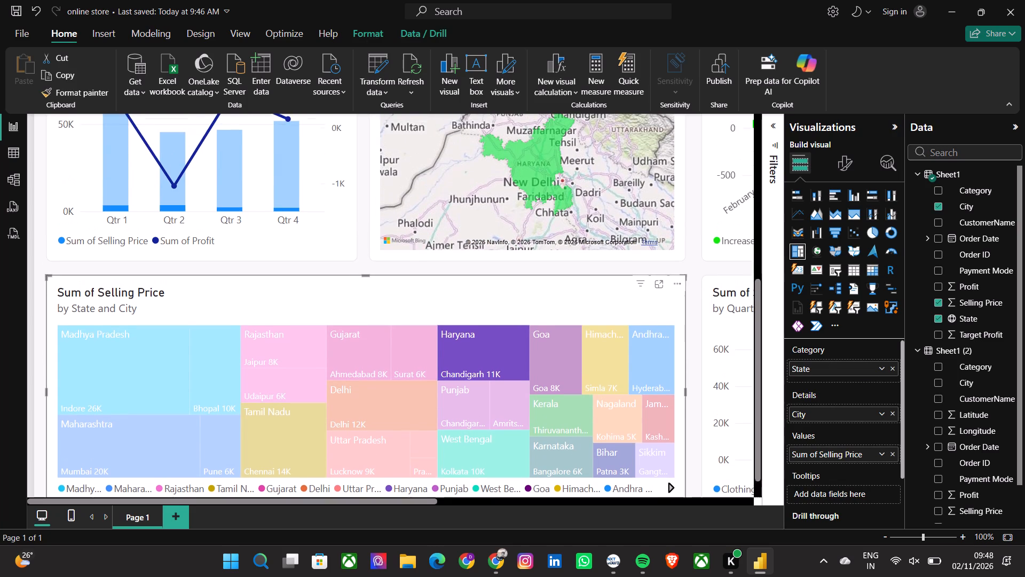
scroll(489, 238, "up", 2)
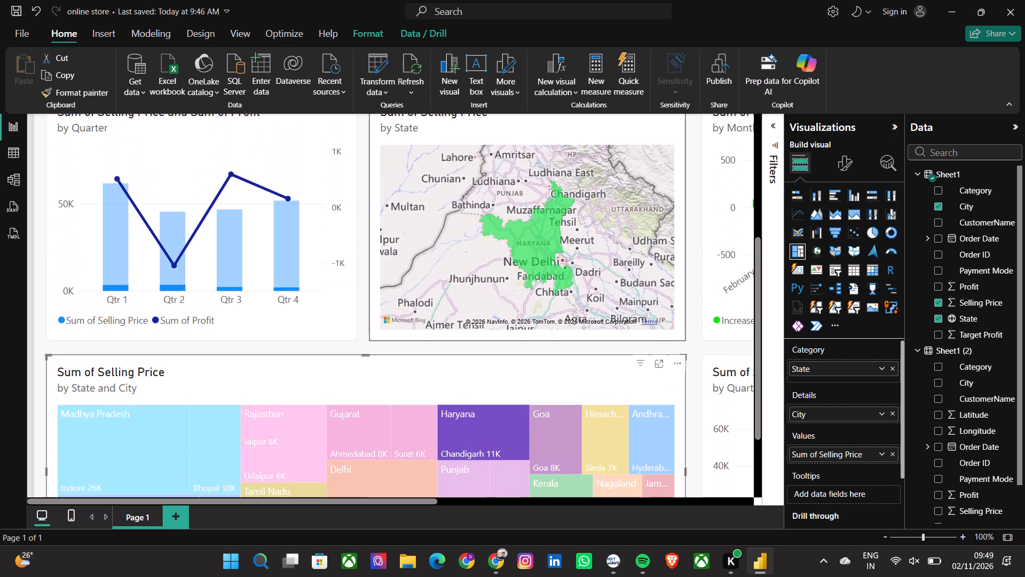
left_click(369, 438)
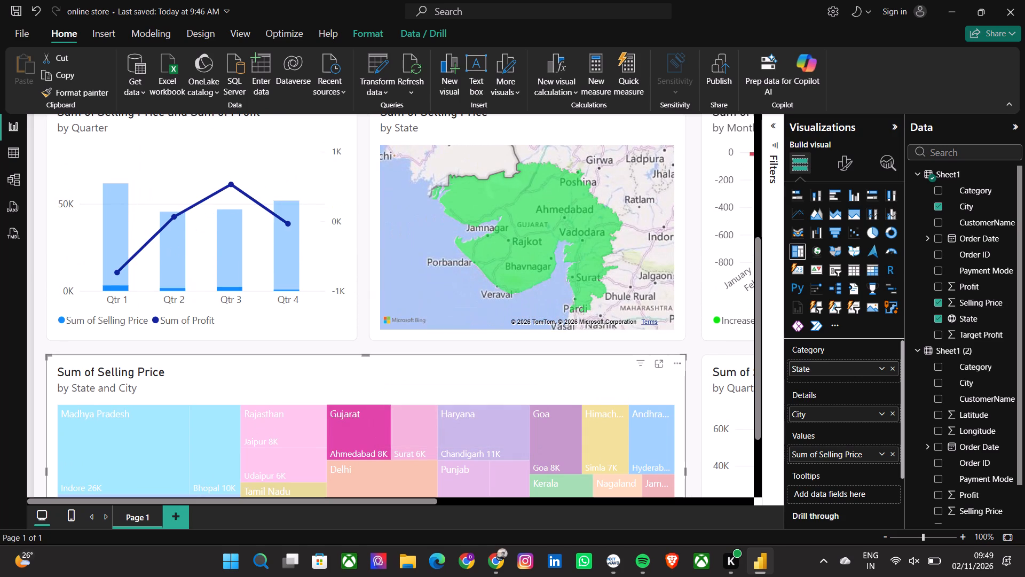
left_click(375, 478)
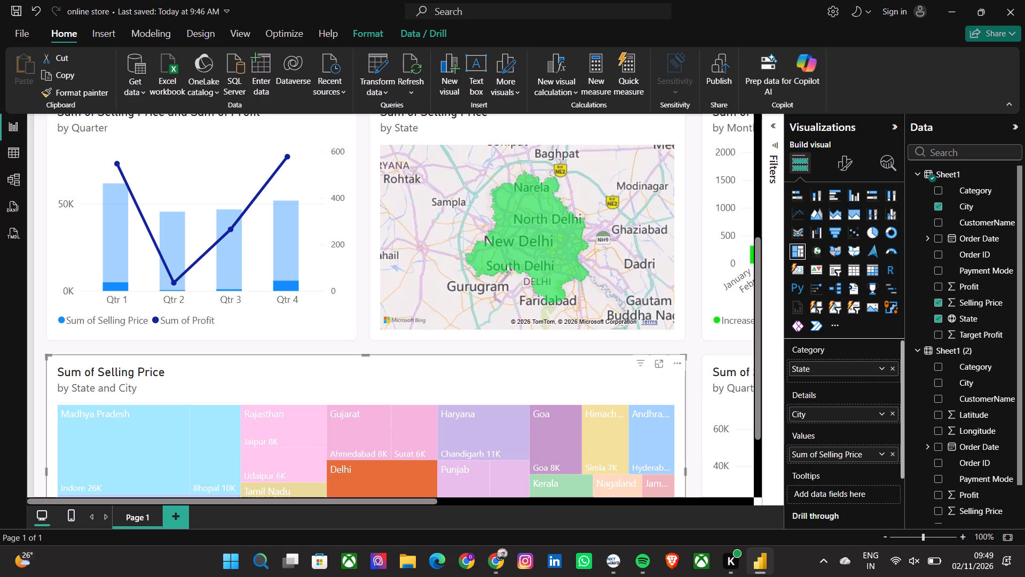
left_click(291, 421)
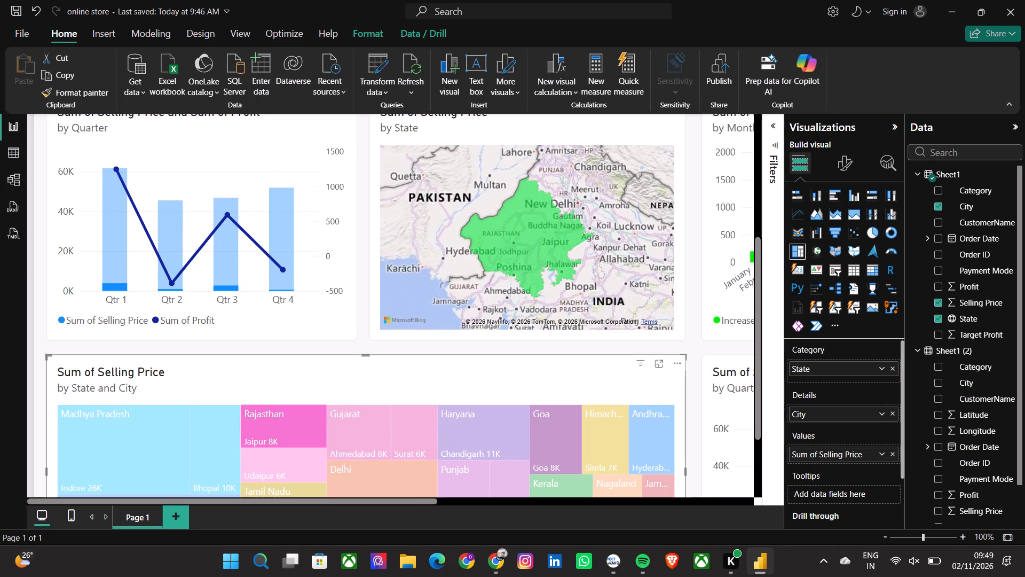
Cross-filter the page from the treemap by Indore, Bhopal, Goa, Simla and Goa again, examining the state map and quarterly chart.
left_click(169, 438)
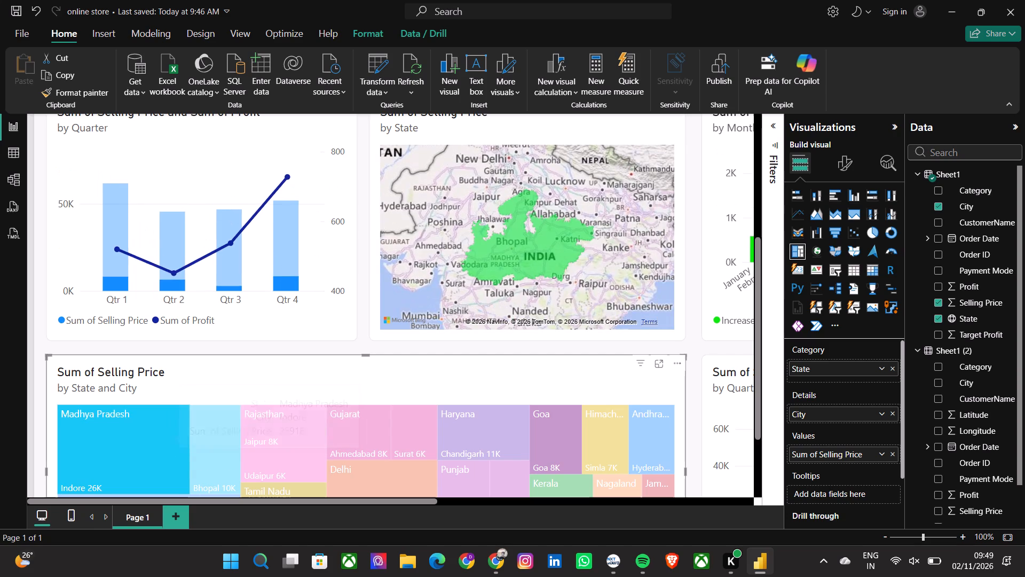
left_click(210, 438)
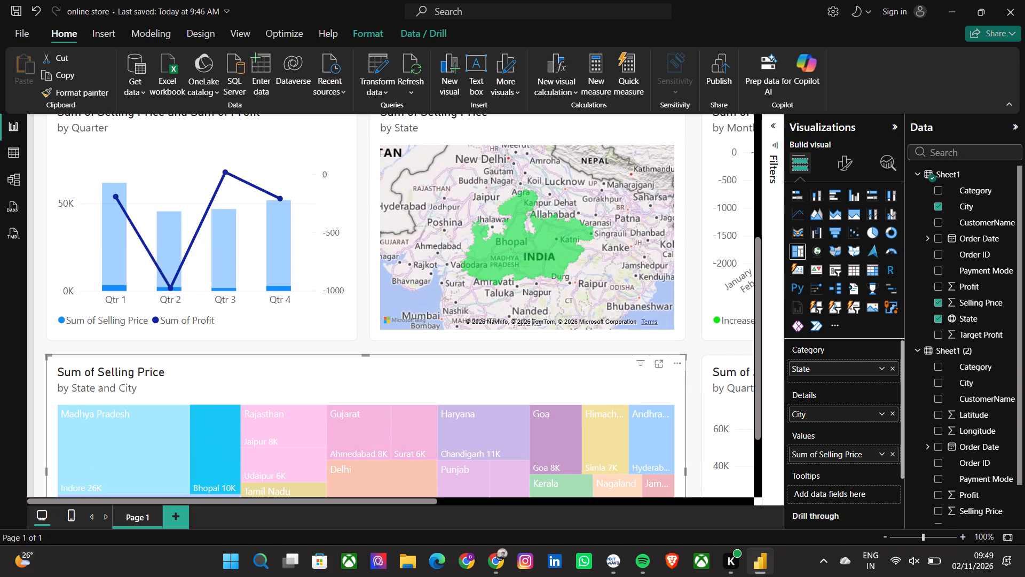
left_click(164, 406)
left_click(215, 421)
left_click(559, 439)
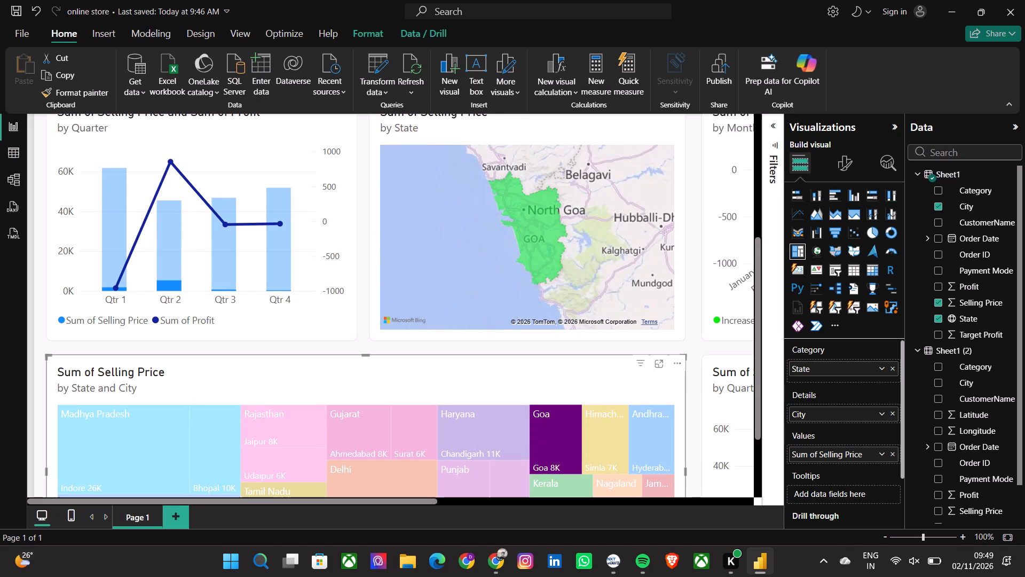
double_click(619, 440)
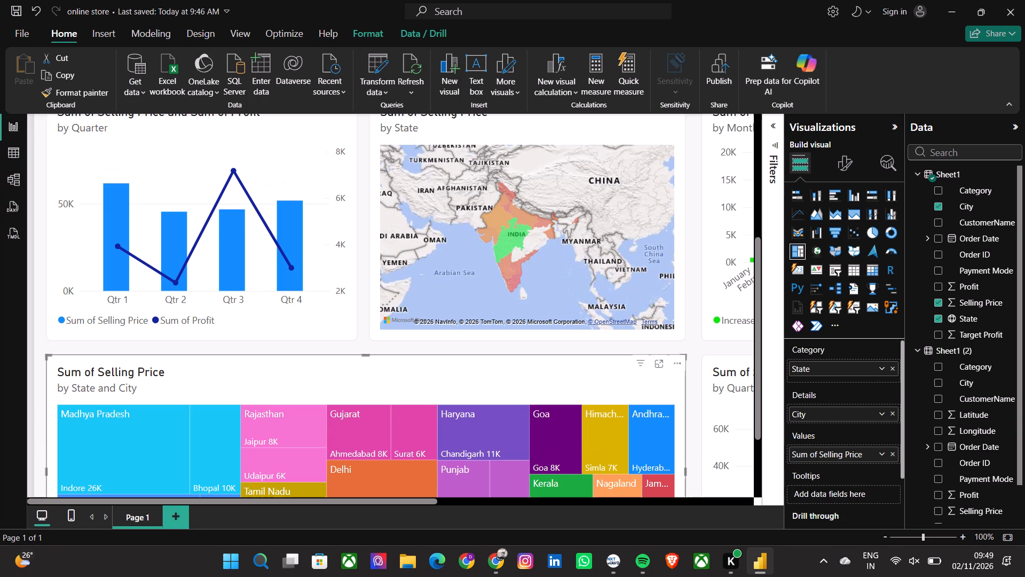
left_click(585, 445)
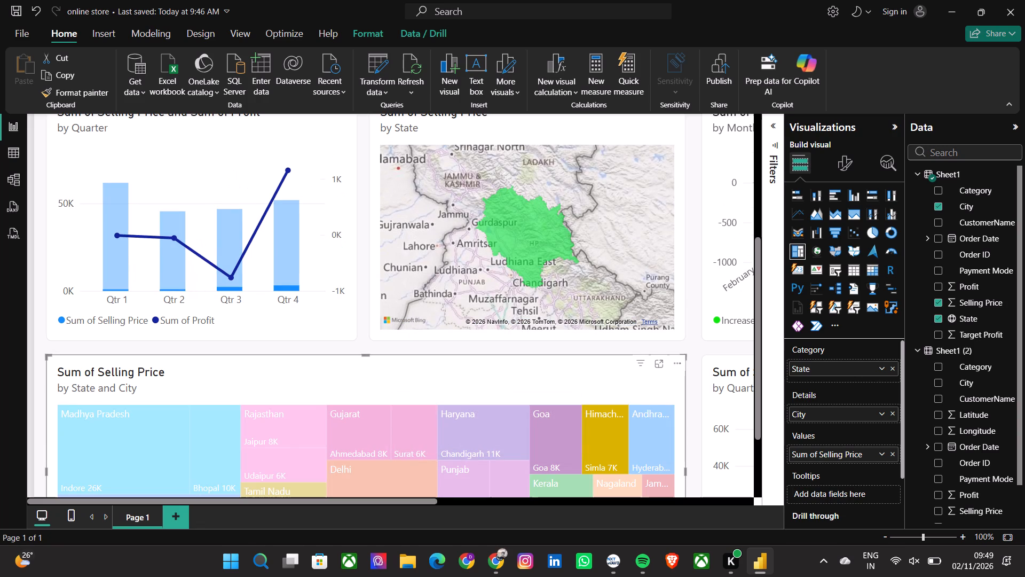
left_click(557, 436)
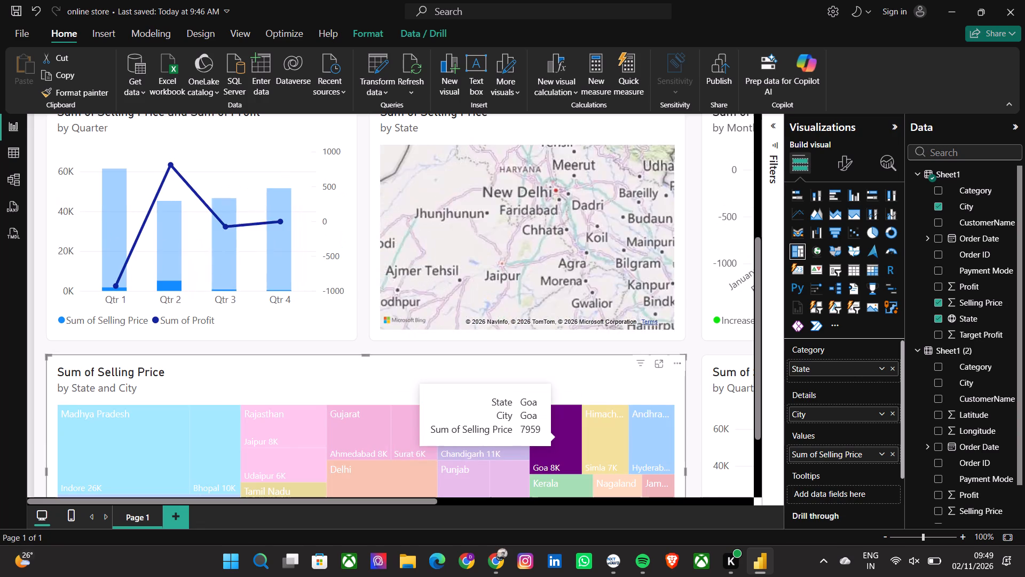
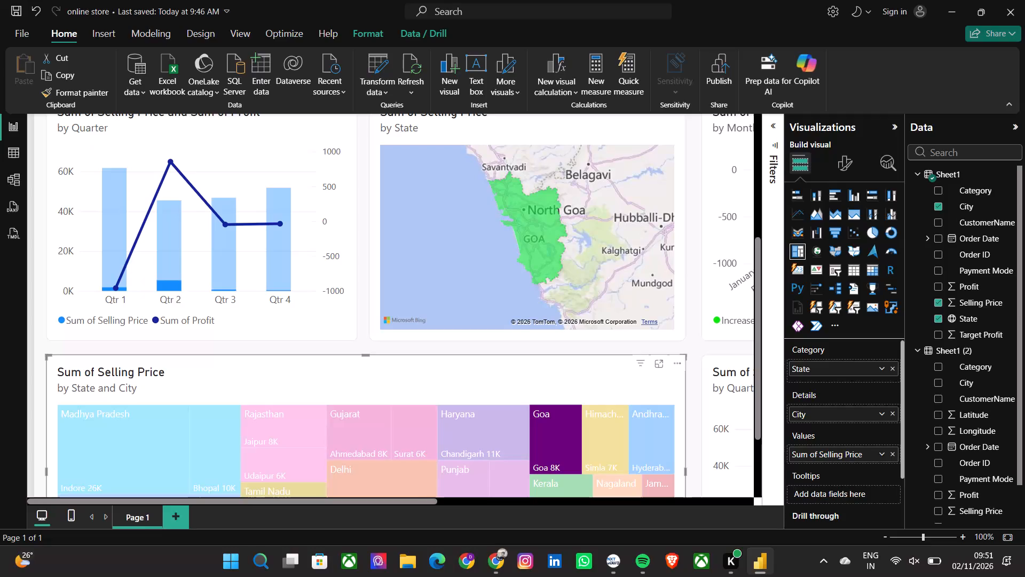
Cross-filter the page from the treemap by Simla in Himachal Pradesh, examining the state map and quarterly chart.
left_click(574, 384)
left_click(599, 409)
left_click(607, 392)
left_click(607, 392)
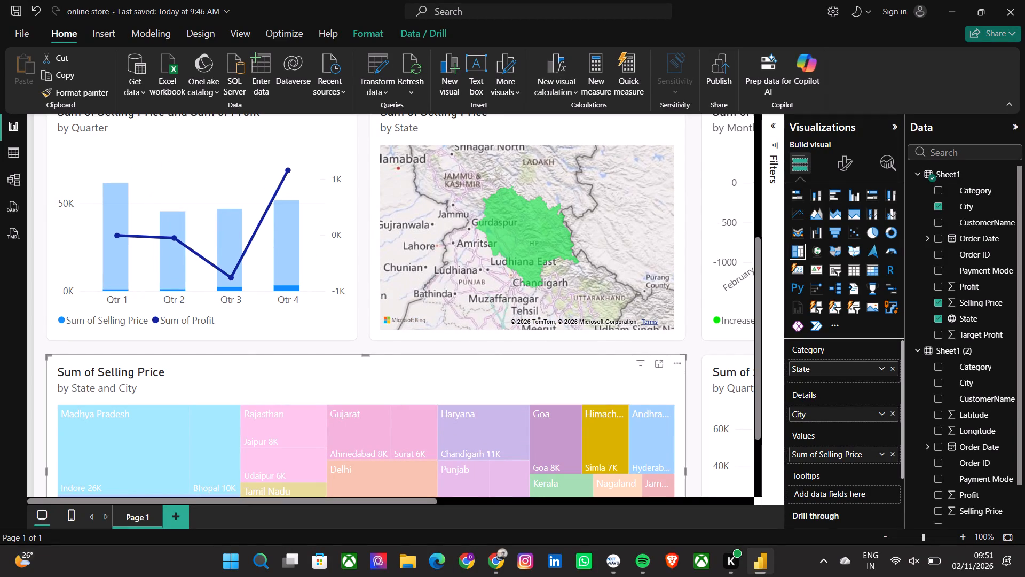
left_click(681, 434)
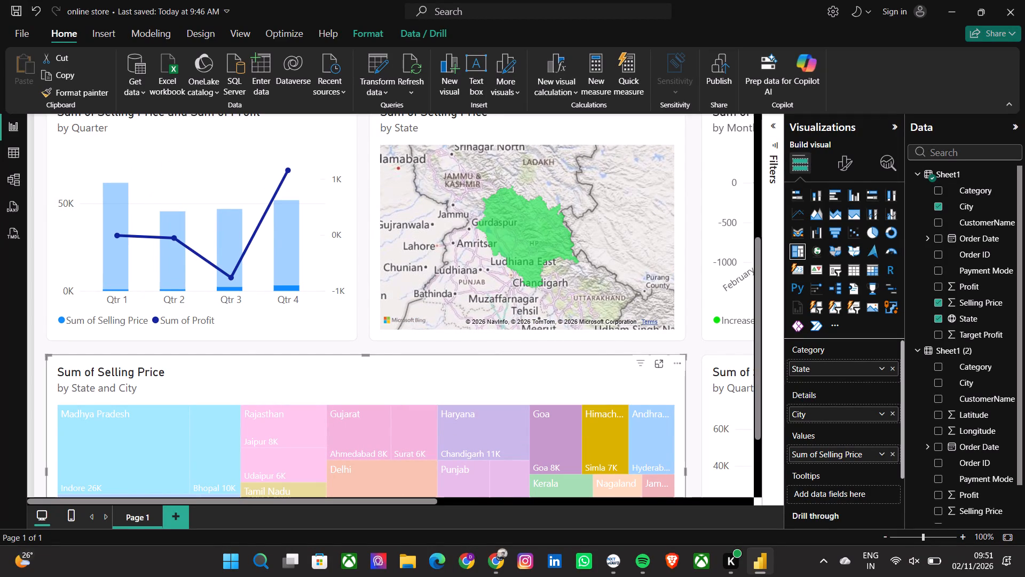
left_click(612, 349)
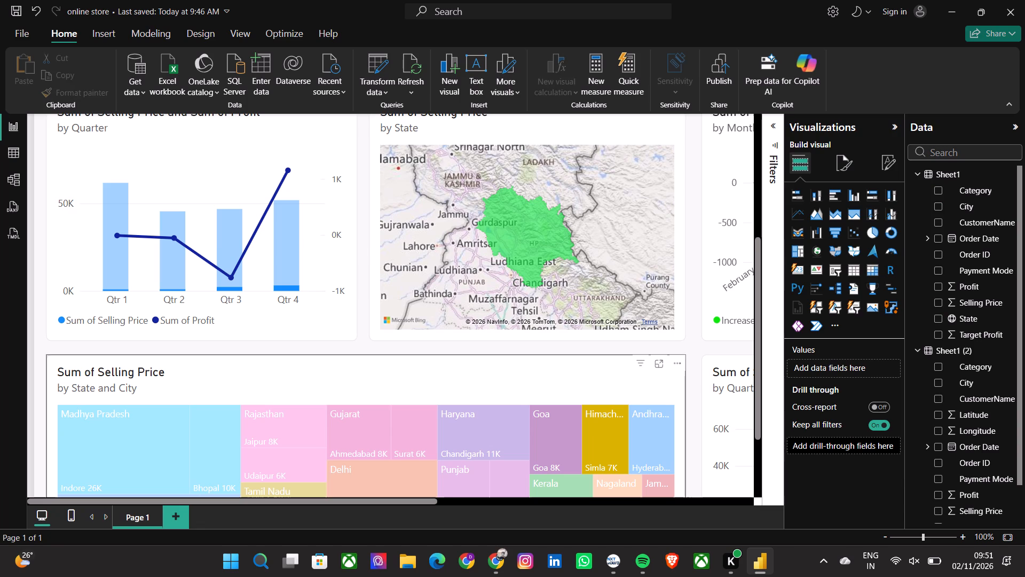
Cross-filter the dashboard from the treemap by Goa, examining the cards, gauge, map and charts with the whole page in view.
double_click(603, 385)
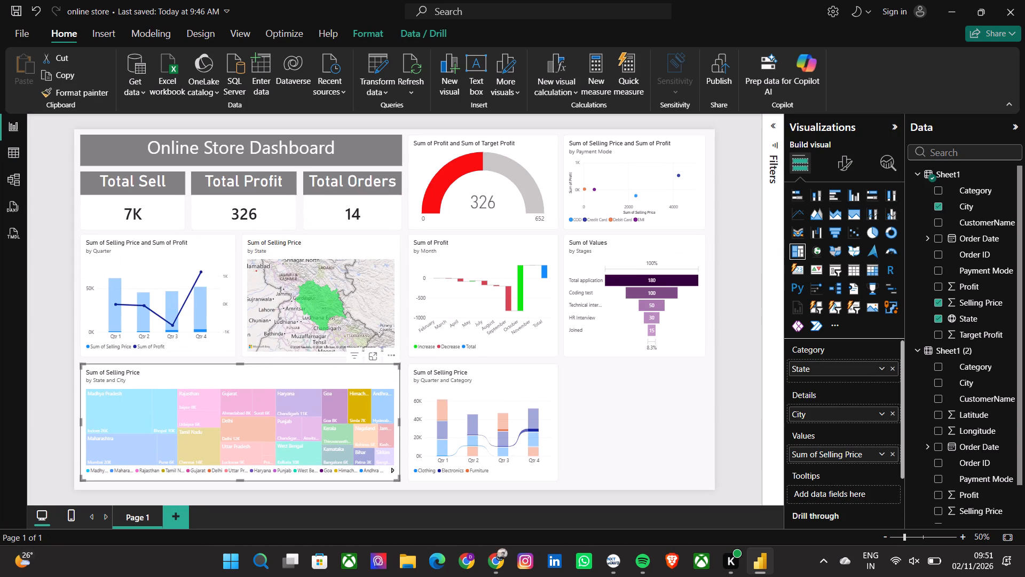
left_click(364, 382)
left_click(341, 398)
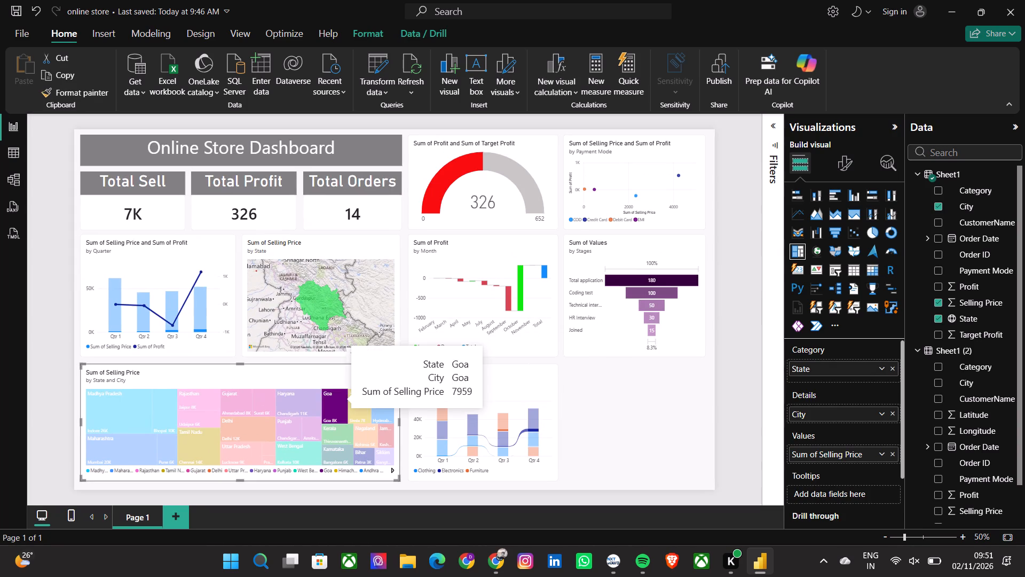
triple_click(341, 398)
left_click(341, 398)
left_click(341, 398)
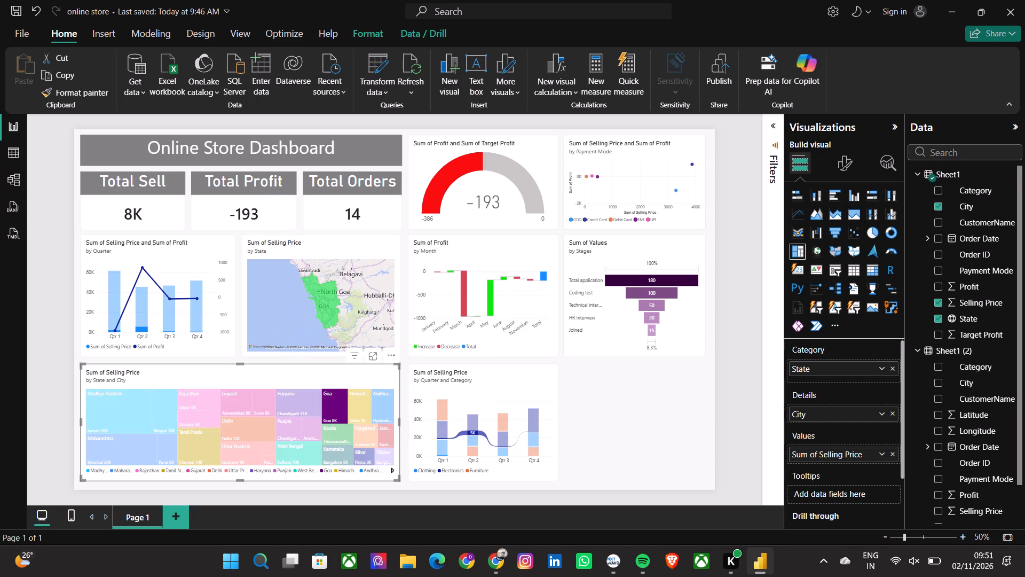
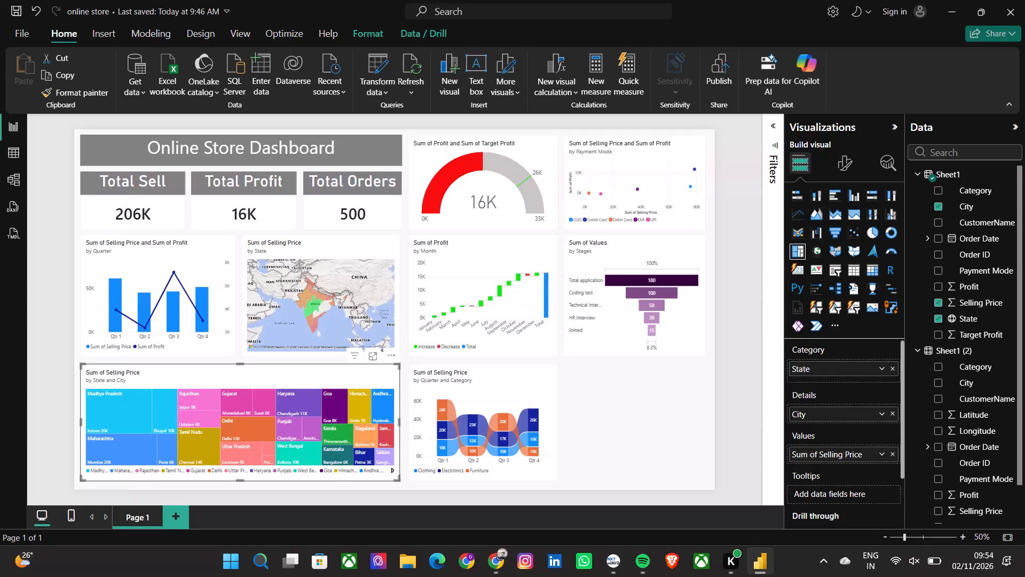
Deselect the treemap and collapse the field lists of the Sheet1 and Sheet1 (2) tables.
left_click(621, 412)
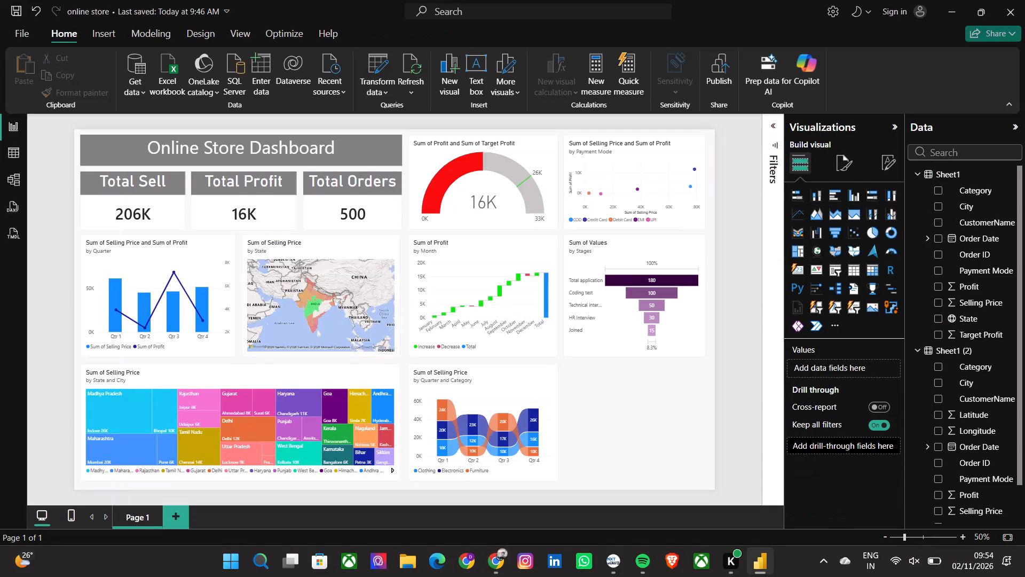
left_click(917, 173)
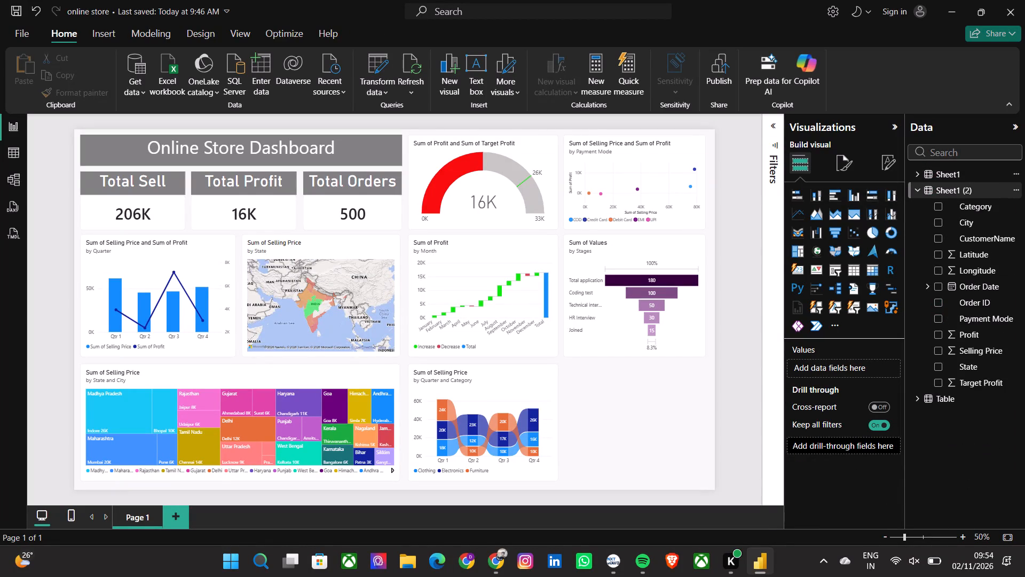
left_click(917, 189)
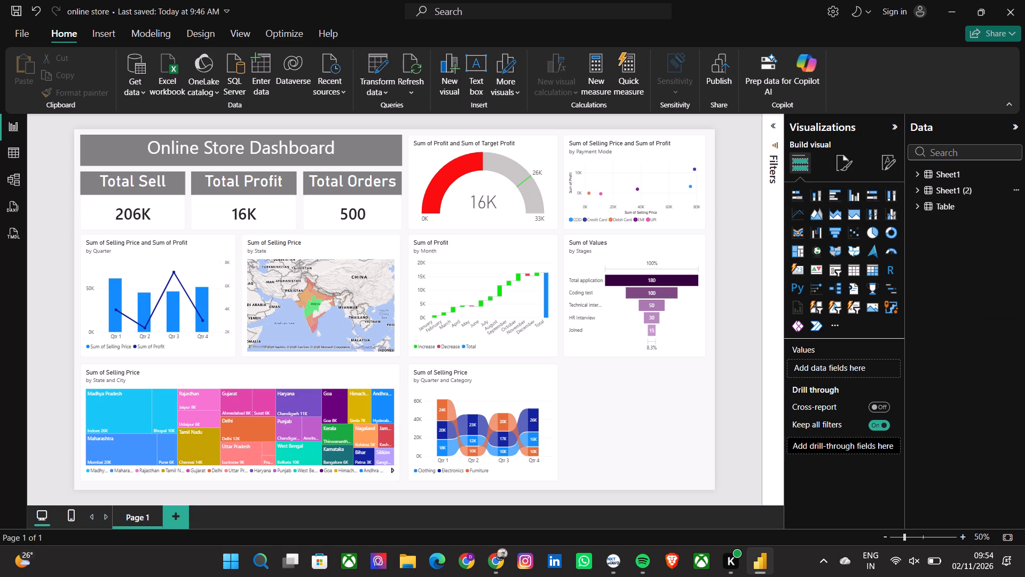
Save the online store report under its existing name.
key("ctrl+s")
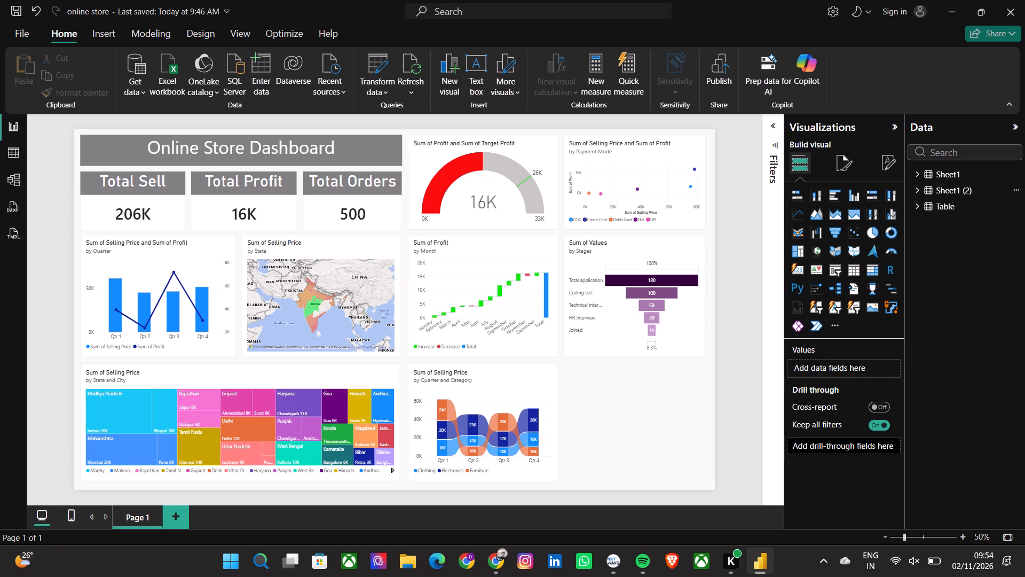
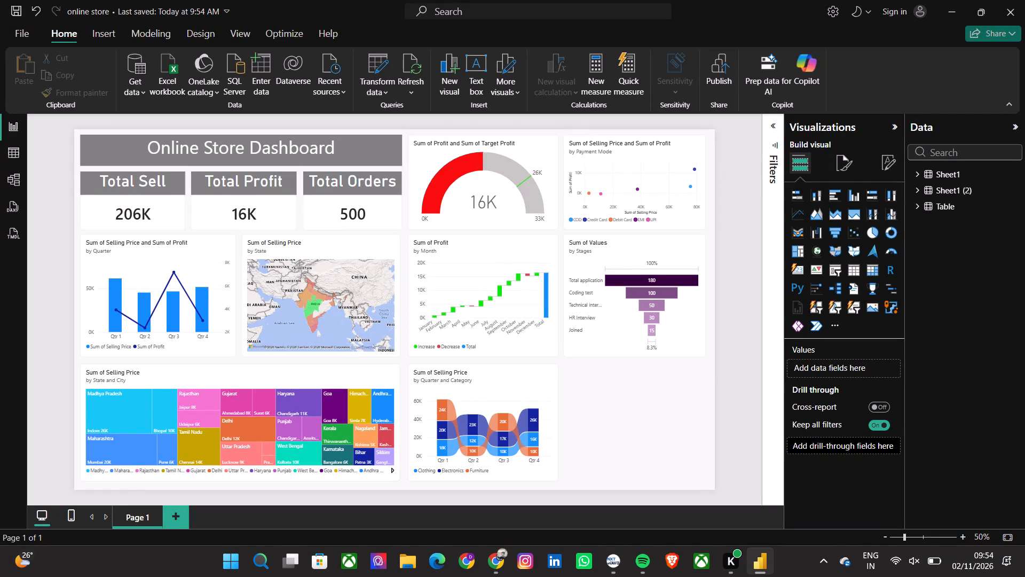
Select the treemap of selling price by state and city and expand the Sheet1 table to show its fields.
left_click(396, 421)
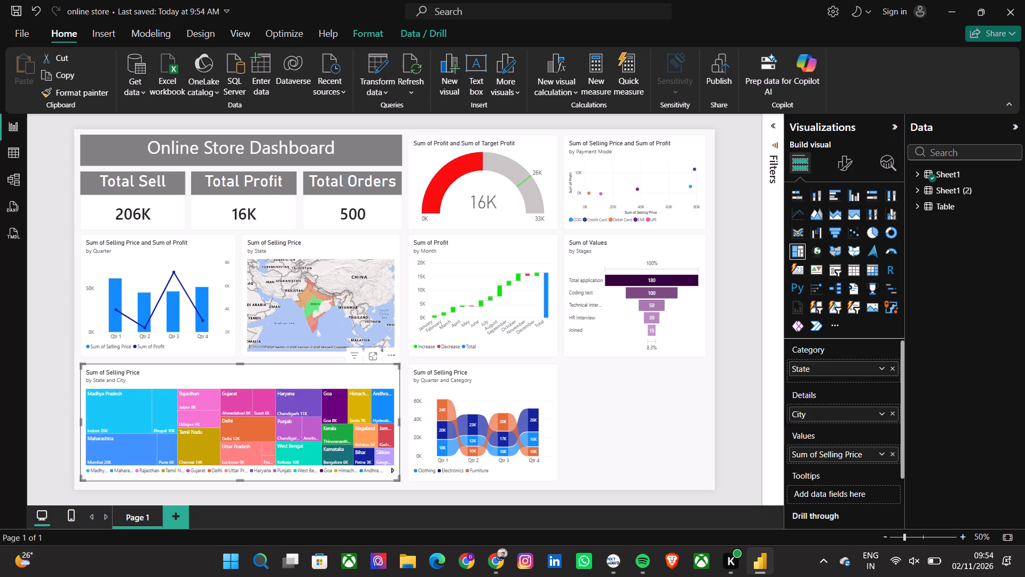
left_click(918, 173)
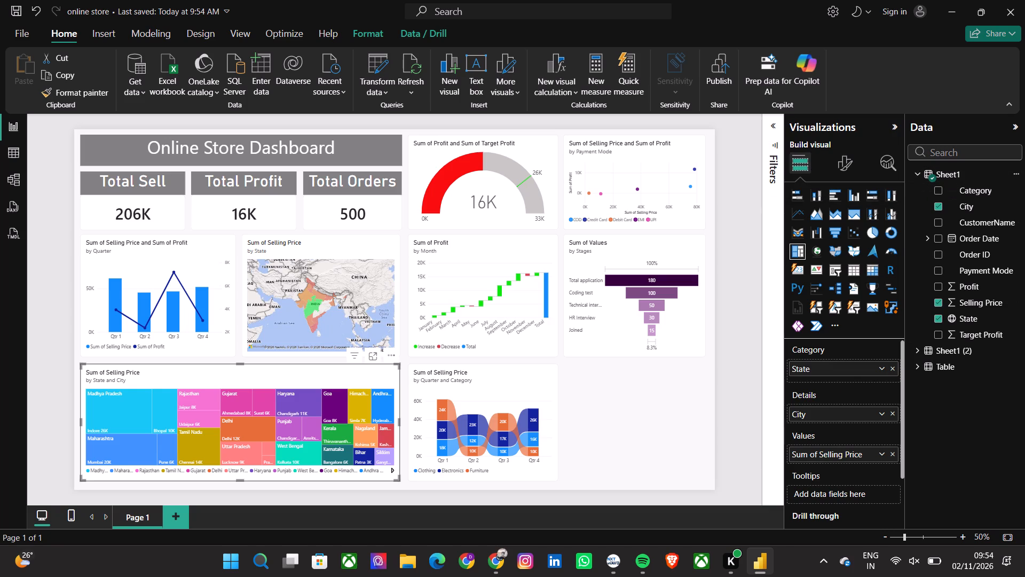
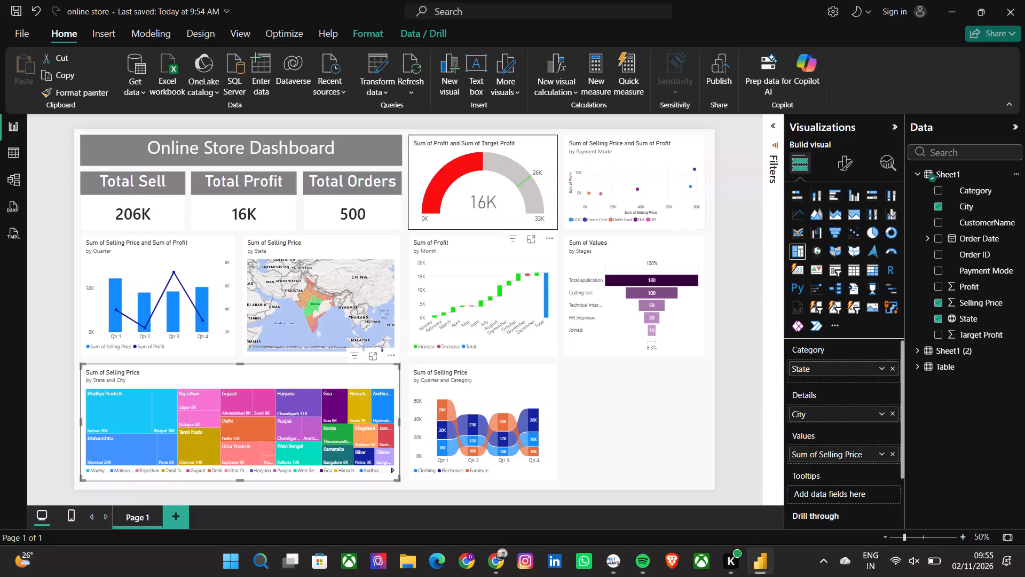
Add a black visual border to the Online Store Dashboard title text box.
left_click(341, 151)
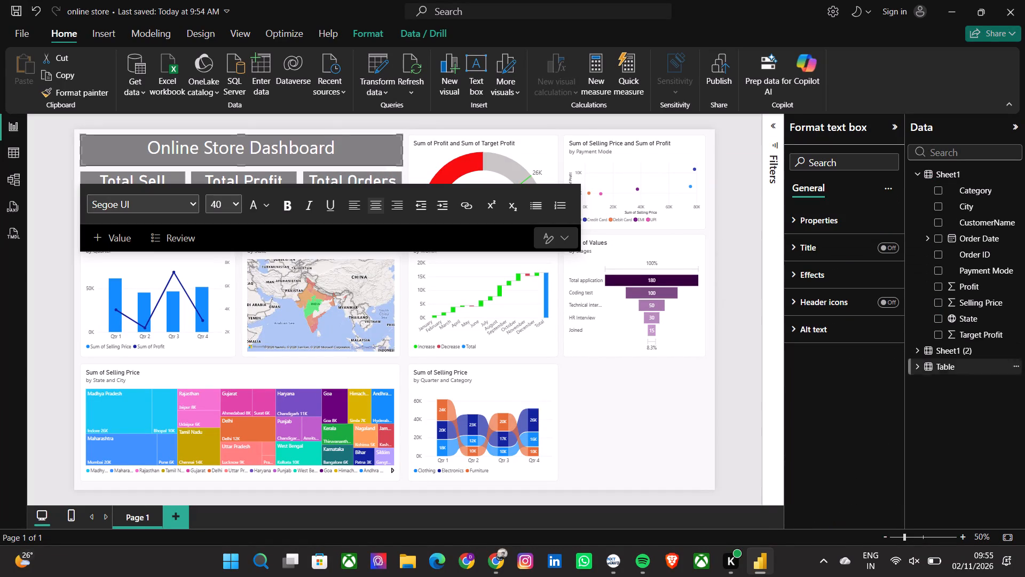
left_click(854, 269)
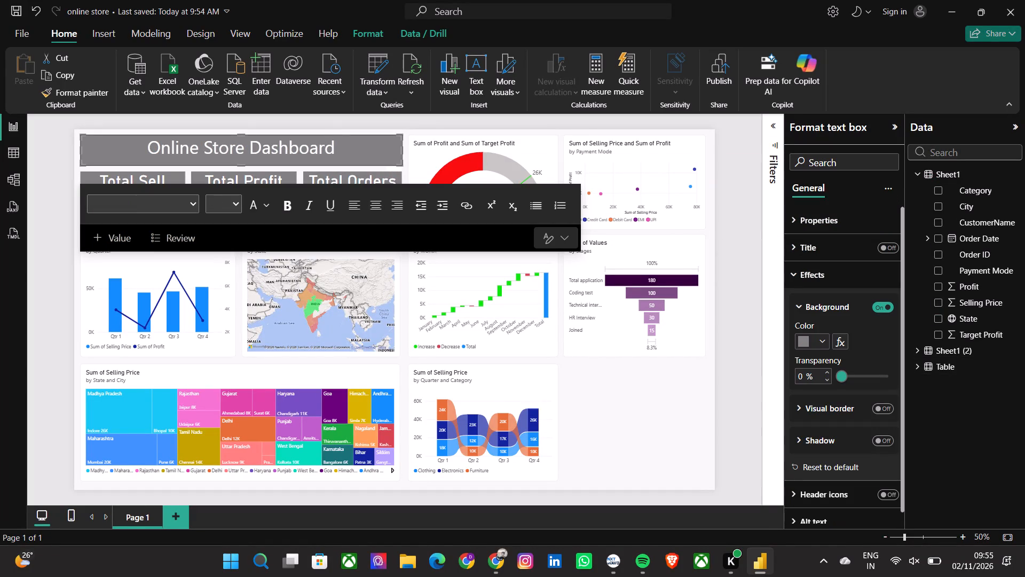
left_click(819, 407)
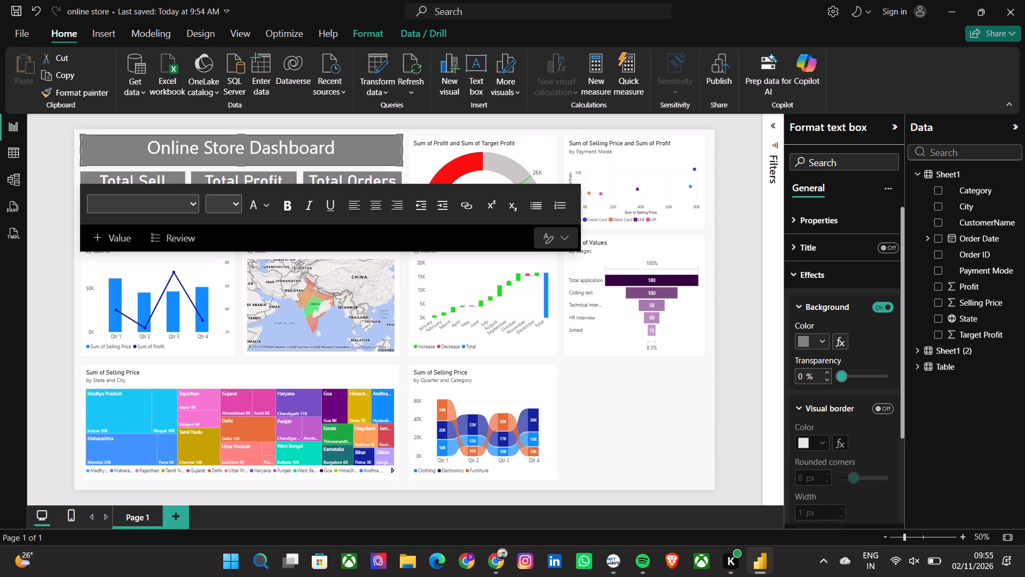
left_click(885, 409)
left_click(824, 446)
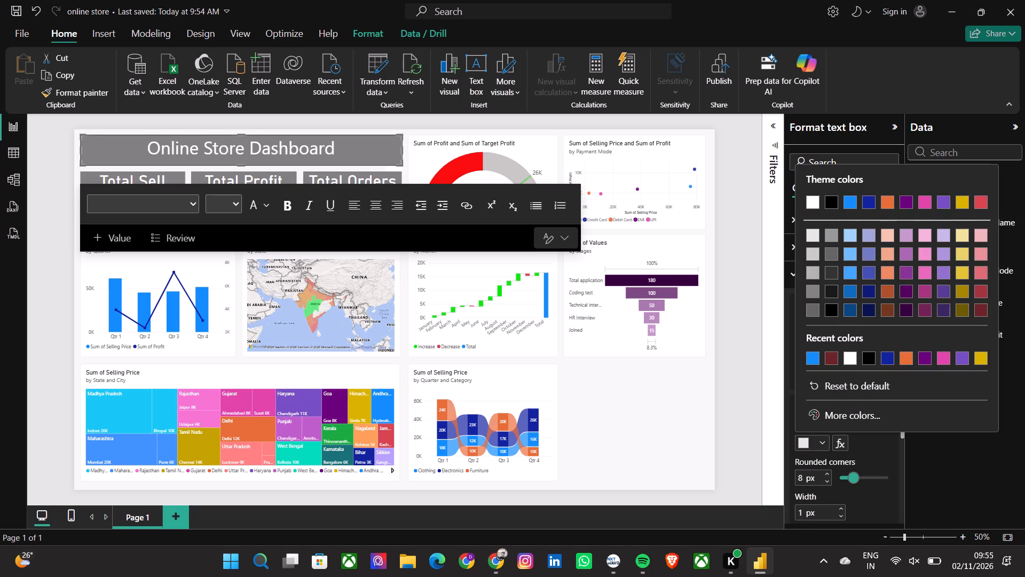
left_click(864, 355)
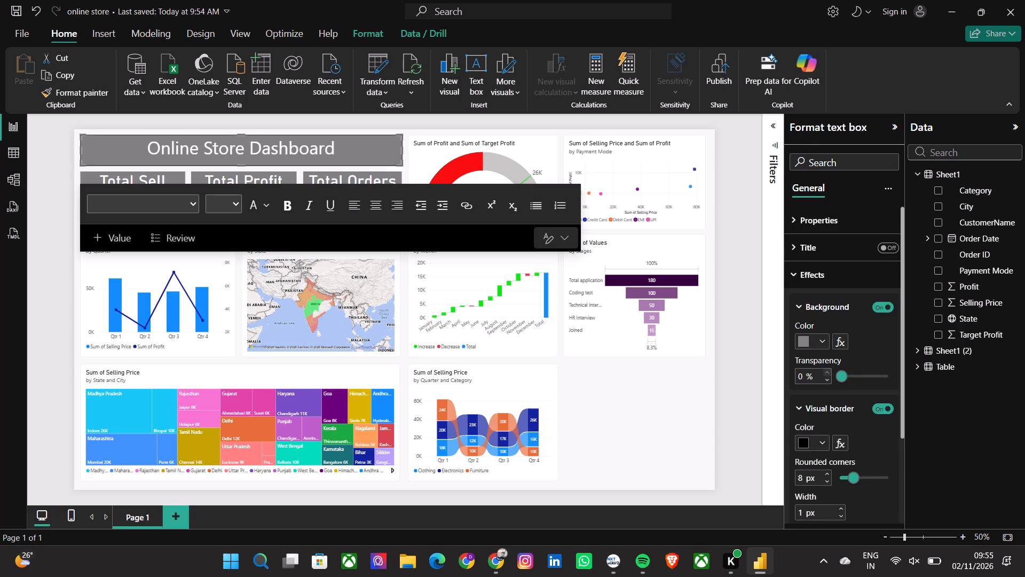
left_click(743, 393)
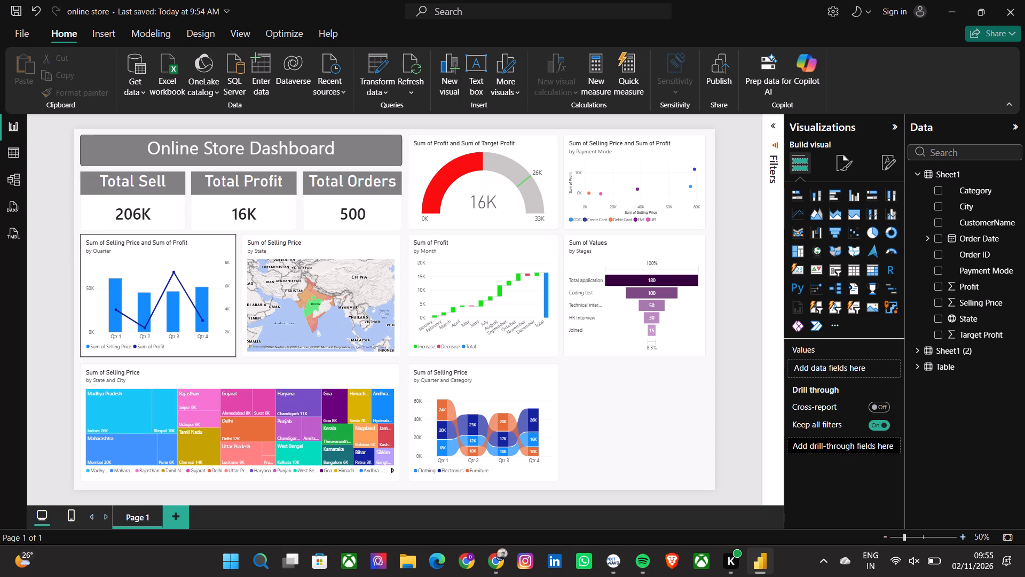
Turn on a visual border for the Total Sell card and color it black.
left_click(158, 204)
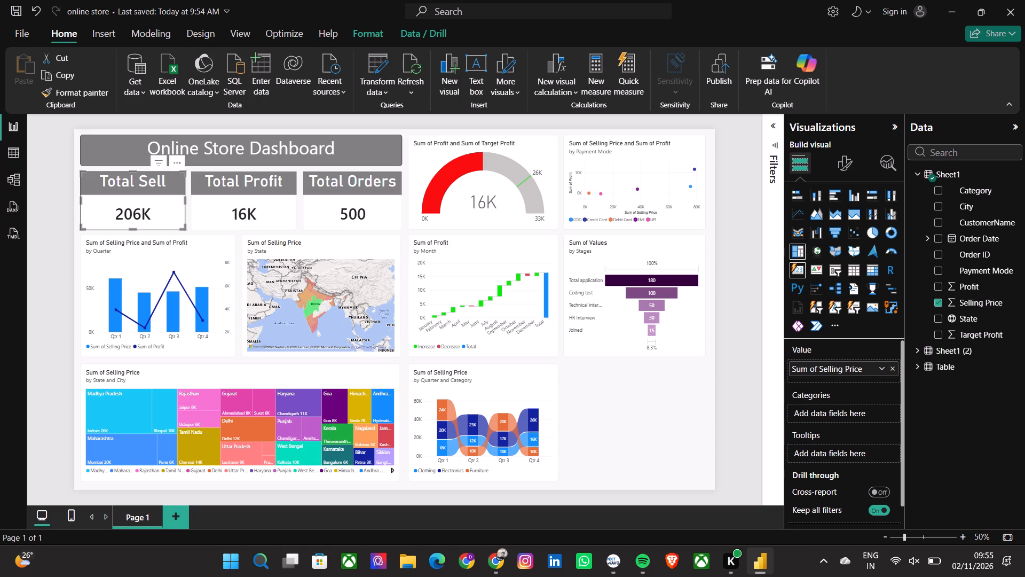
left_click(837, 173)
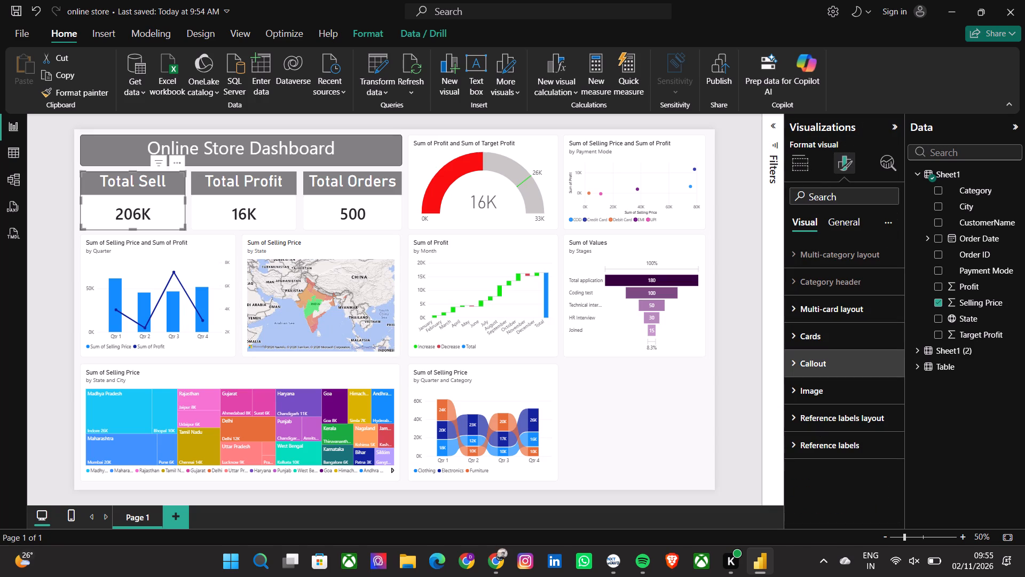
left_click(853, 223)
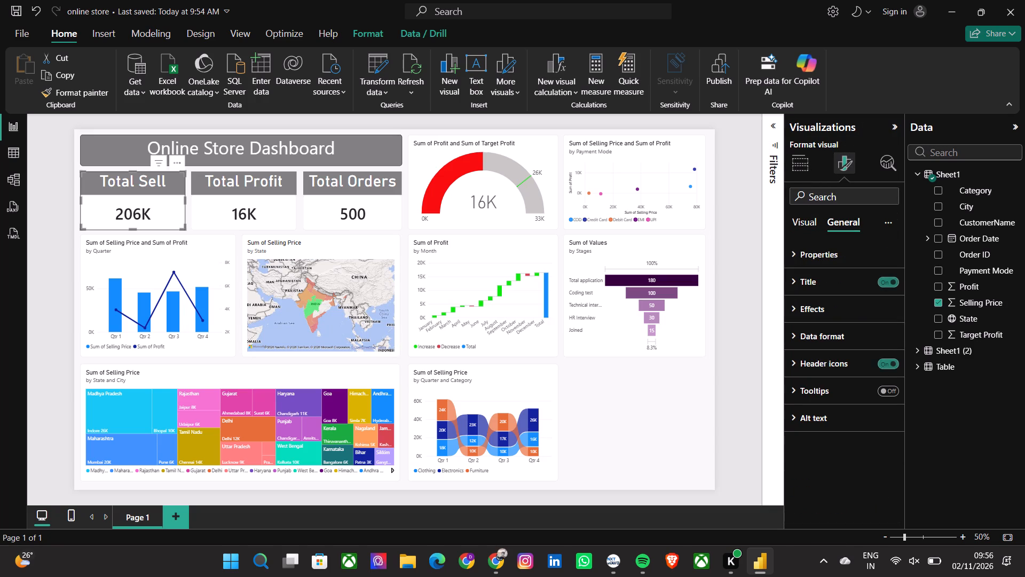
left_click(831, 310)
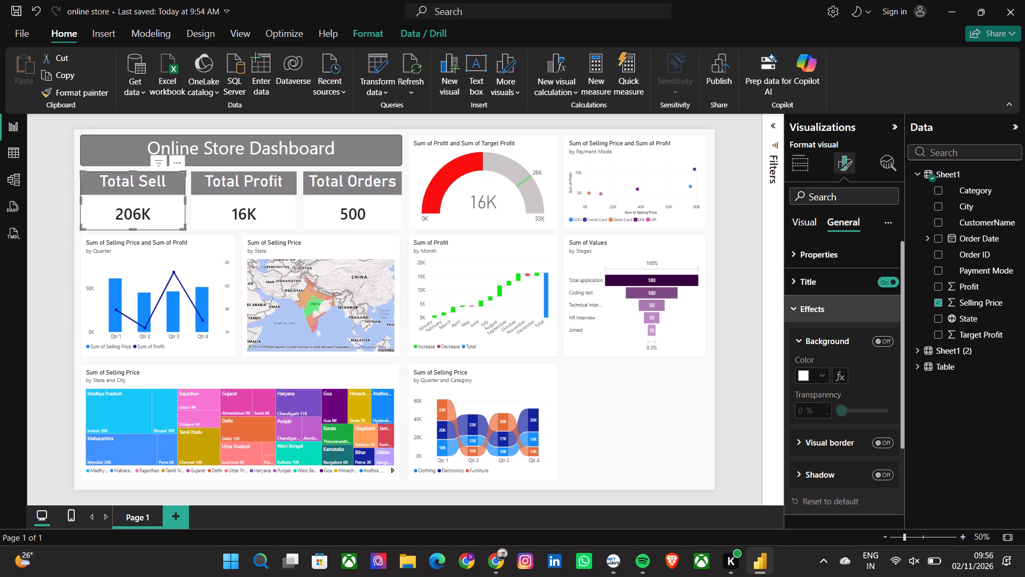
left_click(832, 439)
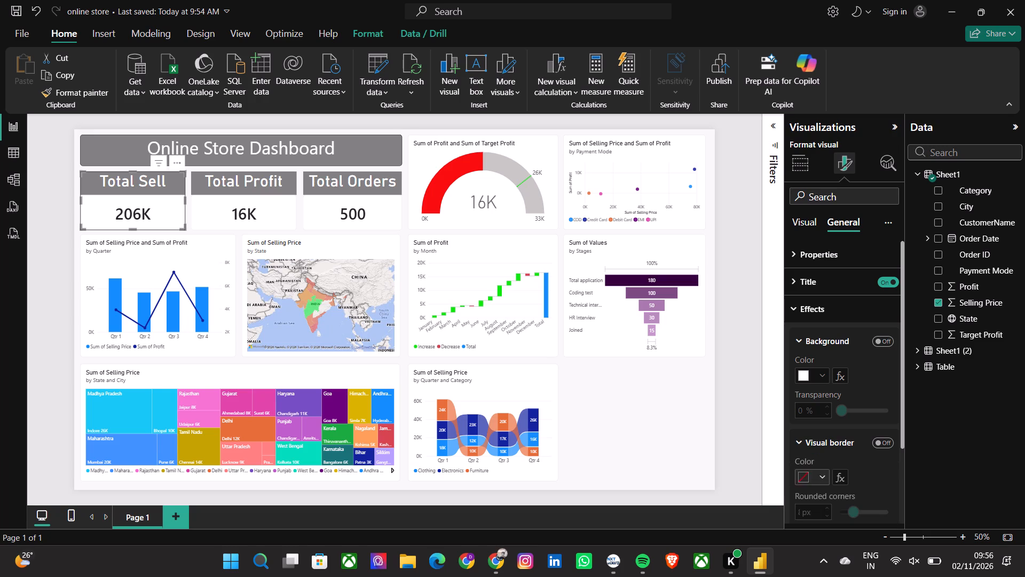
left_click(889, 446)
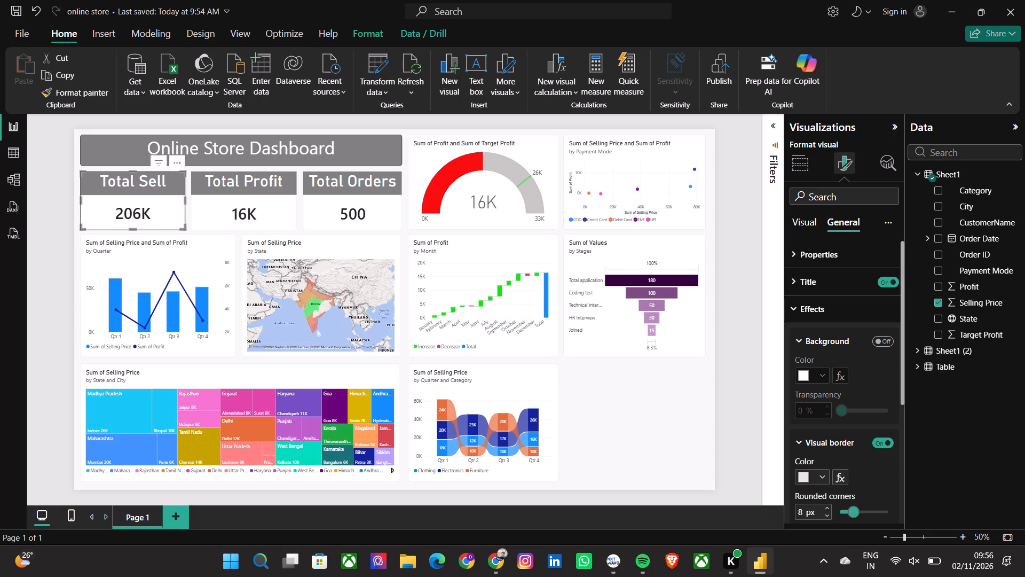
left_click(822, 478)
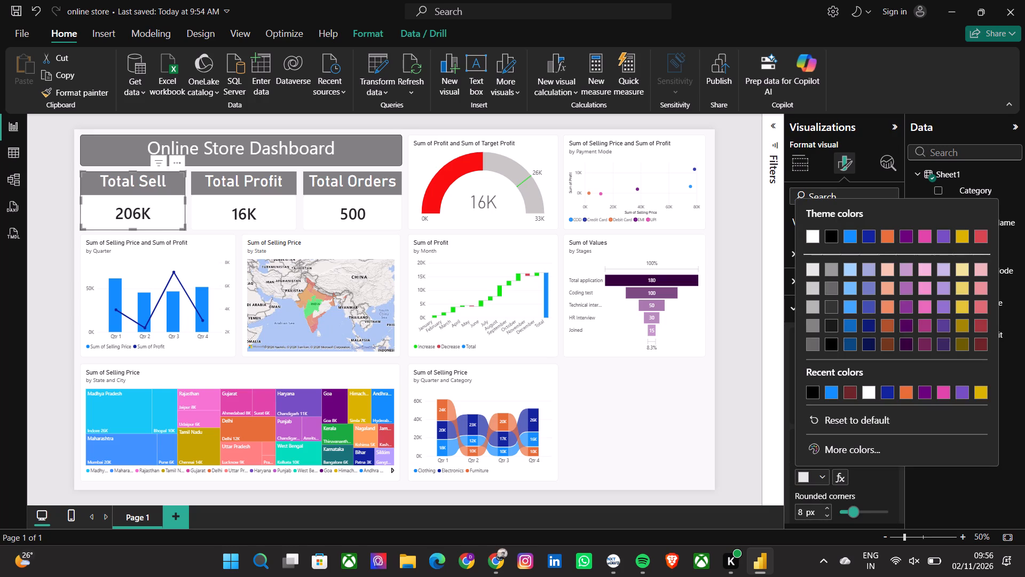
left_click(810, 395)
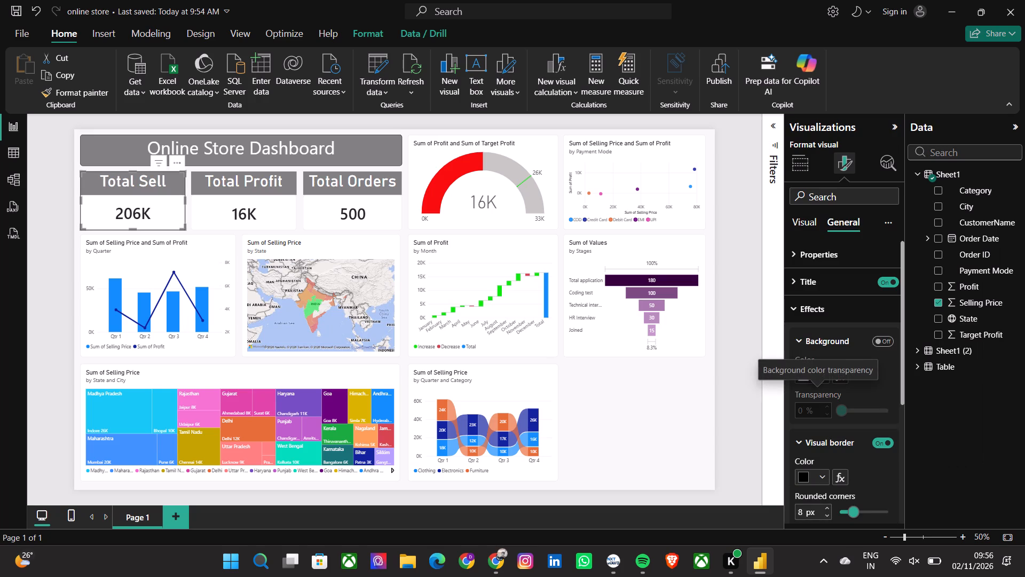
Set the visual border color of the selling price by state map to black.
left_click(338, 300)
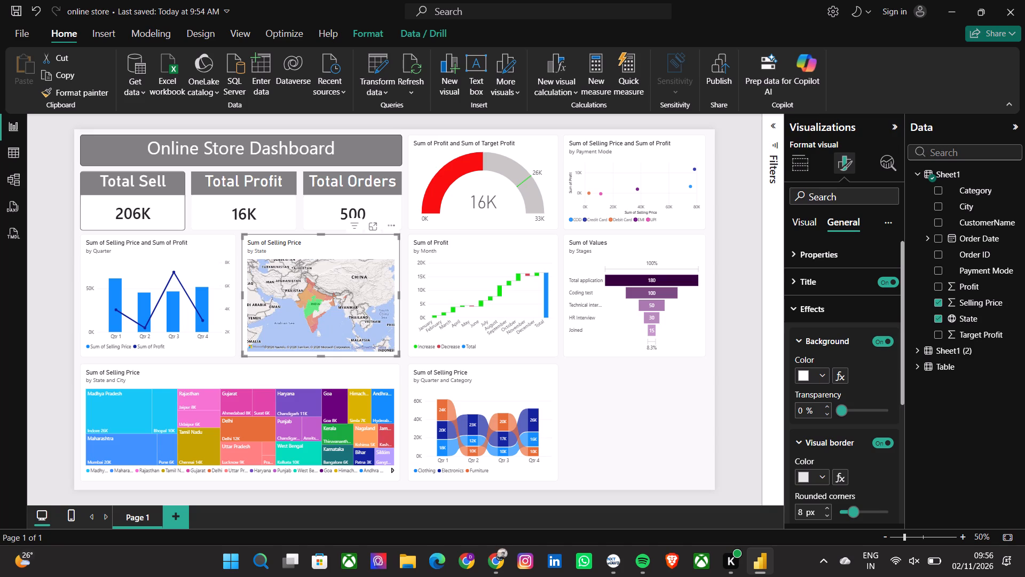
left_click(822, 473)
left_click(807, 395)
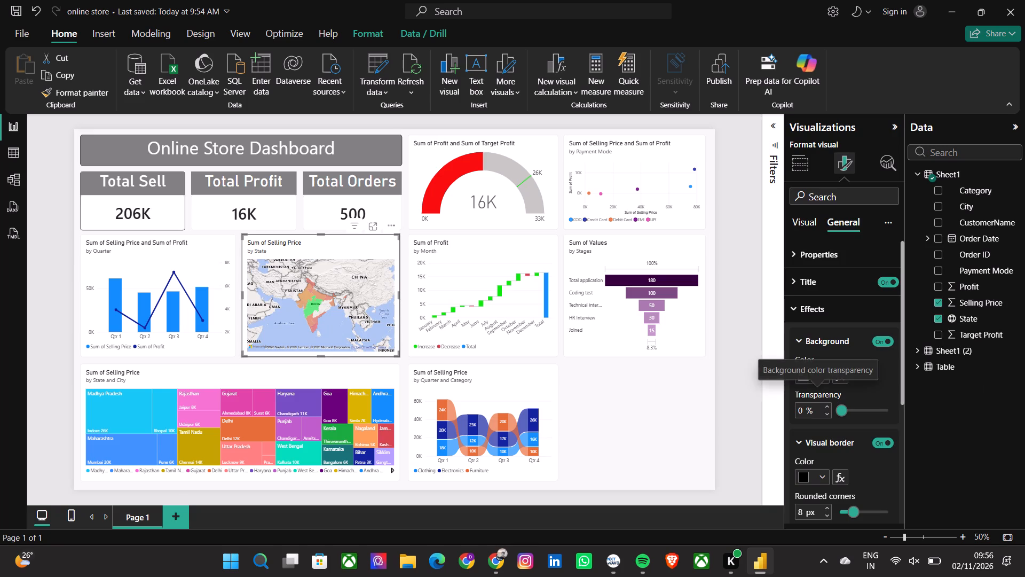
Give the Total Profit card a black visual border with 10 px rounded corners.
left_click(277, 187)
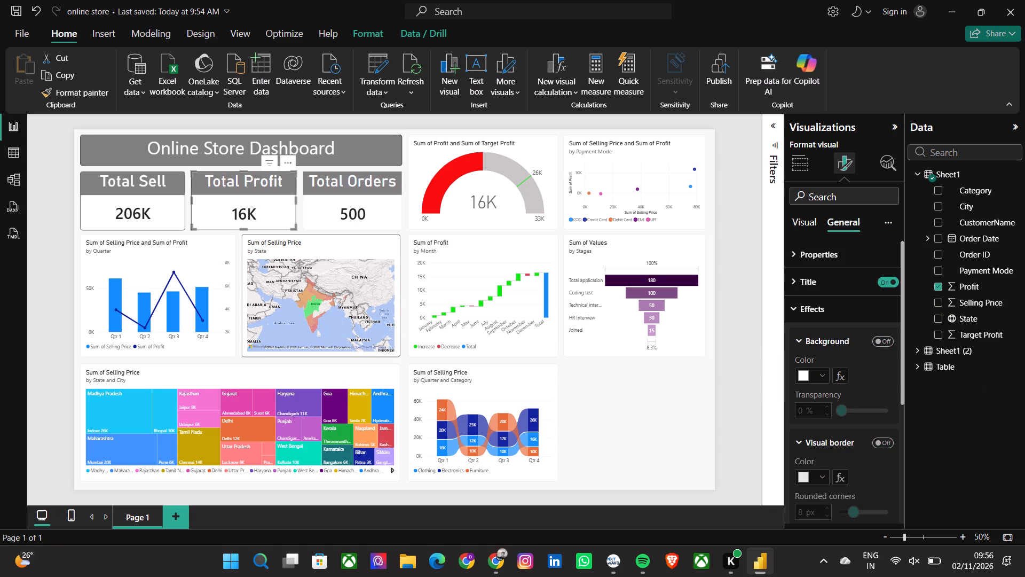
left_click(885, 448)
left_click(819, 477)
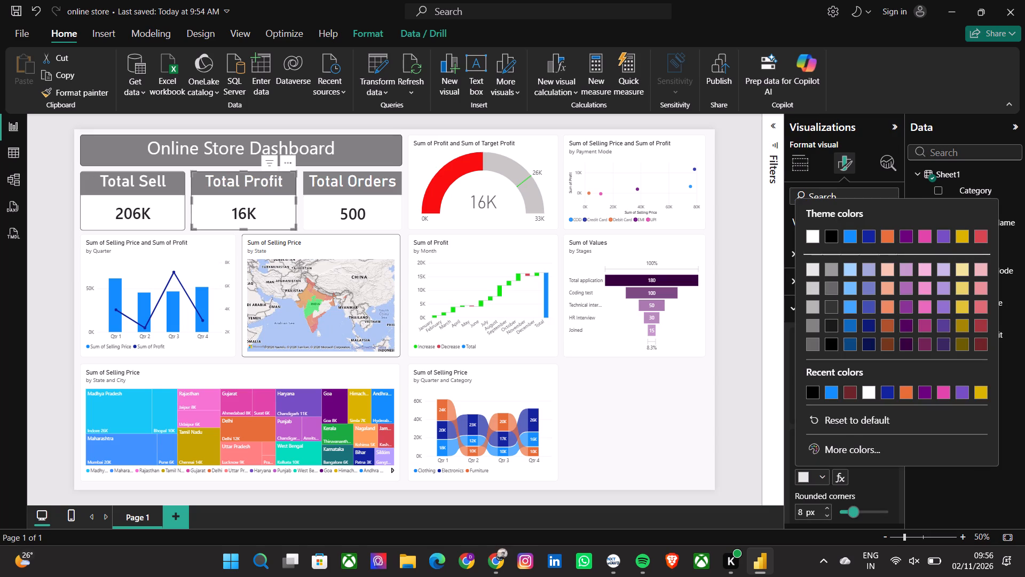
left_click(811, 397)
left_click(376, 209)
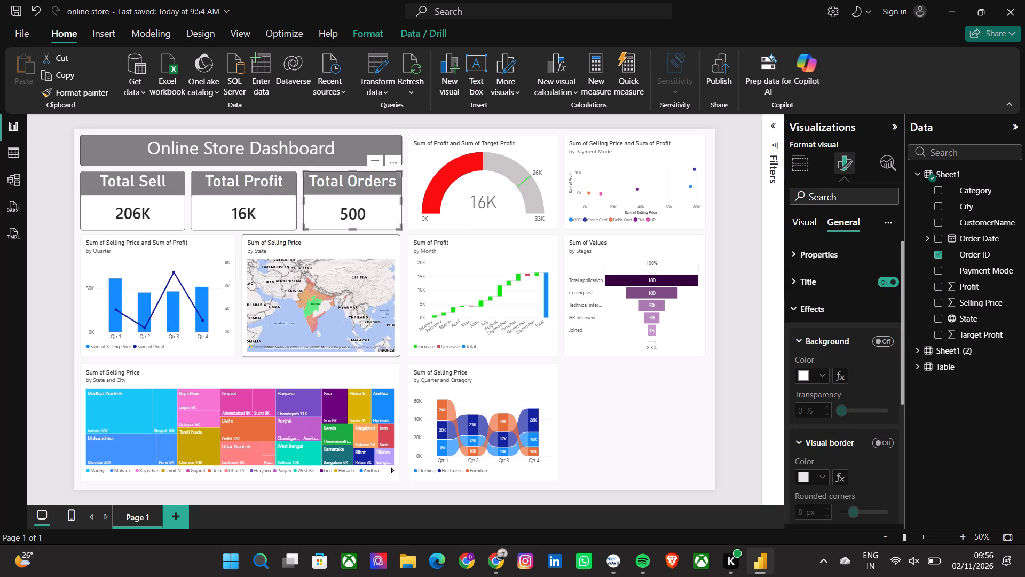
left_click(274, 199)
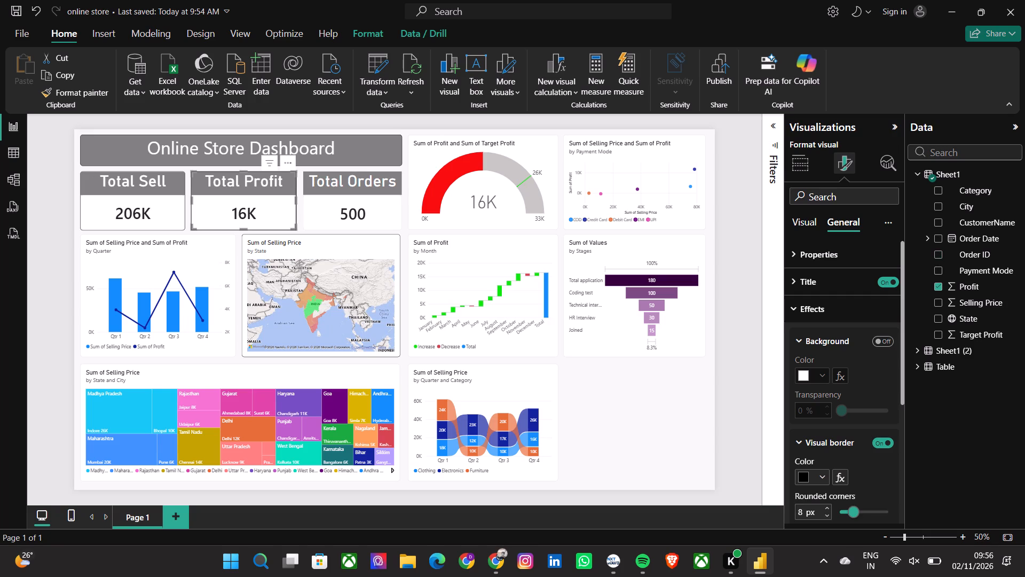
double_click(830, 506)
Turn on a visual border for the Total Orders card and color it black.
left_click_drag(406, 212, 372, 201)
left_click(372, 201)
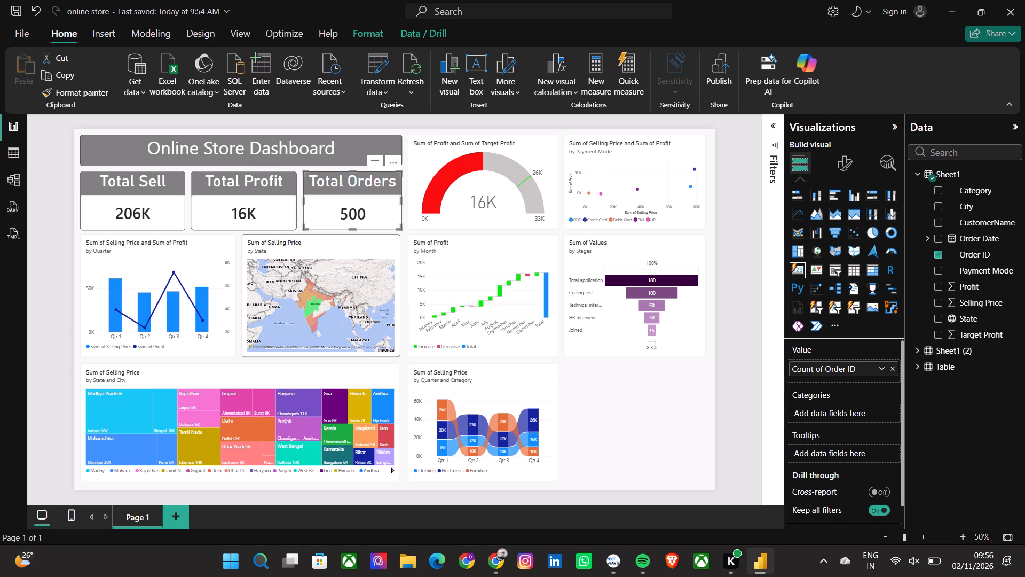
double_click(835, 176)
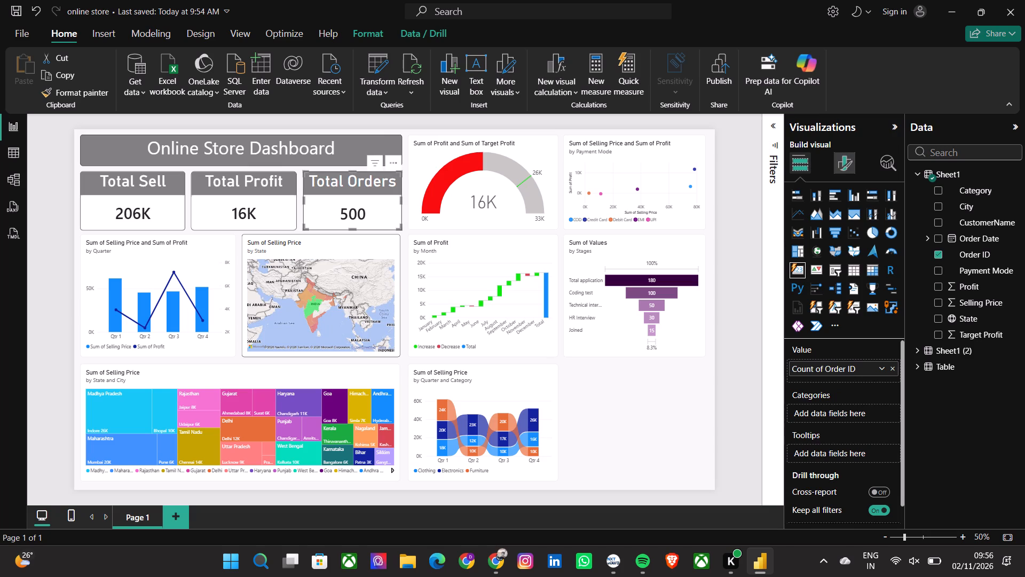
left_click(850, 153)
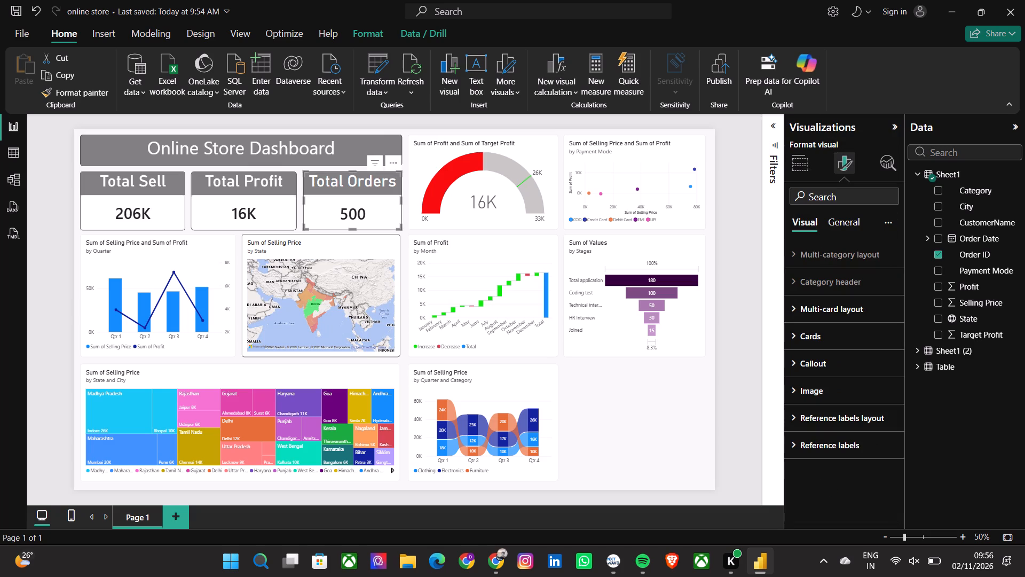
left_click(838, 223)
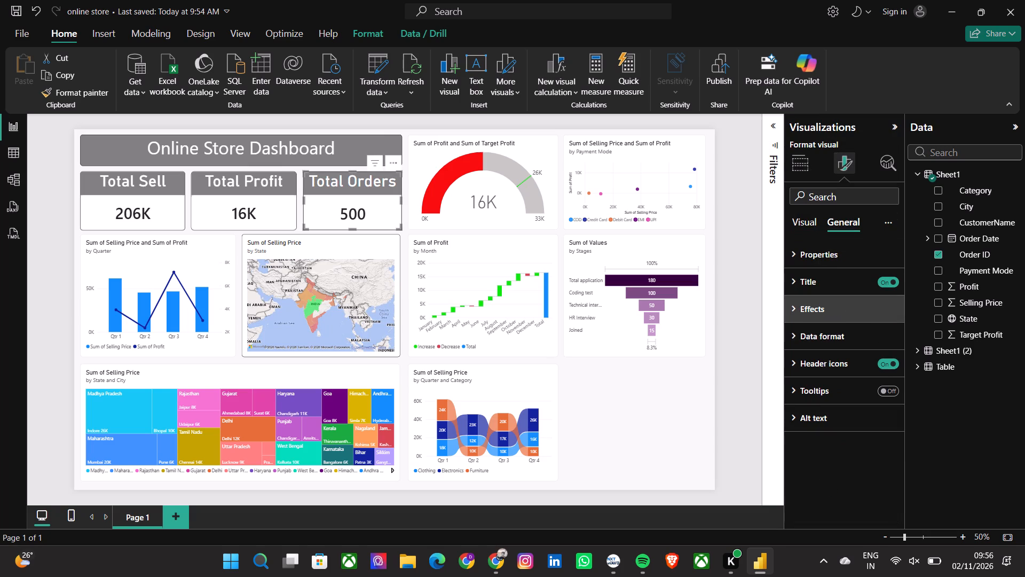
left_click(811, 313)
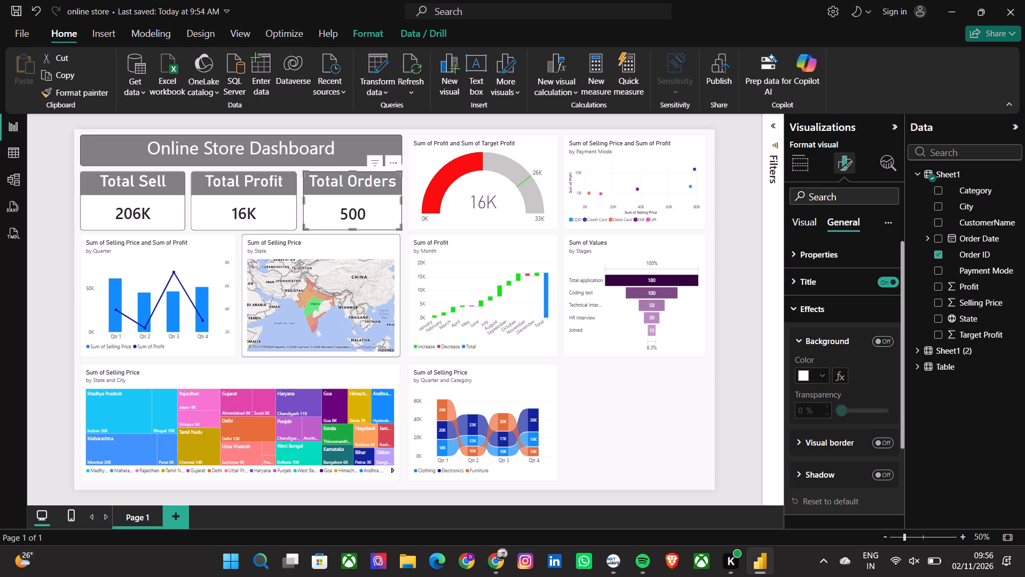
left_click(880, 444)
left_click(839, 442)
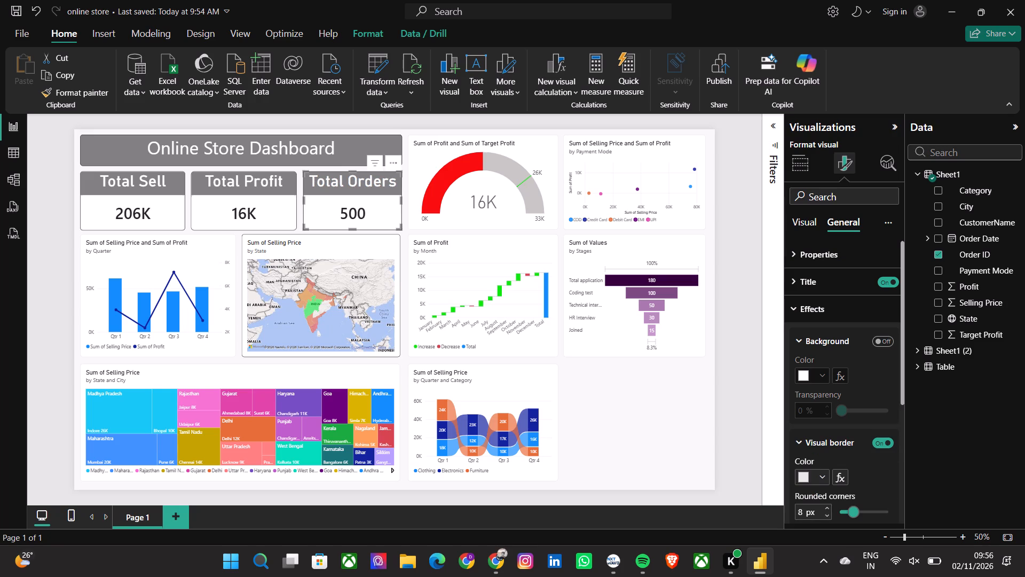
left_click(824, 479)
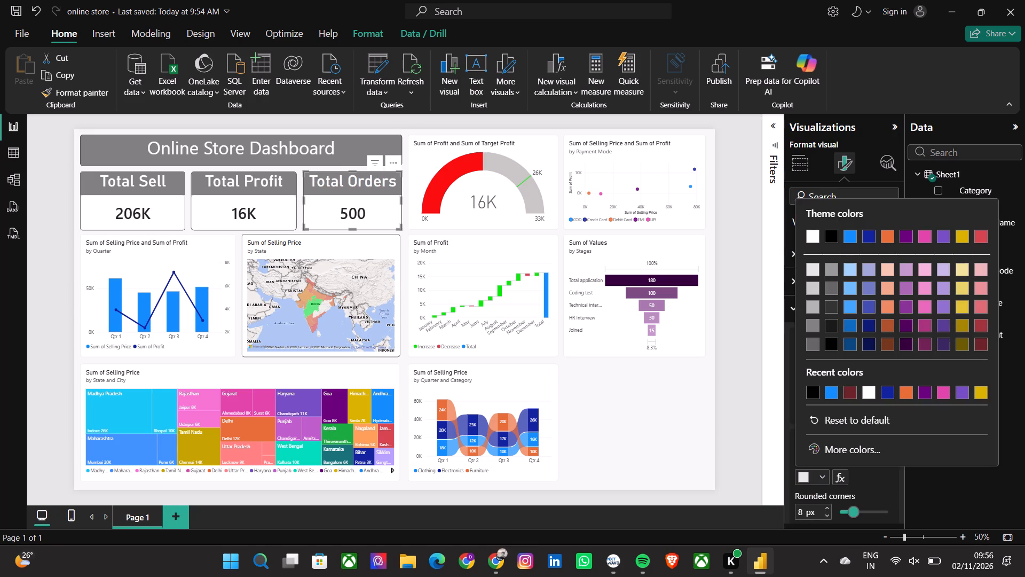
left_click(812, 387)
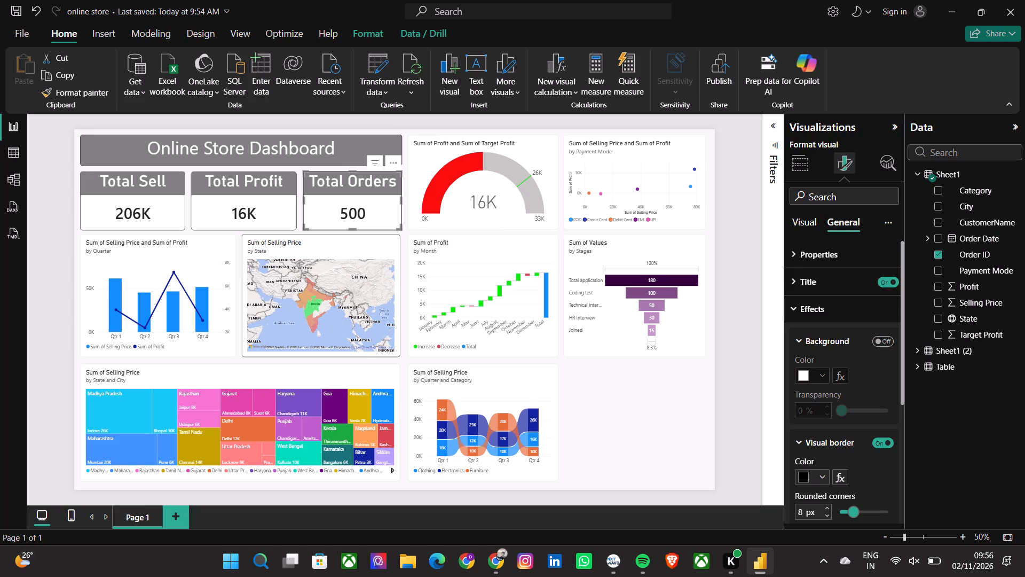
Set the visual border color of the selling price and profit by quarter chart to black.
left_click(154, 293)
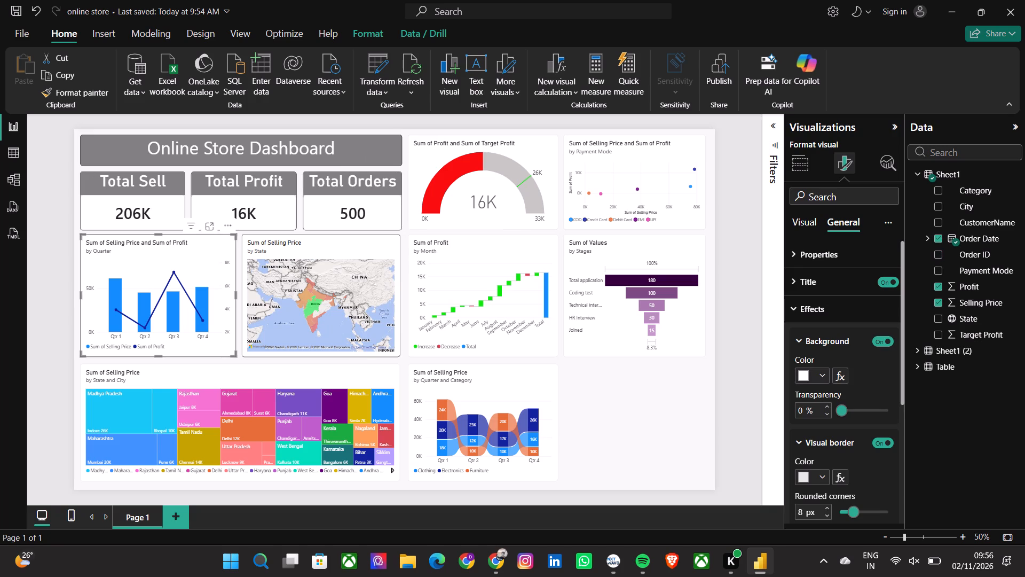
left_click(819, 475)
left_click(815, 393)
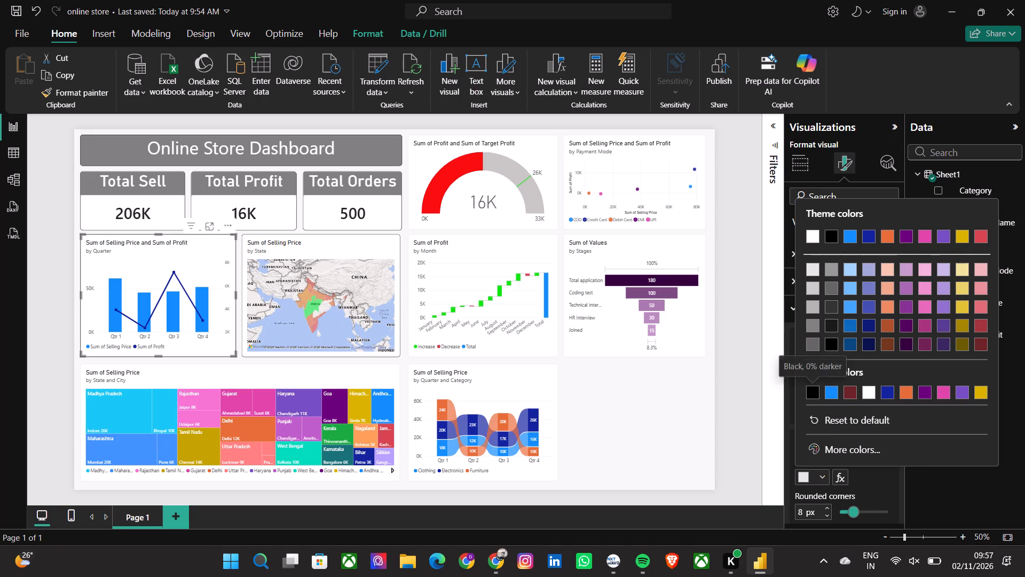
Set the visual border color of the profit and target profit gauge to black.
left_click(446, 167)
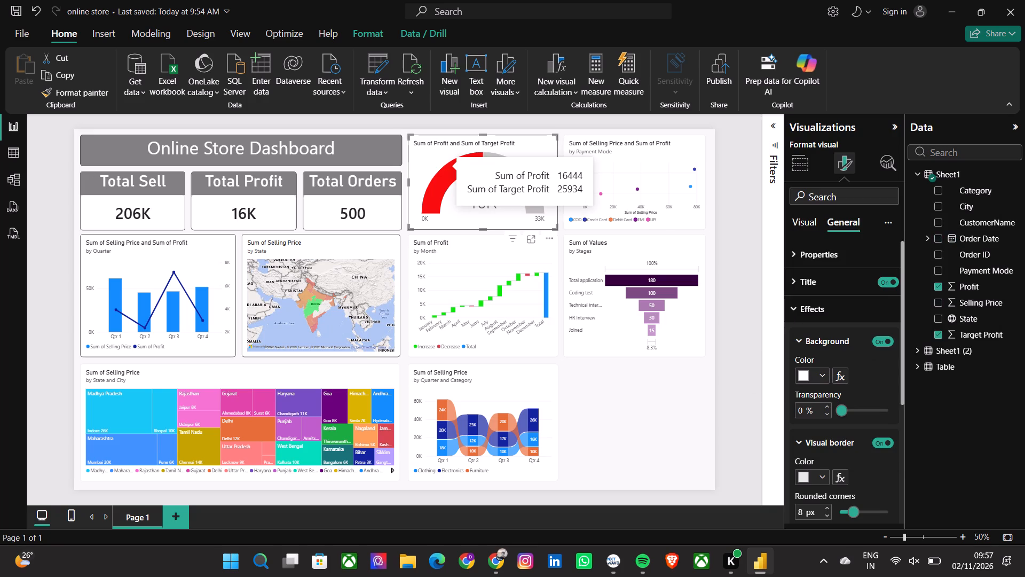
left_click(822, 471)
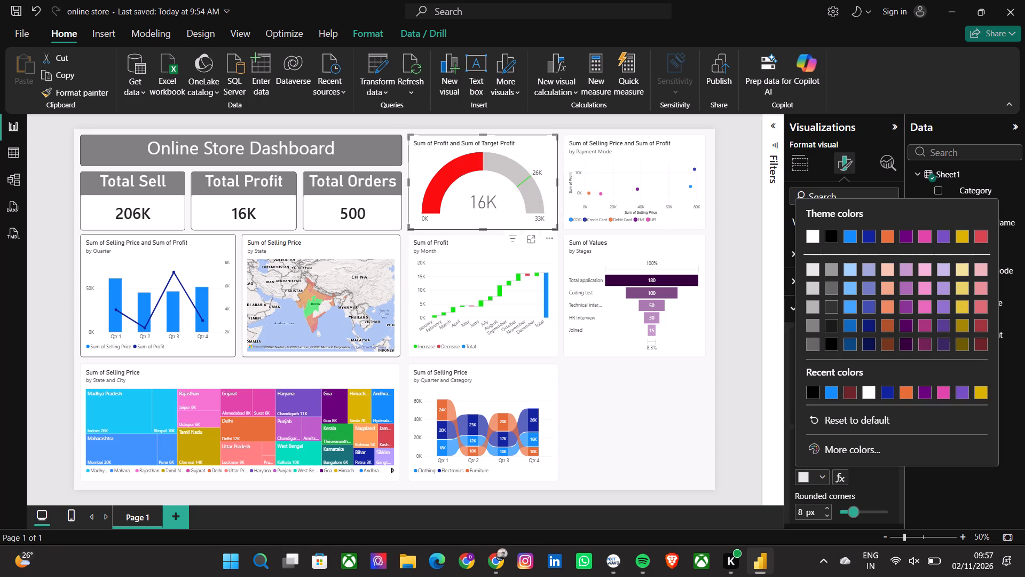
left_click(812, 397)
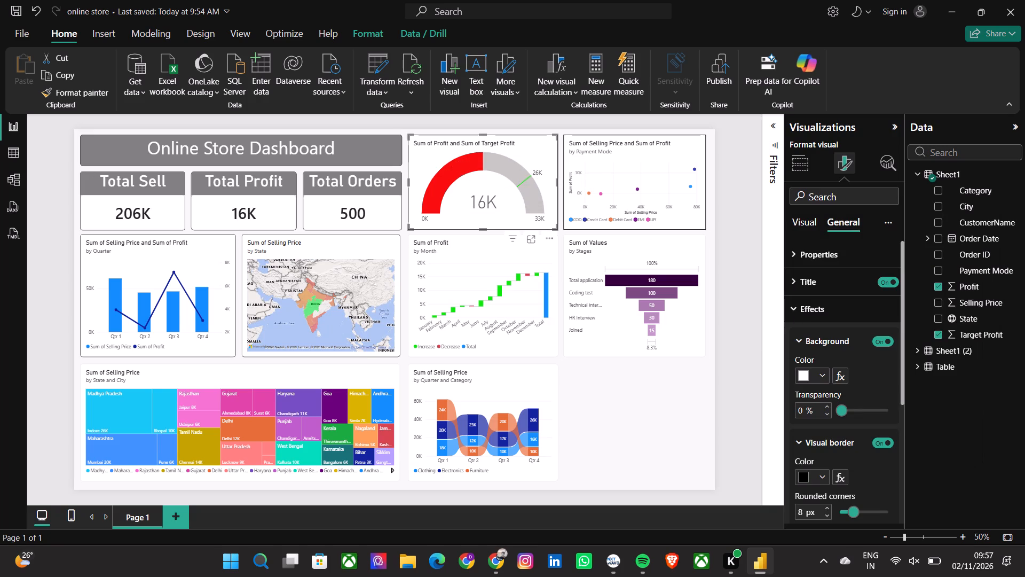
Set the visual border color of the selling price and profit by payment mode scatter chart to black.
left_click(667, 194)
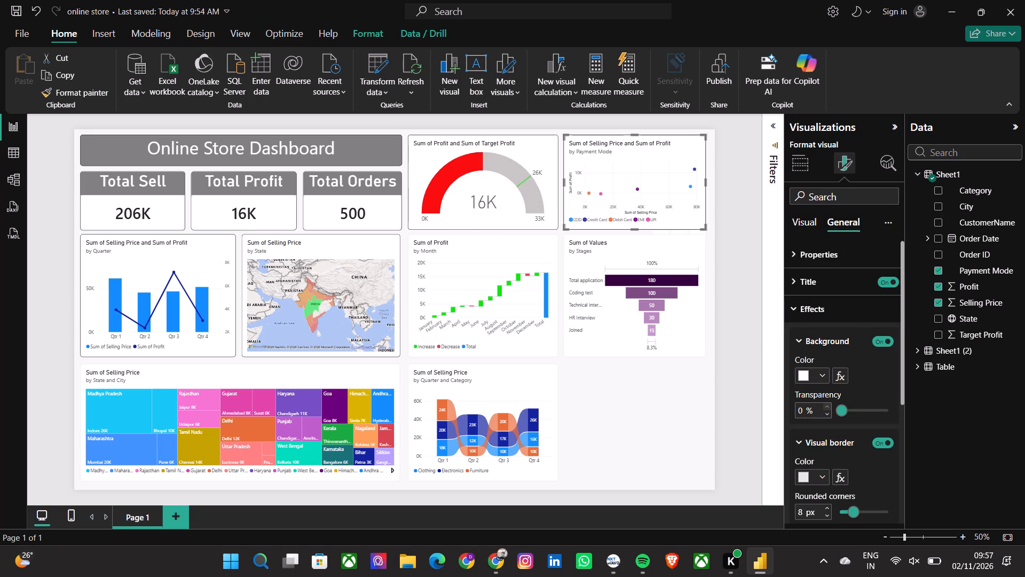
left_click(822, 474)
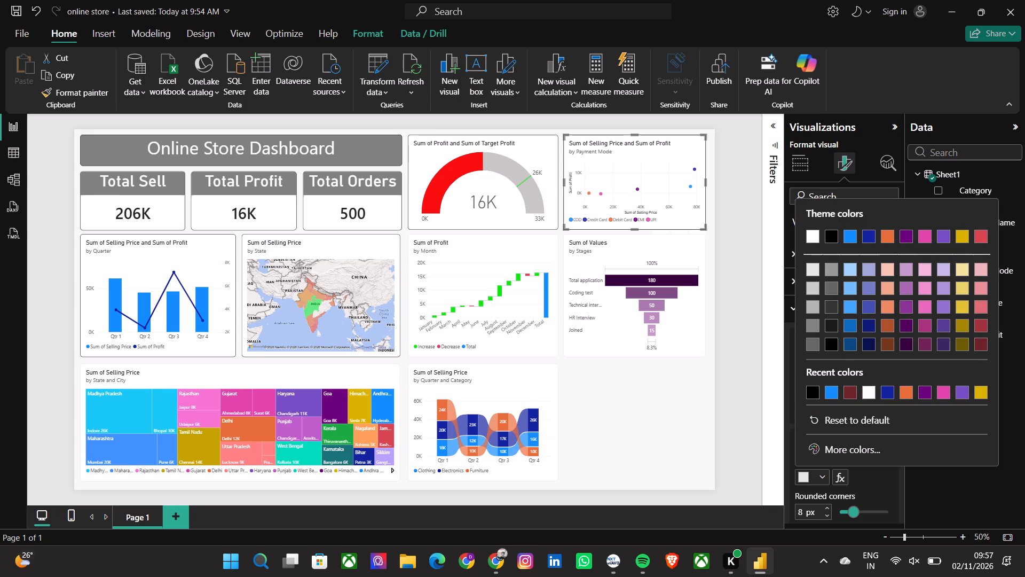
left_click(814, 390)
Set the visual border color of the profit by month waterfall chart to black.
left_click(505, 277)
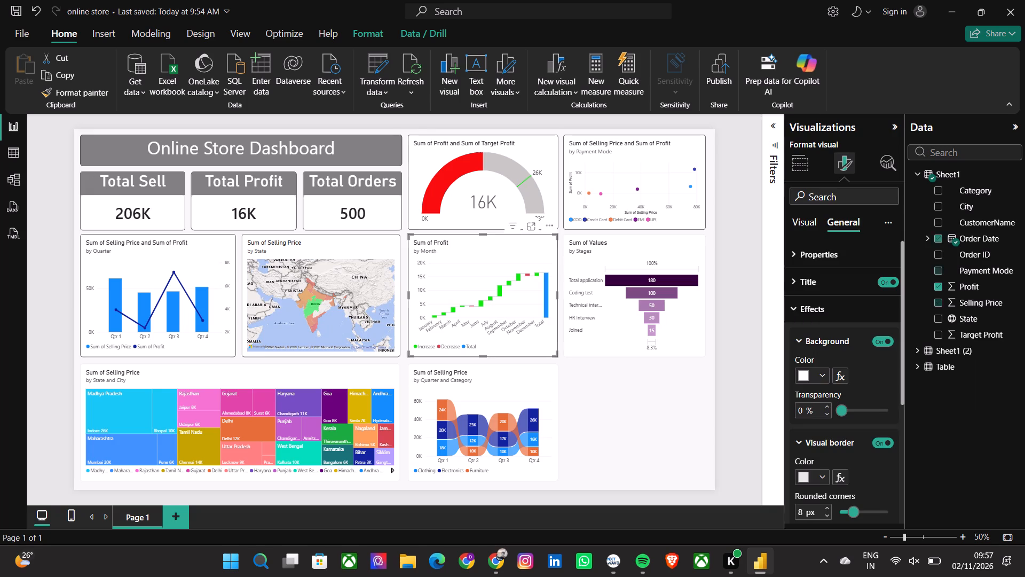
left_click(824, 483)
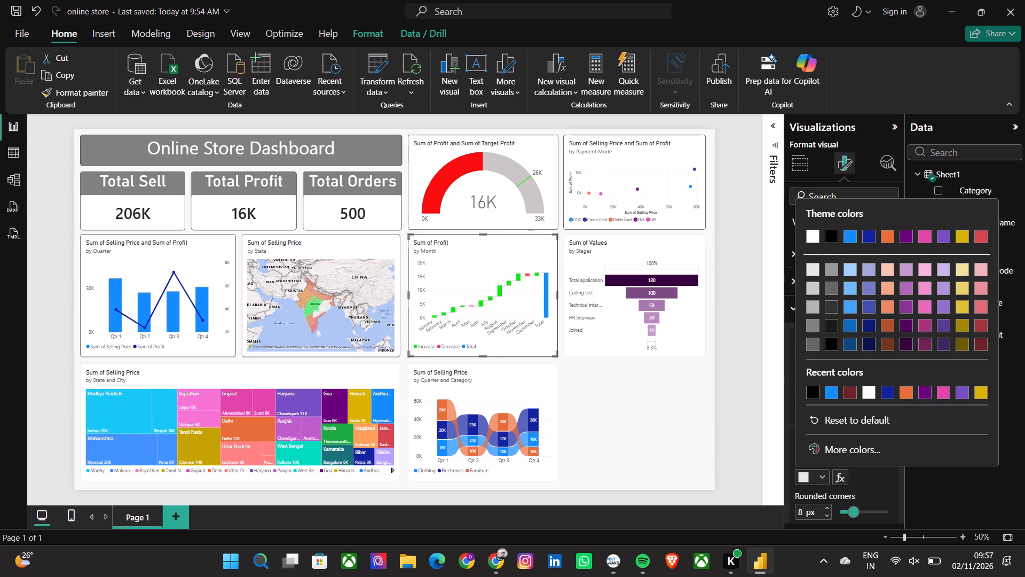
left_click(815, 391)
Set the visual border color of the values by stages funnel chart to black.
left_click(667, 314)
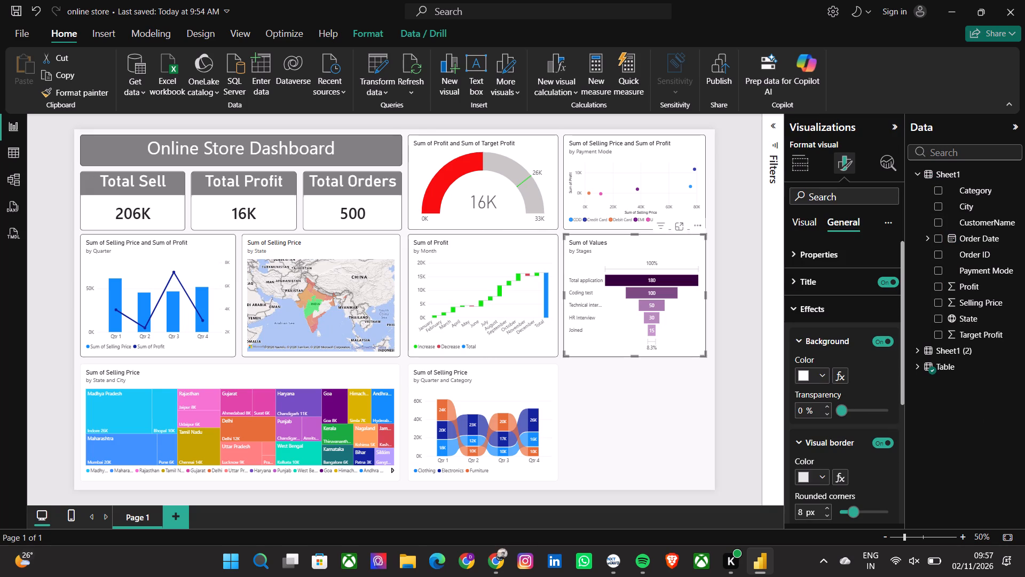
left_click(820, 475)
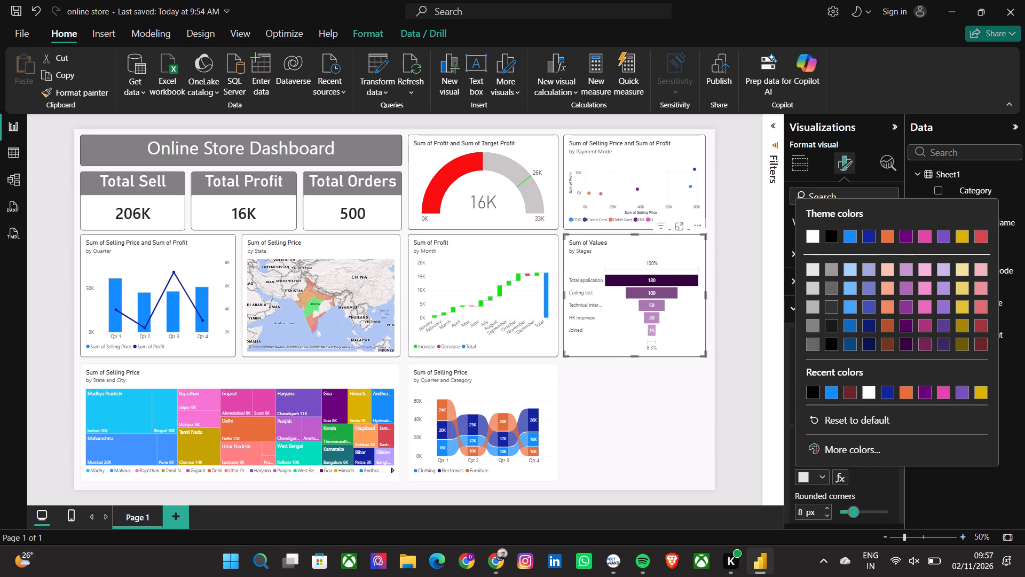
left_click(810, 389)
Set the visual border color of the selling price by state and city treemap to black, leaving no tile highlighted.
left_click(387, 402)
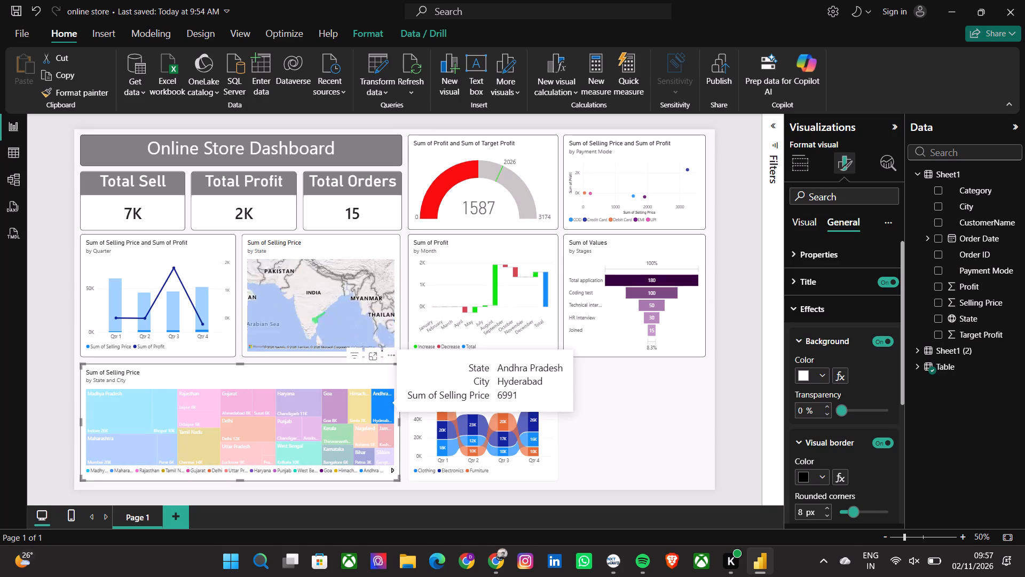
left_click(821, 475)
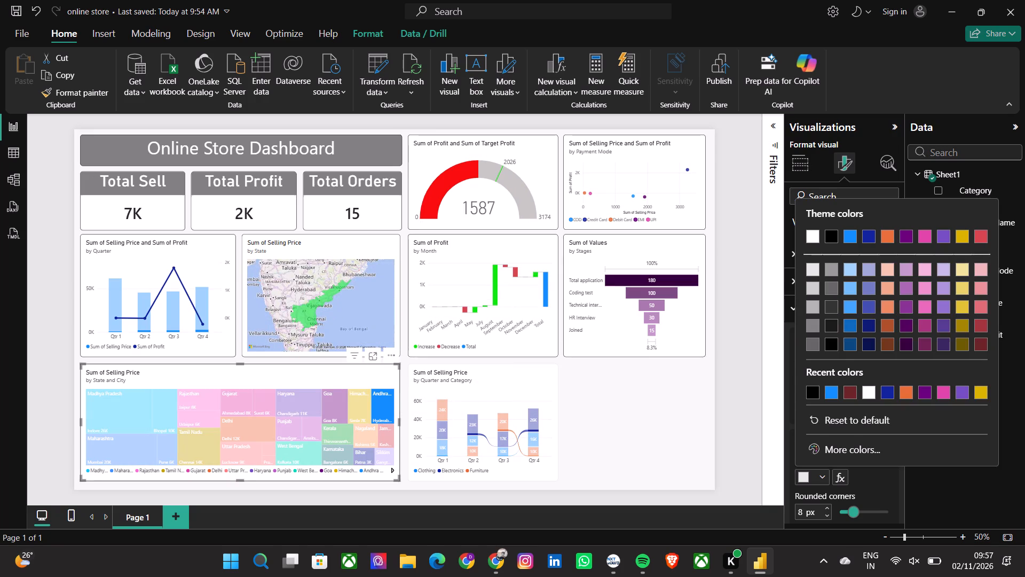
left_click(812, 391)
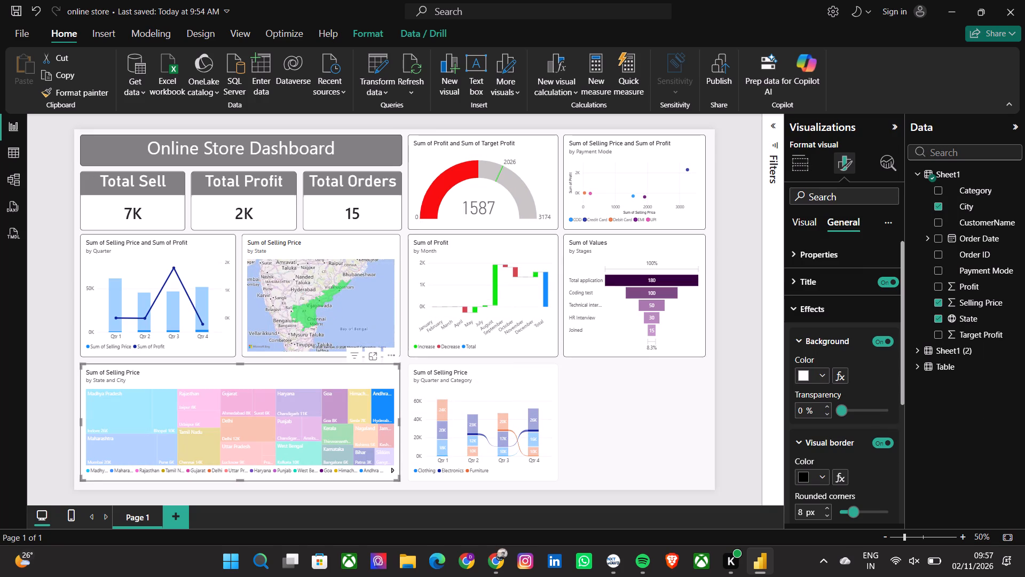
double_click(379, 408)
double_click(379, 408)
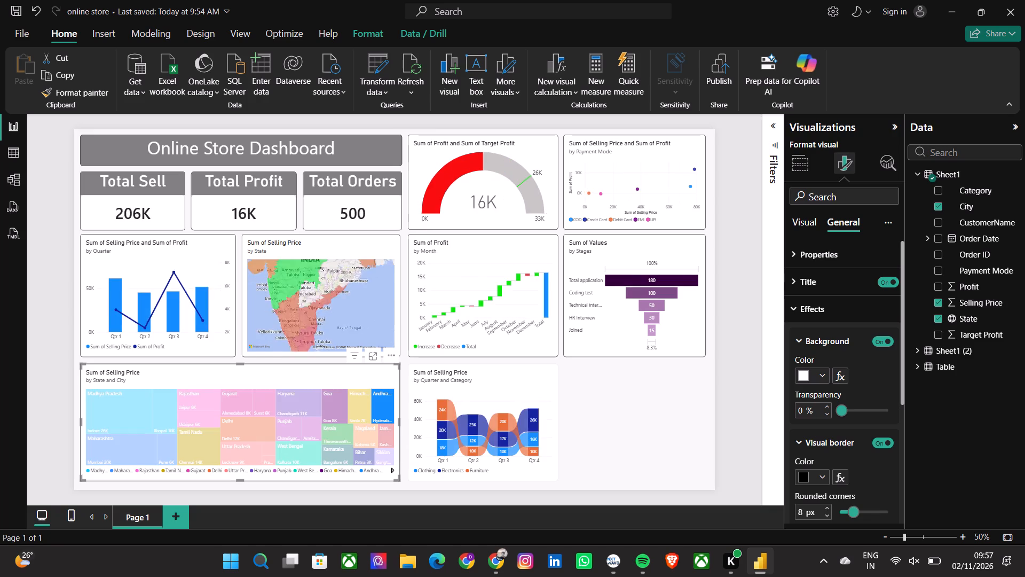
left_click(379, 408)
Set the visual border color of the selling price by quarter and category ribbon chart to black and deselect it.
left_click(524, 403)
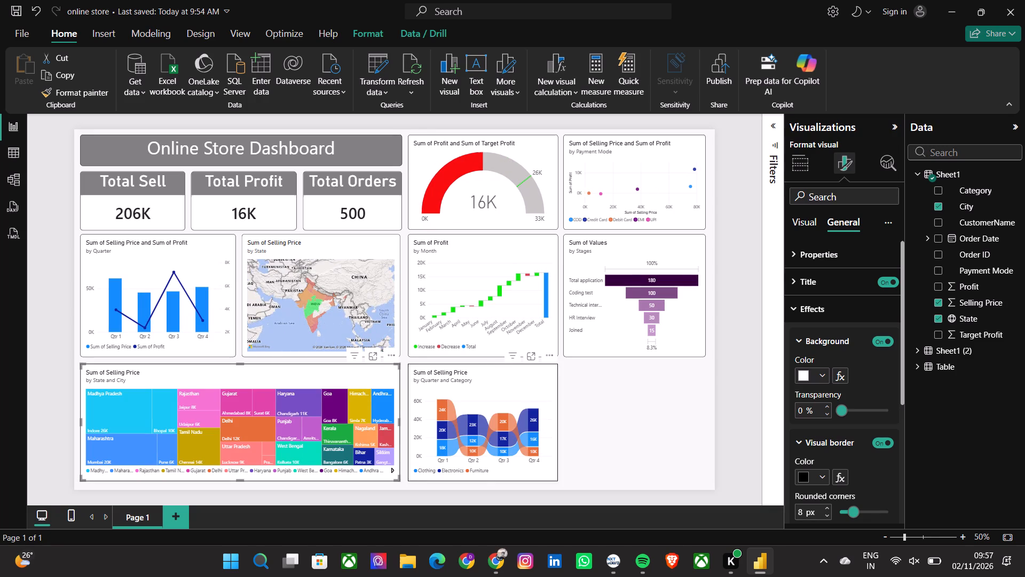
left_click(825, 474)
left_click(820, 395)
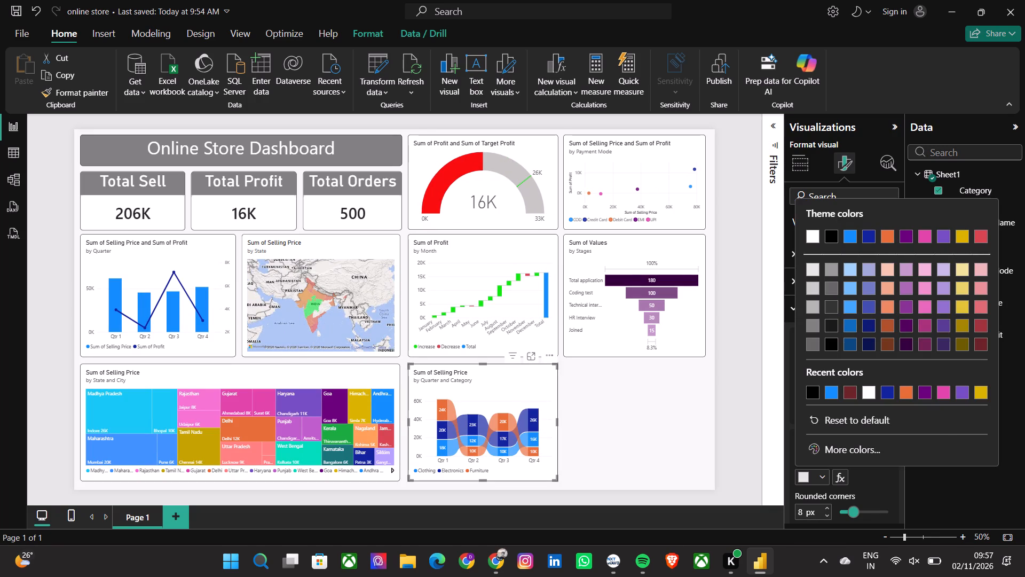
left_click(810, 393)
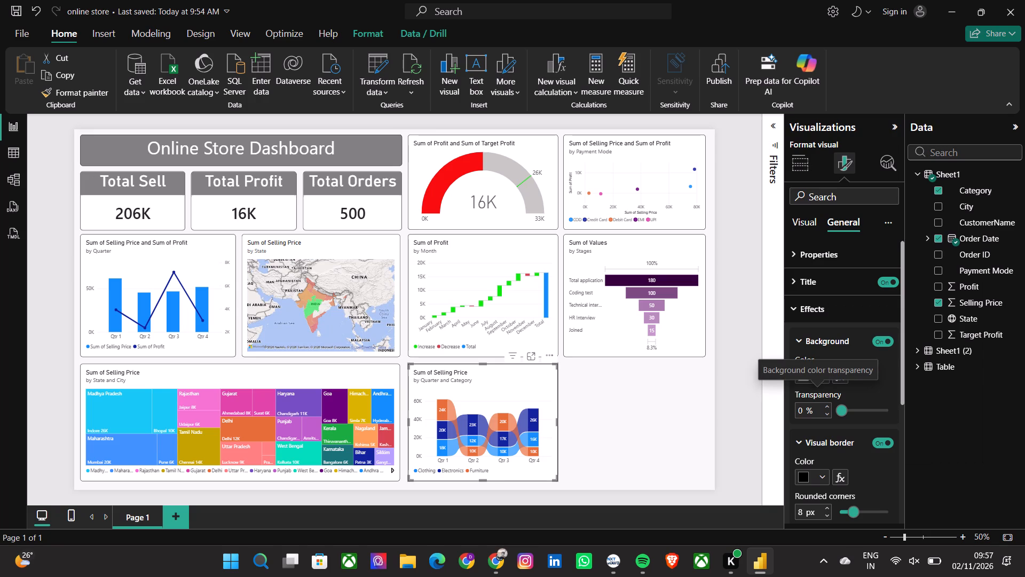
left_click(963, 393)
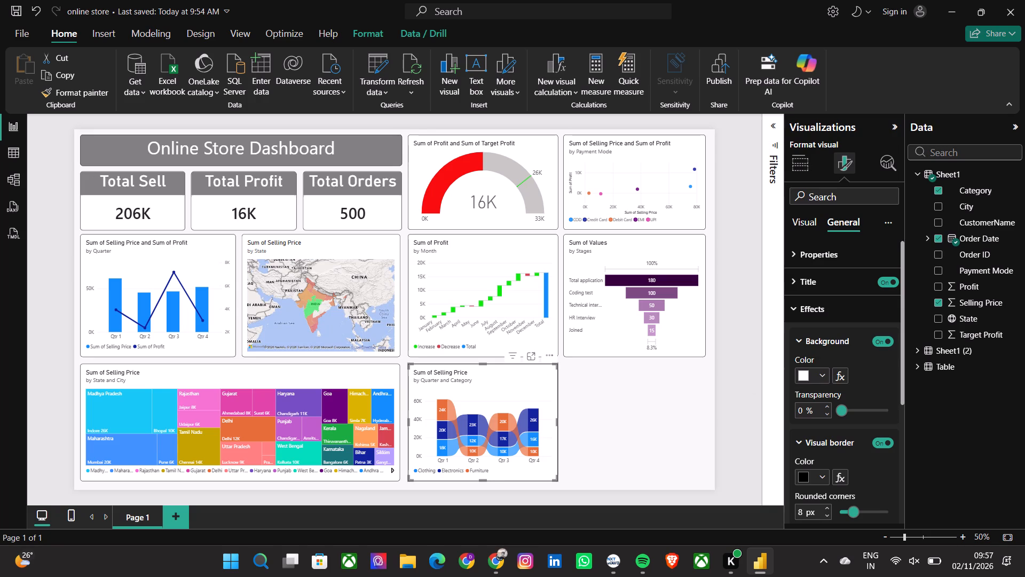
left_click(644, 416)
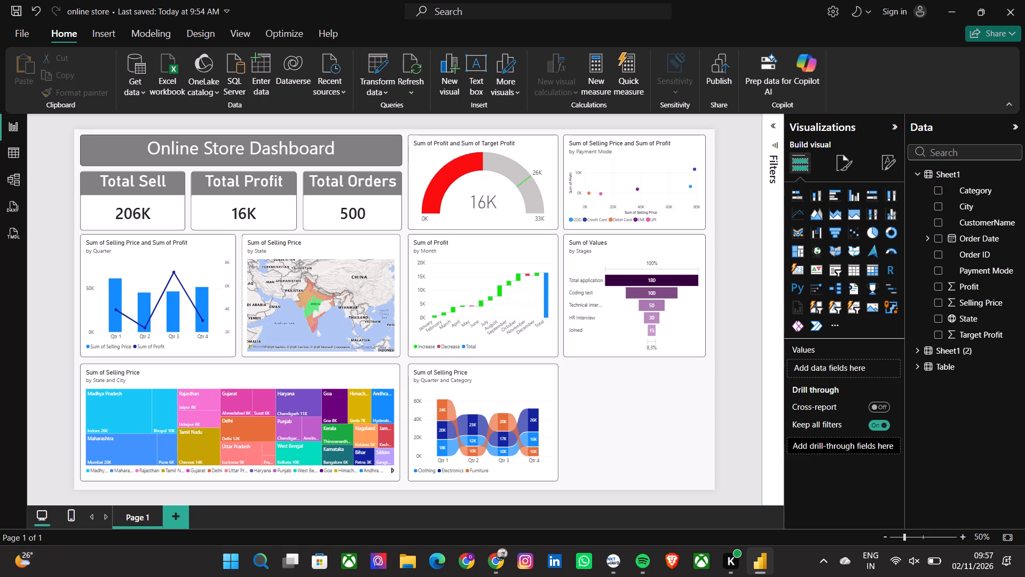
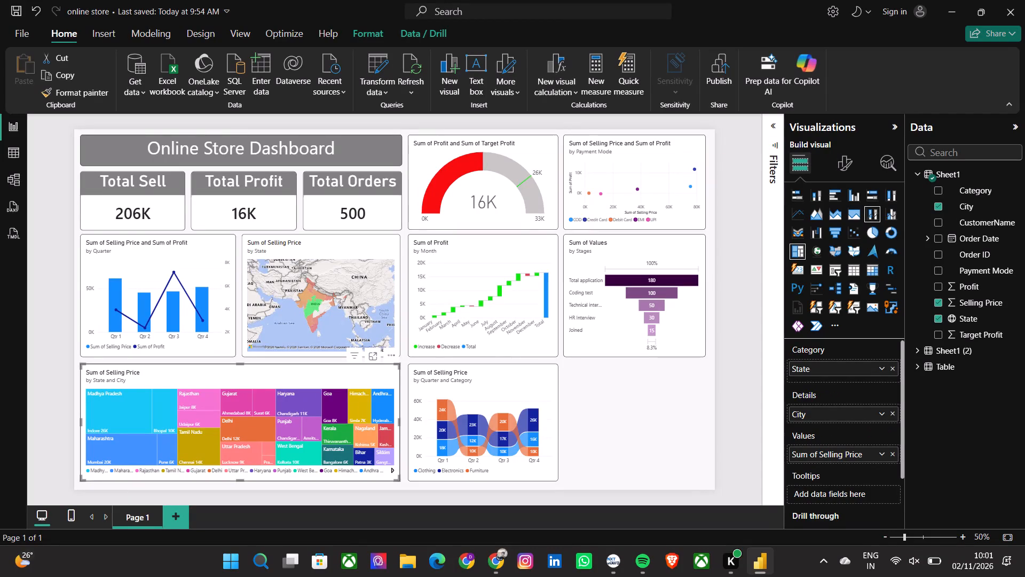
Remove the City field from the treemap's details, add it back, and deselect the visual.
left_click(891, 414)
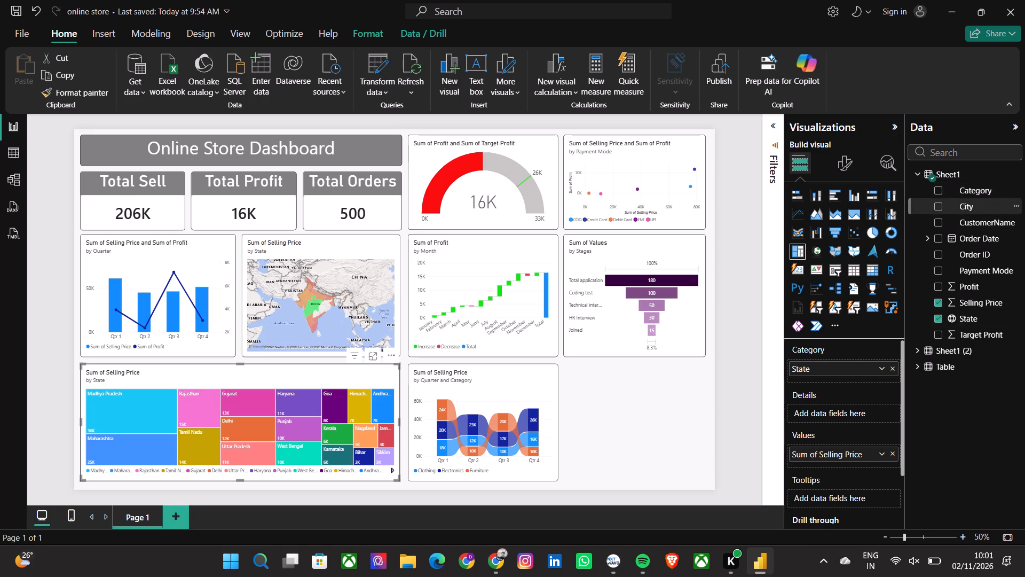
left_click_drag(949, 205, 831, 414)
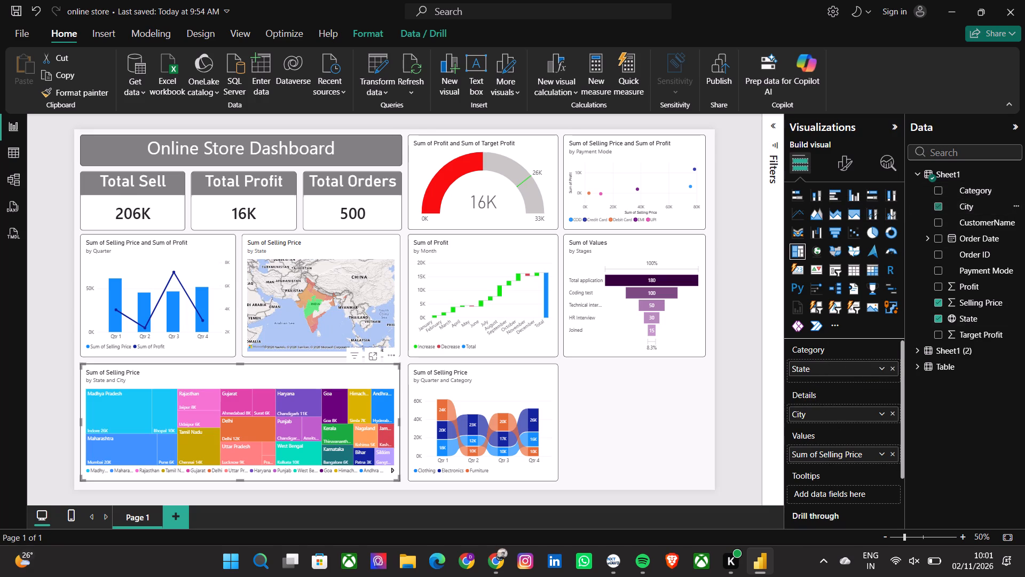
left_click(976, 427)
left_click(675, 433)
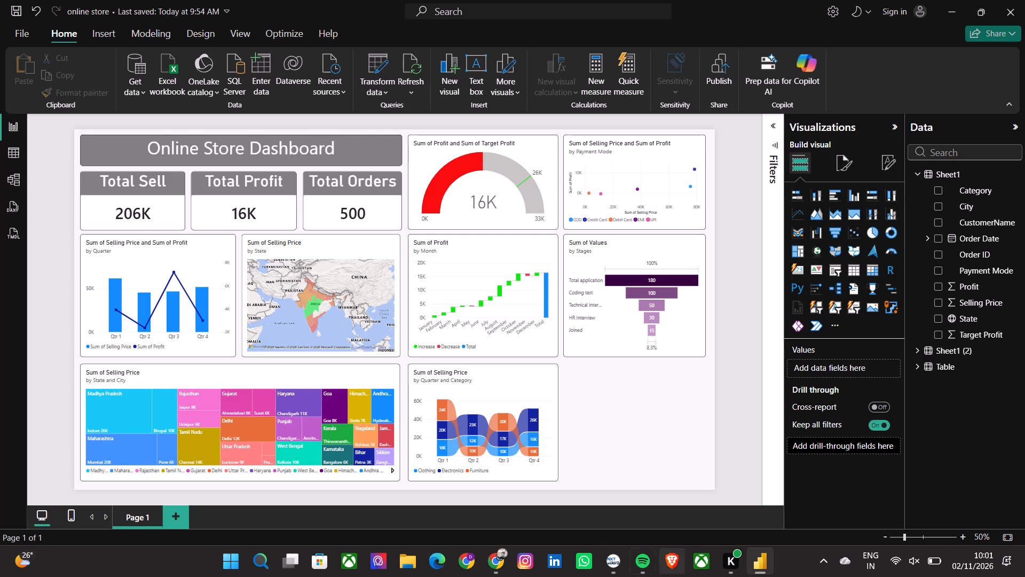
Switch to the NxtWave course and review the Adding a Ribbon Chart slides backwards from slide 10 to slide 7.
left_click(613, 563)
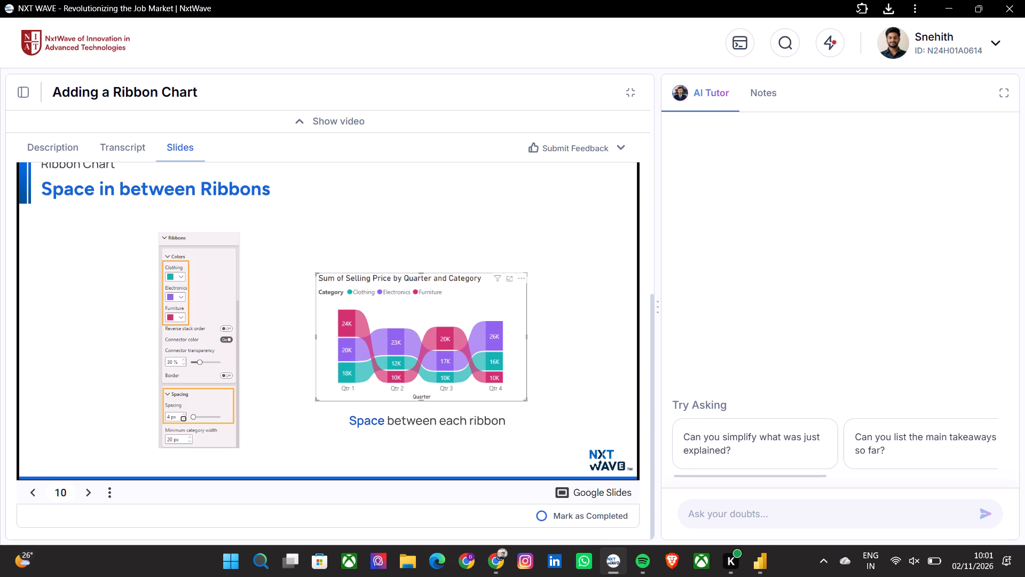
left_click(34, 491)
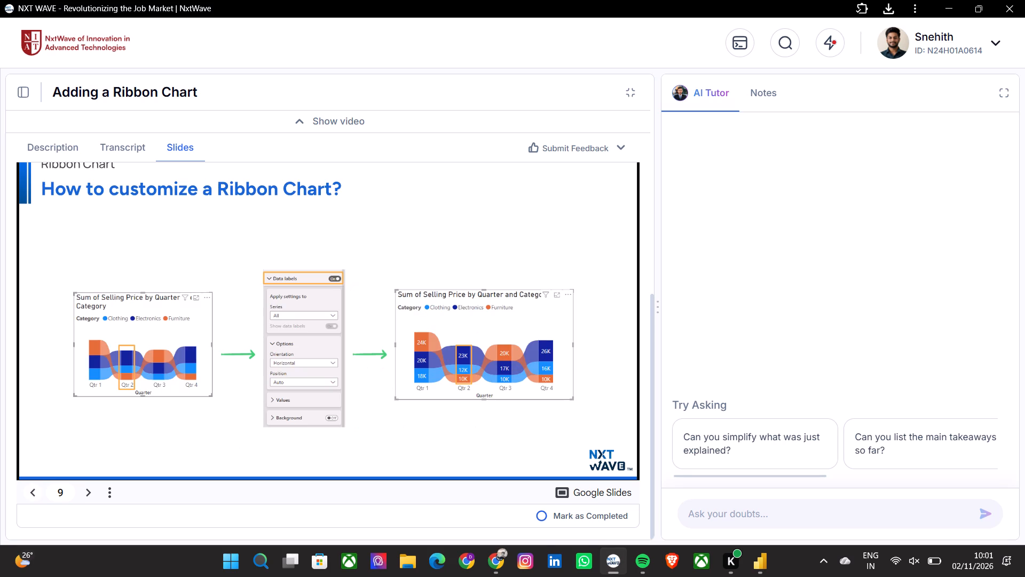
left_click(34, 491)
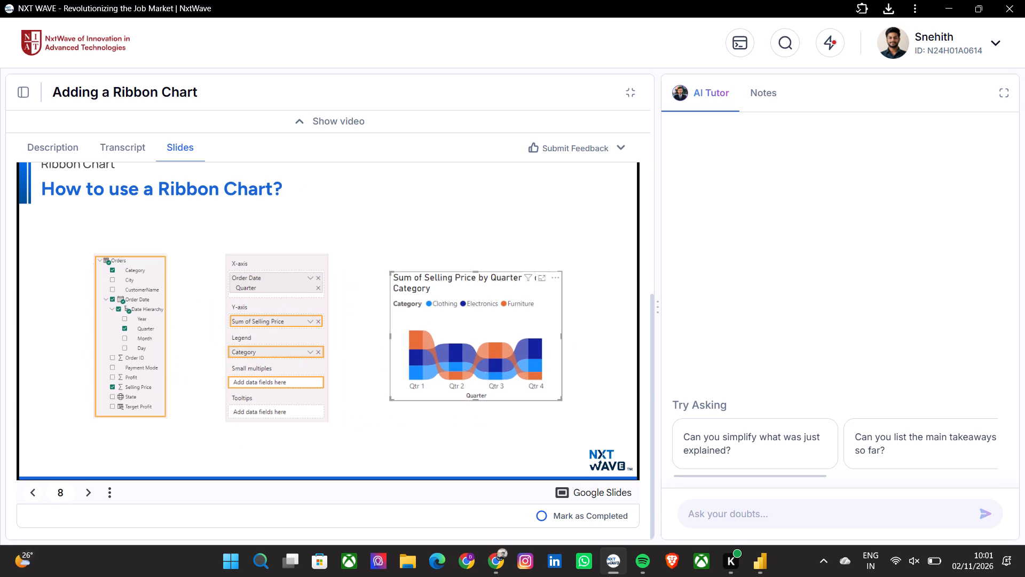
left_click(34, 491)
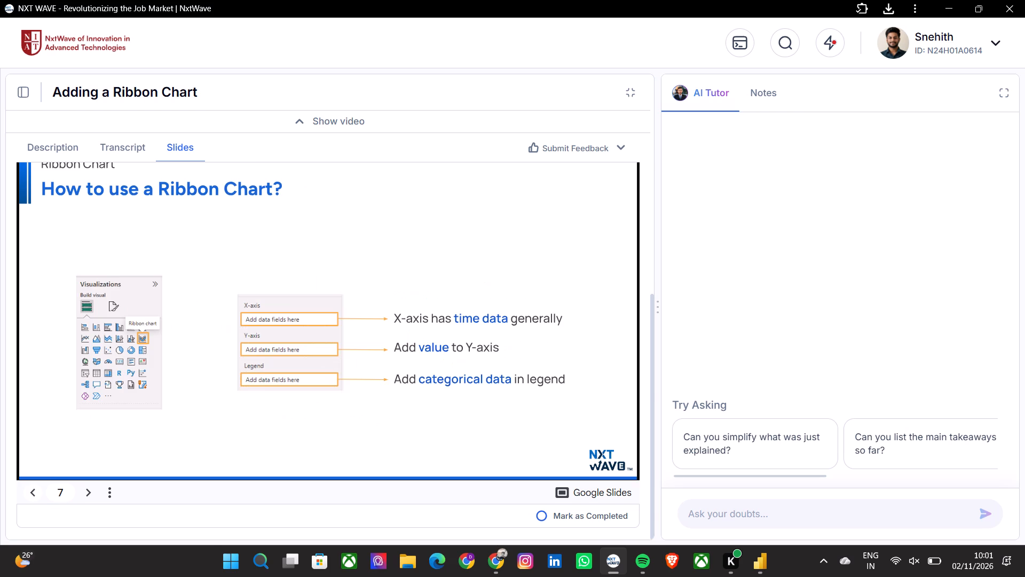
Open the Adding a Multi Row Cards lesson from the course's lesson list.
left_click(24, 92)
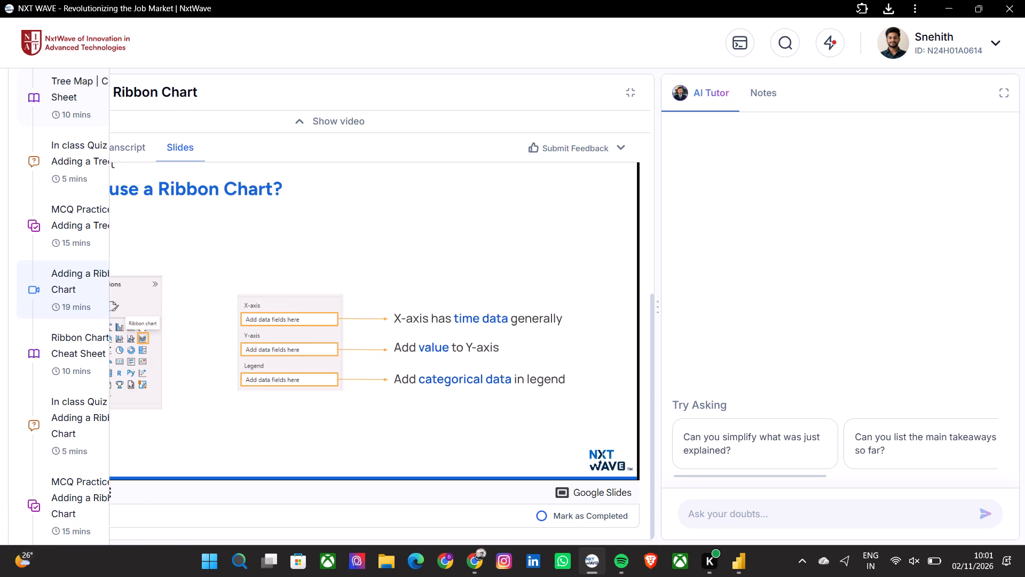
scroll(59, 306, "down", 5)
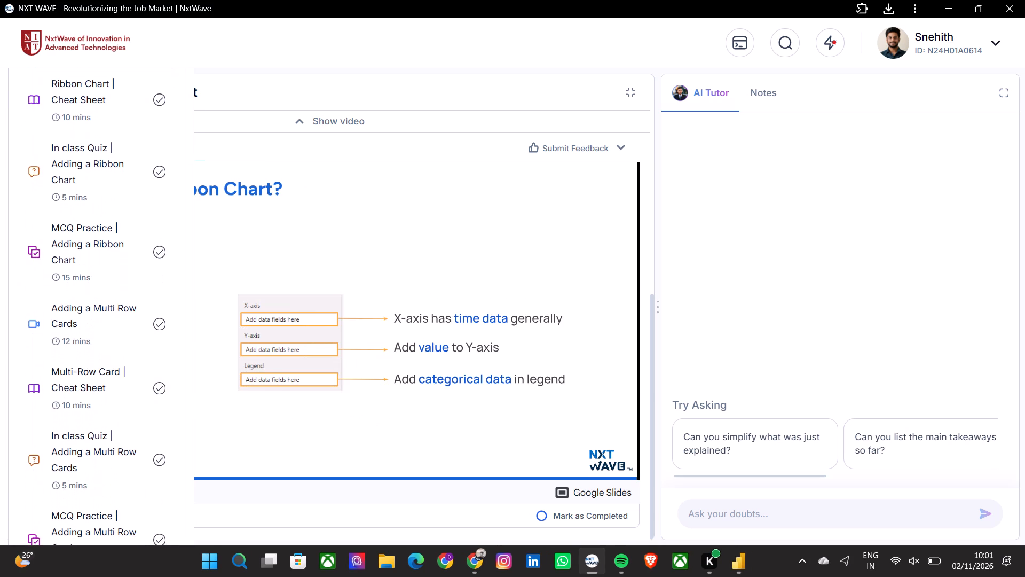
left_click(67, 329)
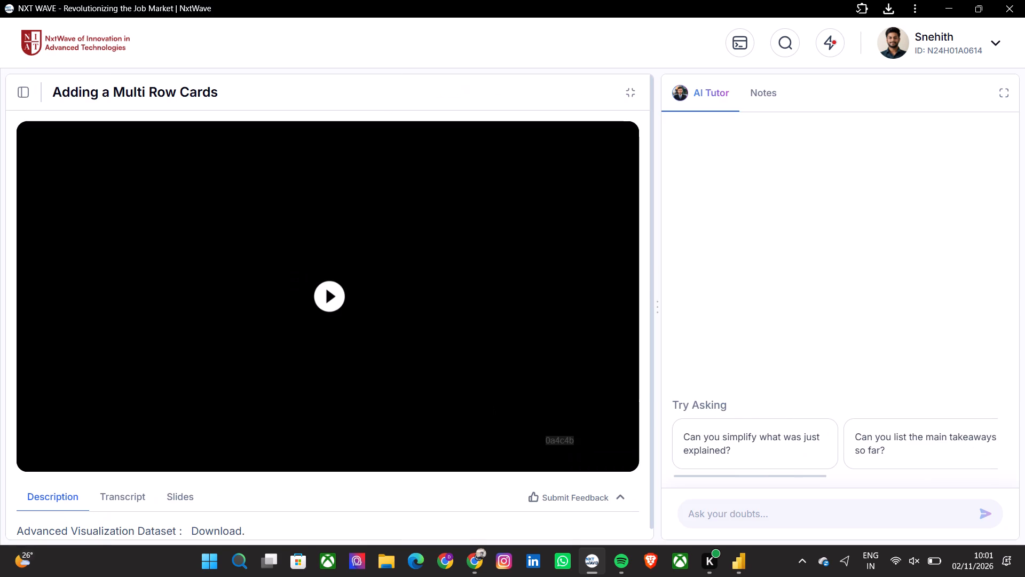
Read the multi-row card lesson slides through slide 6, on how to use a multi-row card, checking against the Power BI report.
left_click(186, 498)
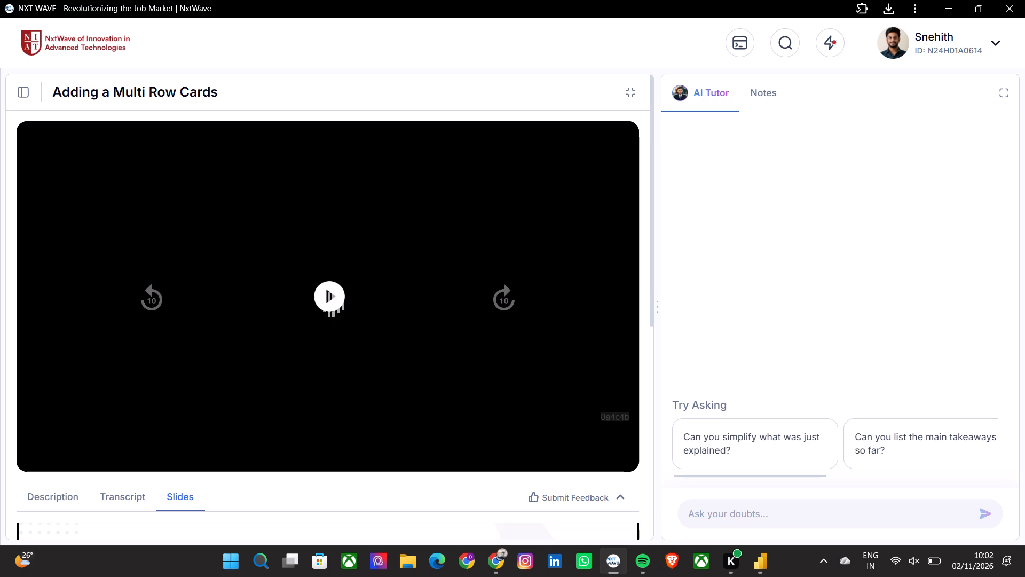
key("alt+Tab")
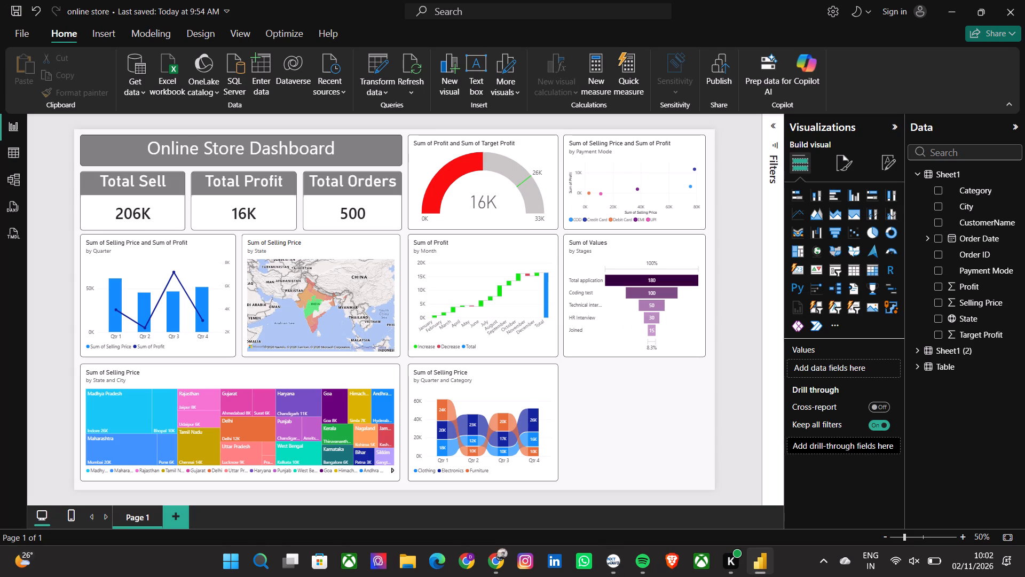
key("alt+Tab")
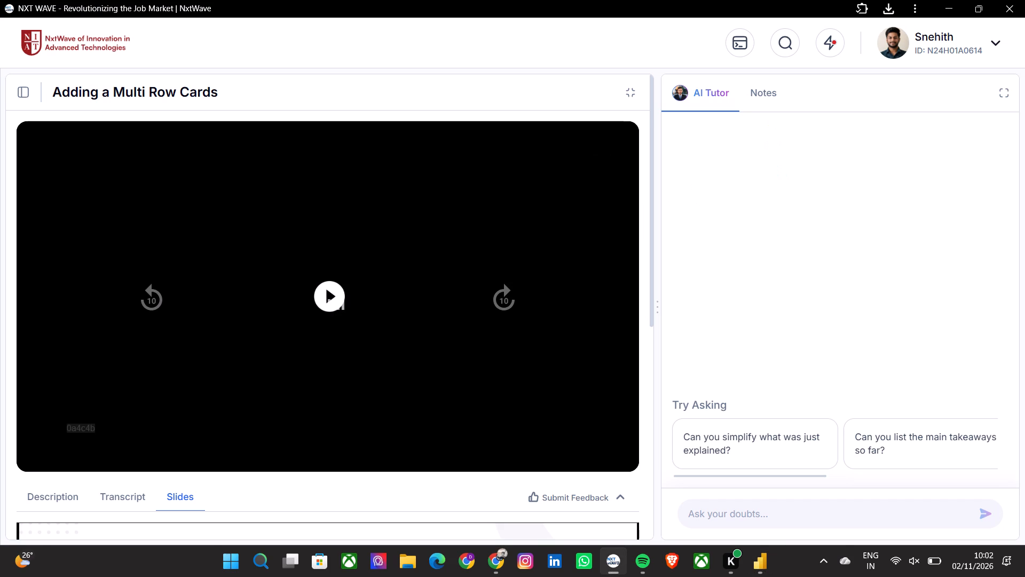
scroll(258, 341, "down", 6)
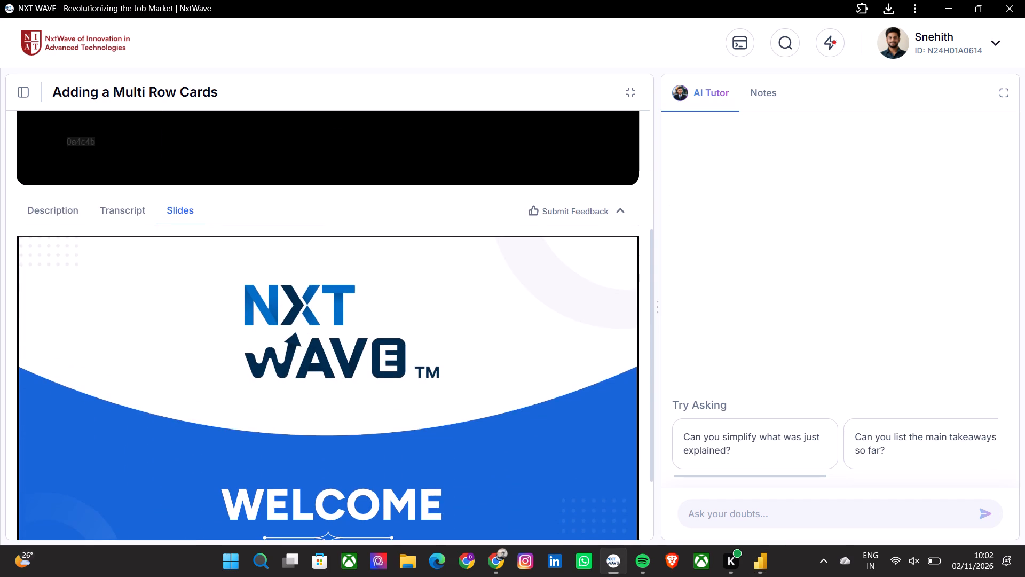
scroll(435, 402, "down", 1)
left_click(507, 351)
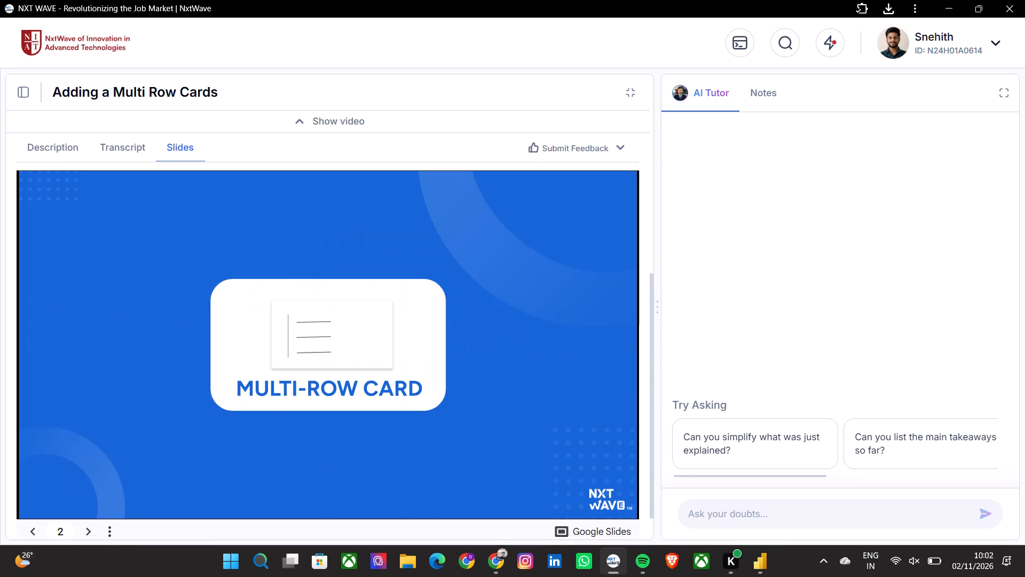
left_click(507, 351)
left_click(507, 351)
left_click(507, 351)
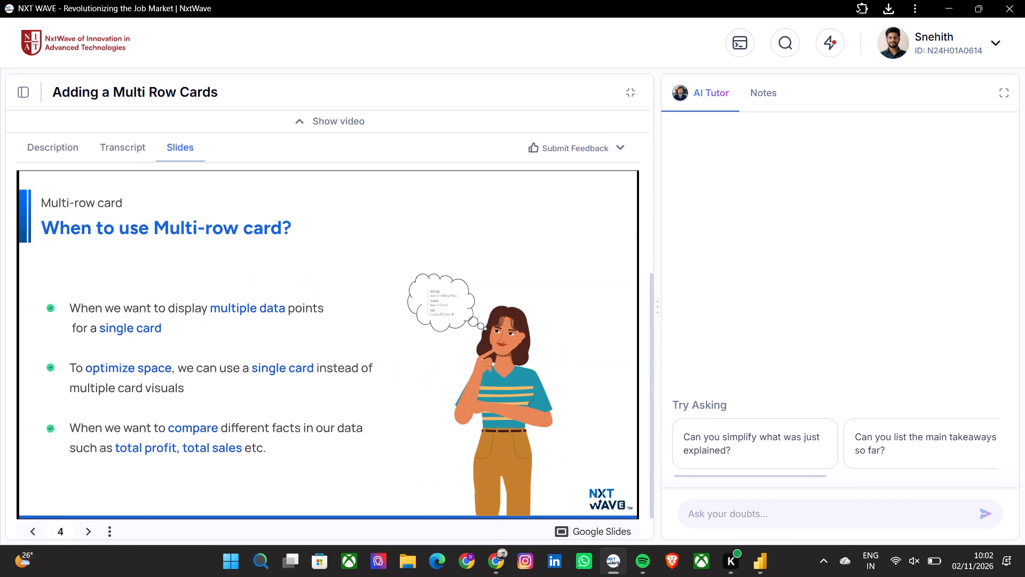
left_click(507, 351)
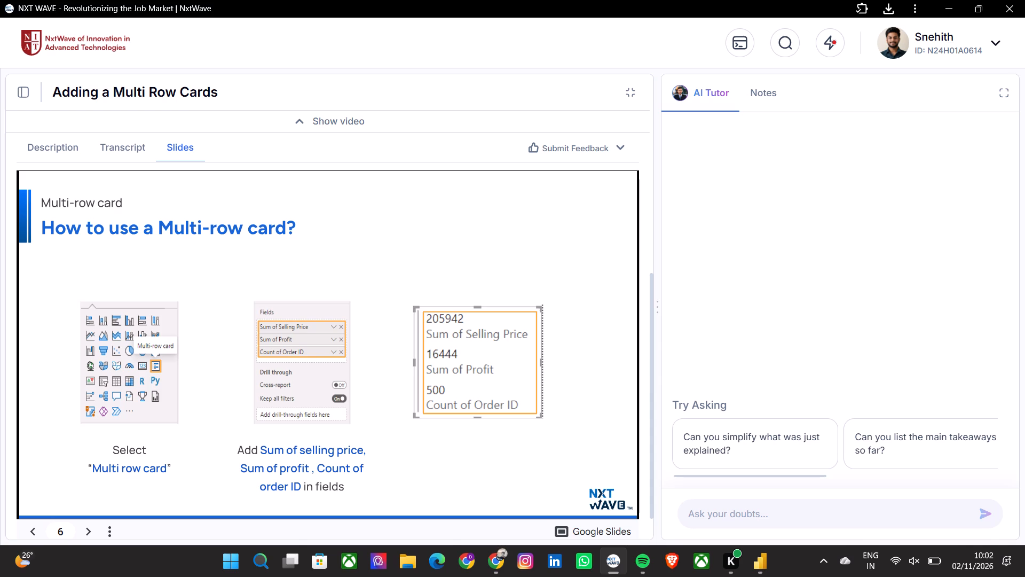
key("alt+Tab")
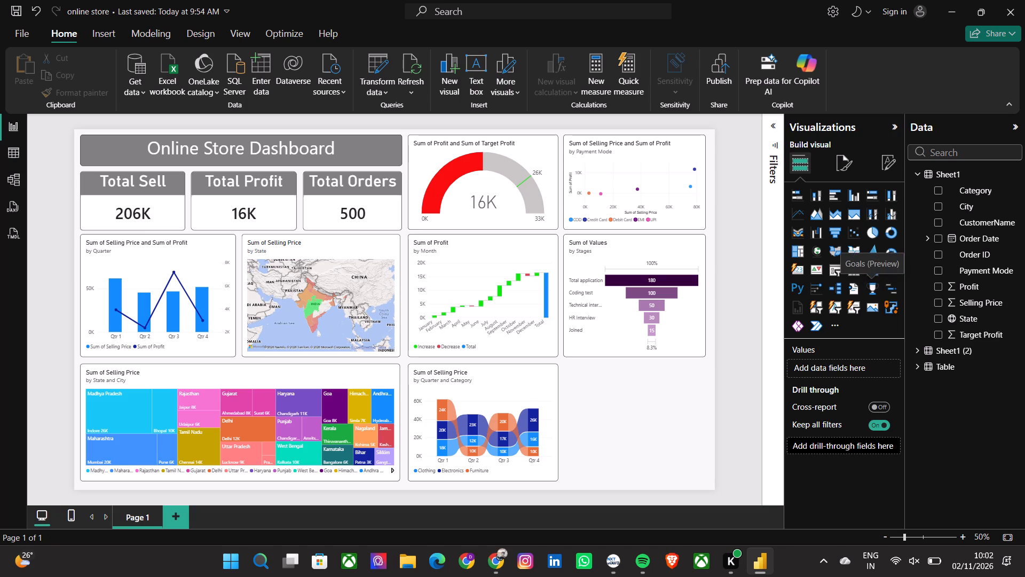
key("alt+Tab")
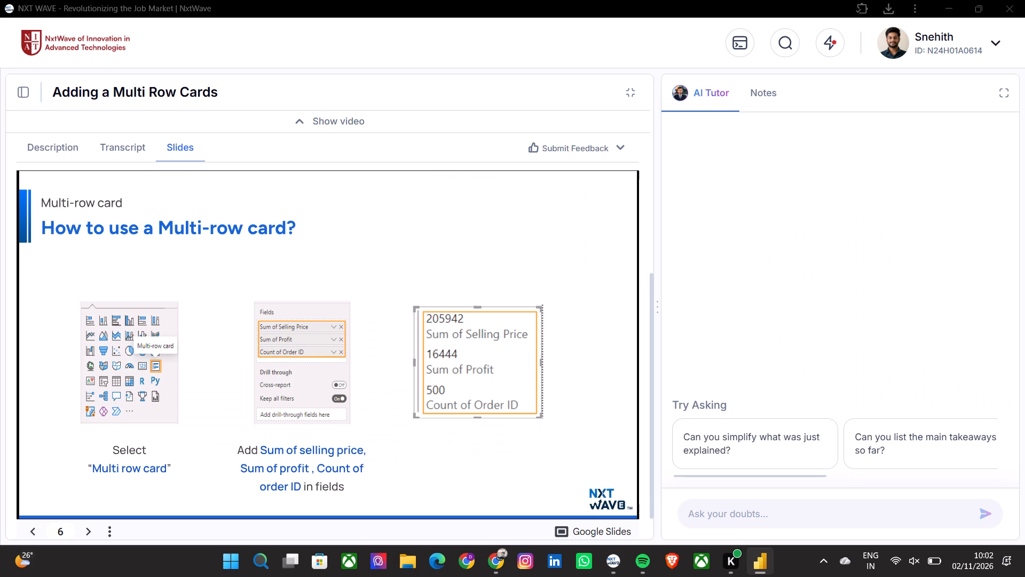
Switch to the online store report in Power BI Desktop and open the options for getting or importing more visuals.
key("alt+Tab")
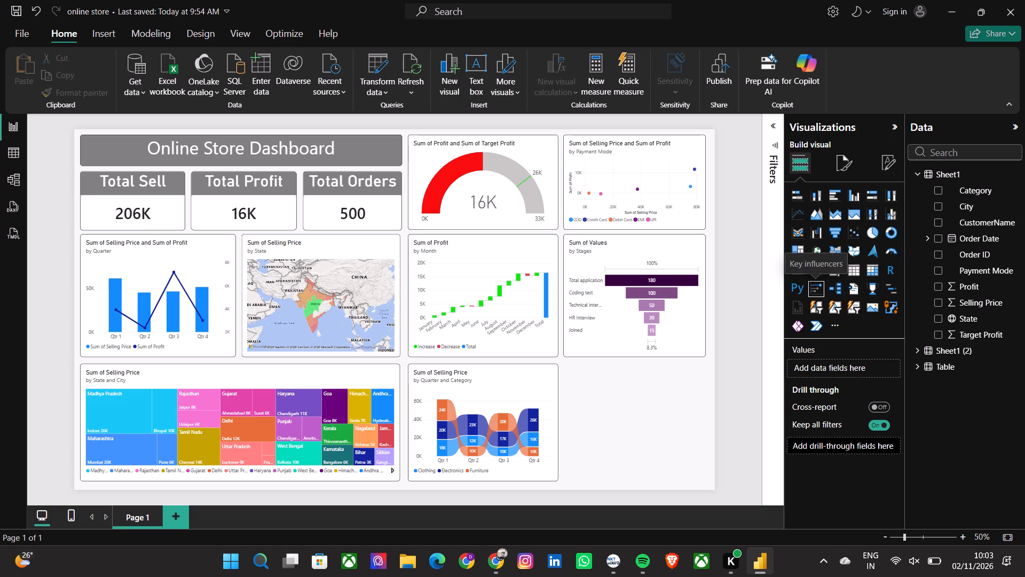
left_click(833, 321)
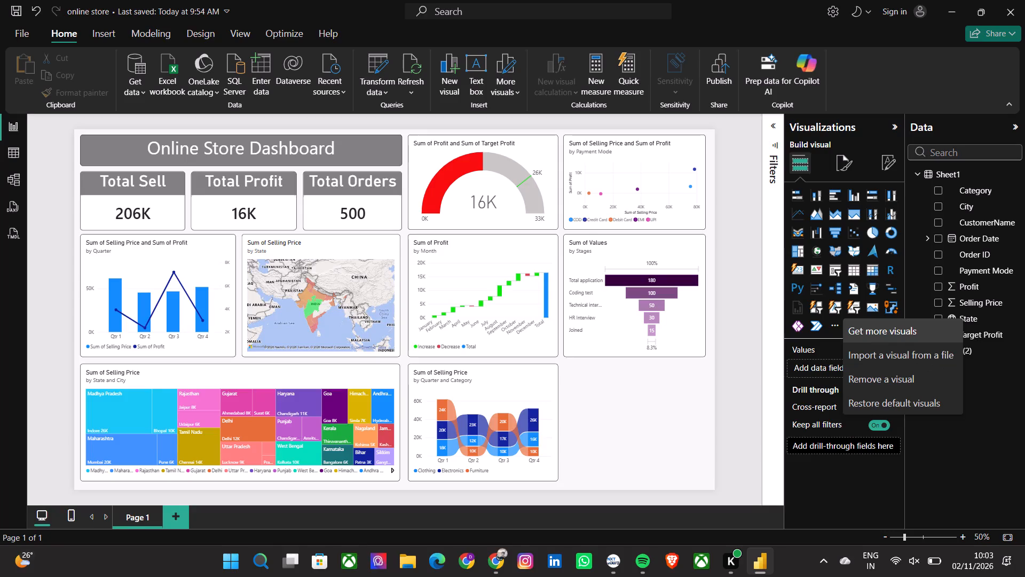
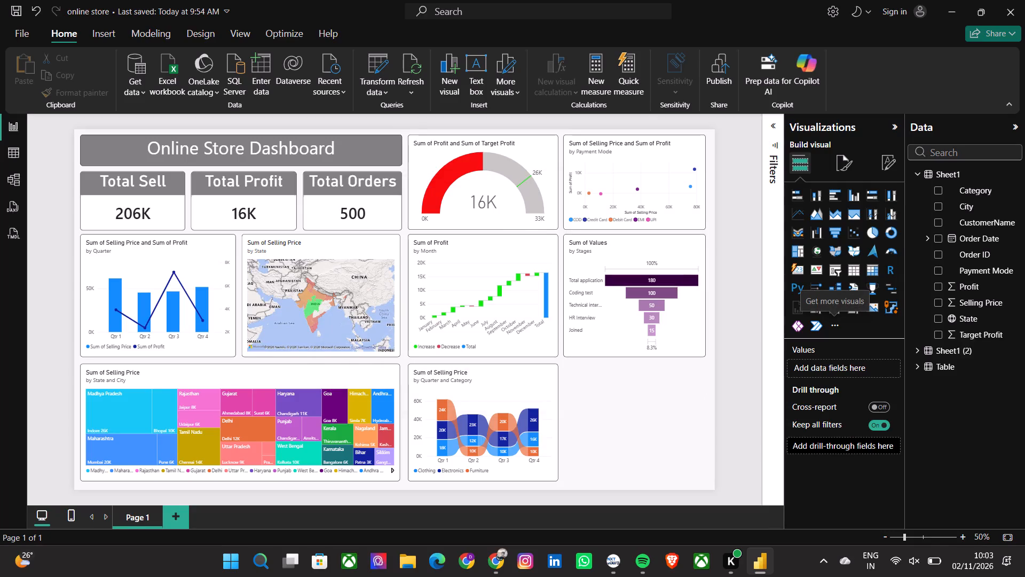
Open the option for getting more visuals beyond the default visualization types.
left_click(834, 323)
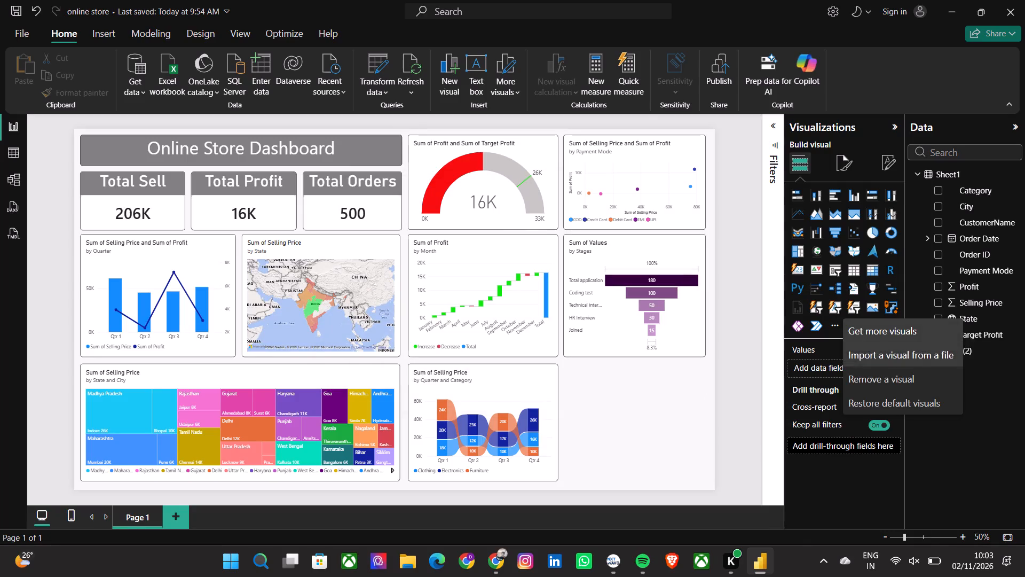
left_click(947, 431)
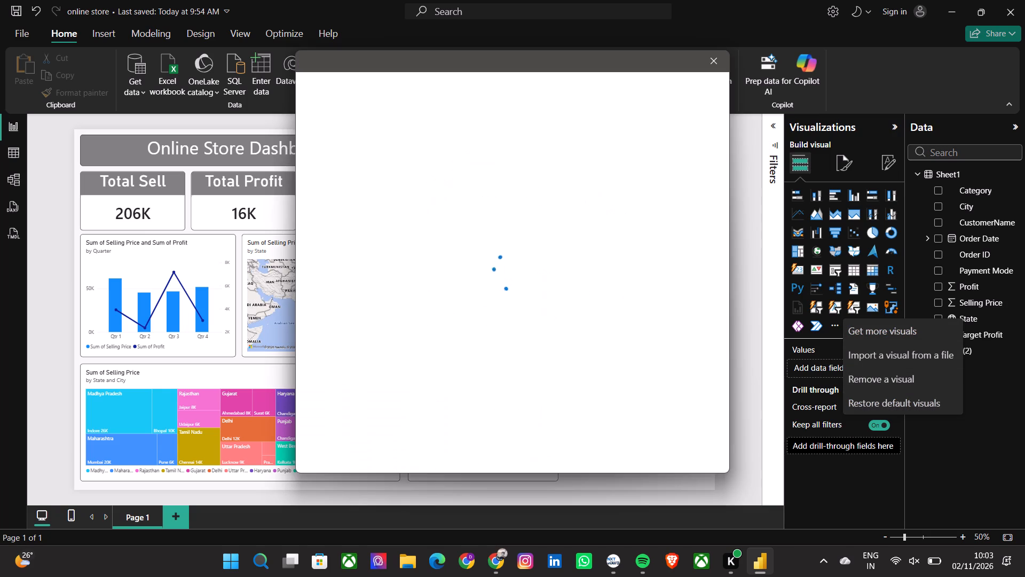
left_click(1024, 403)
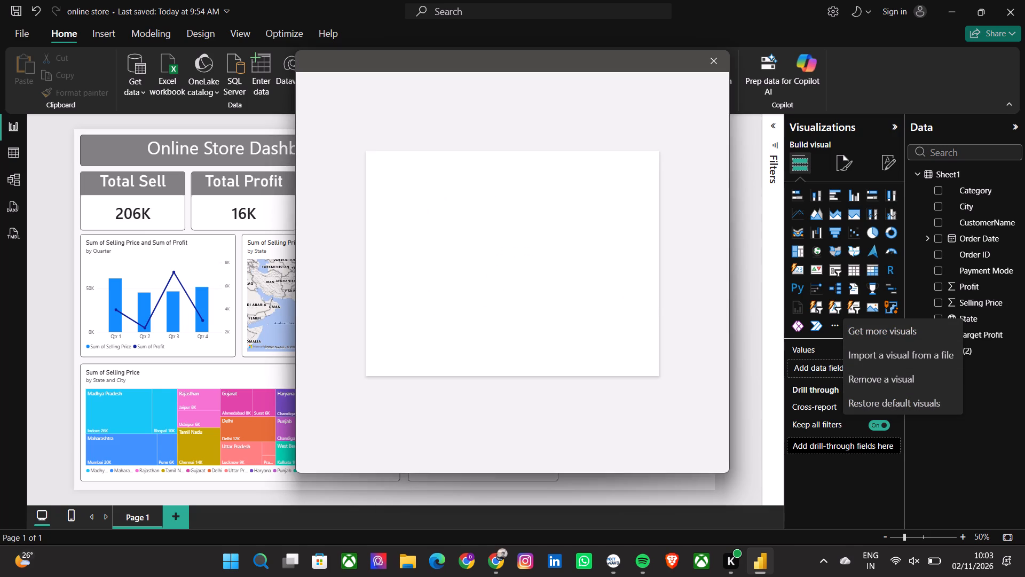
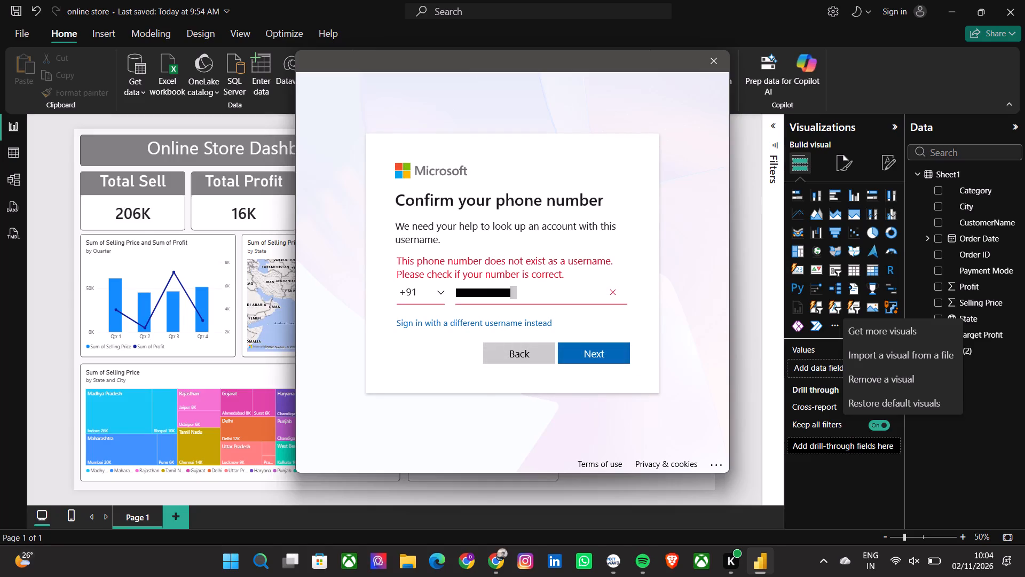
Clear the entered phone number and abandon the Microsoft account sign-in, returning to the report canvas with the visuals options dismissed.
left_click(616, 290)
left_click(710, 69)
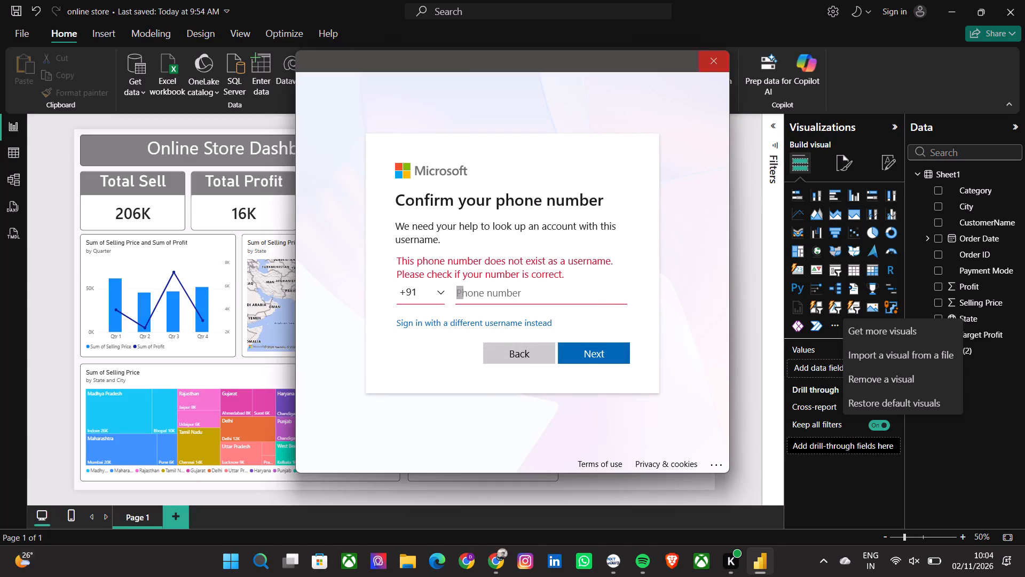
left_click(955, 431)
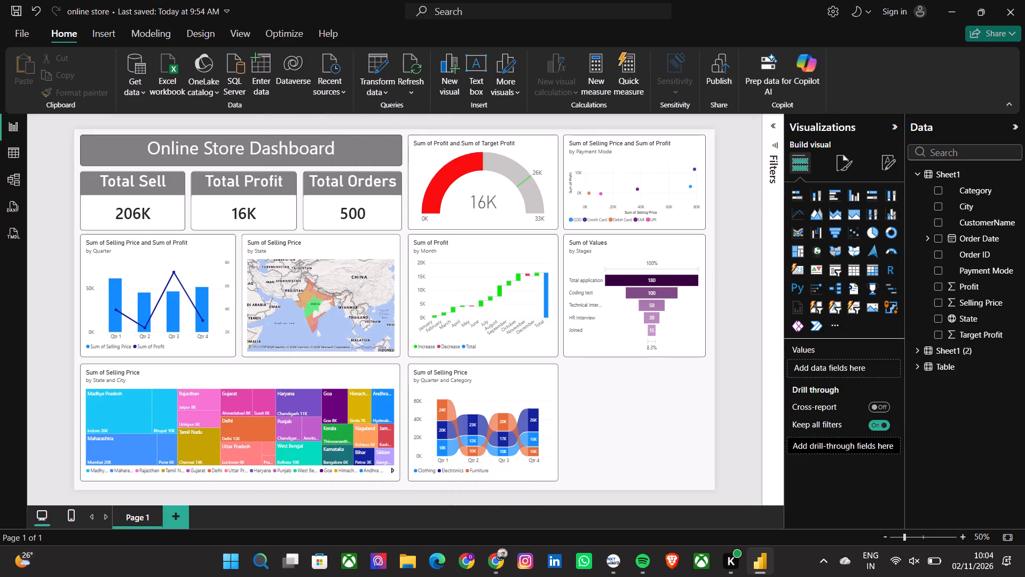
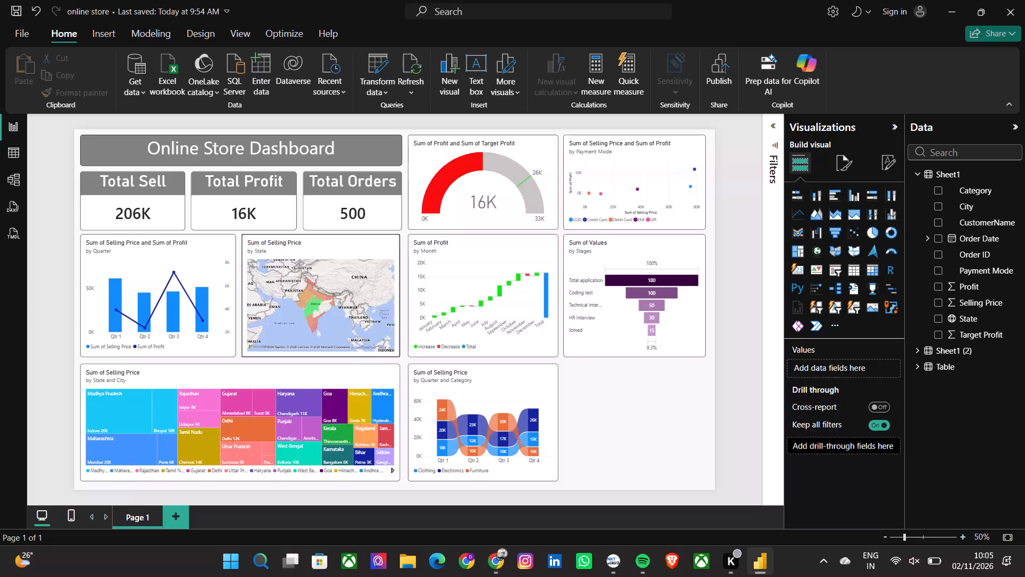
Widen the Selling Price by State map and the State and City treemap slightly so their right edges align with the dashboard title banner.
left_click(379, 244)
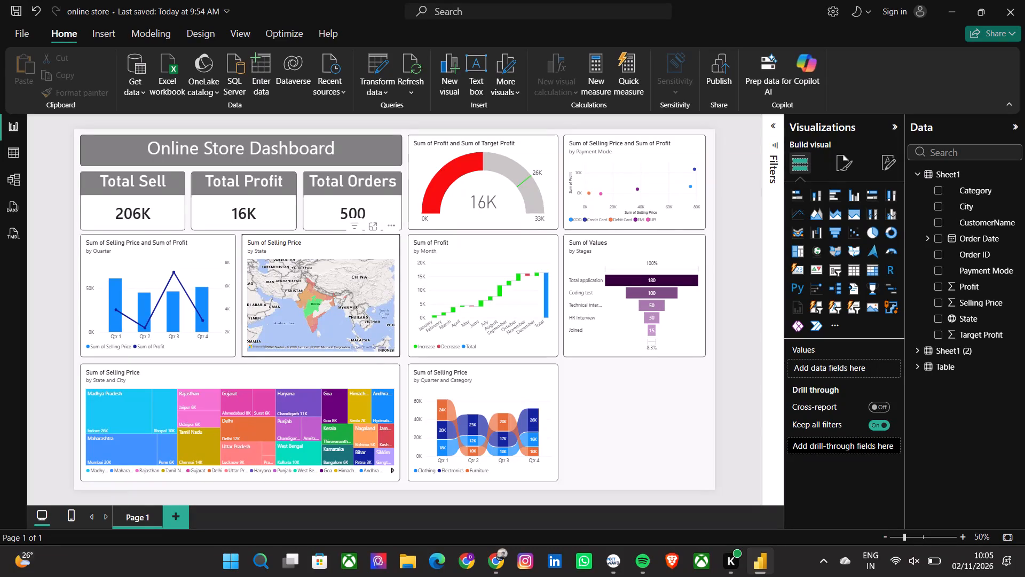
left_click(399, 294)
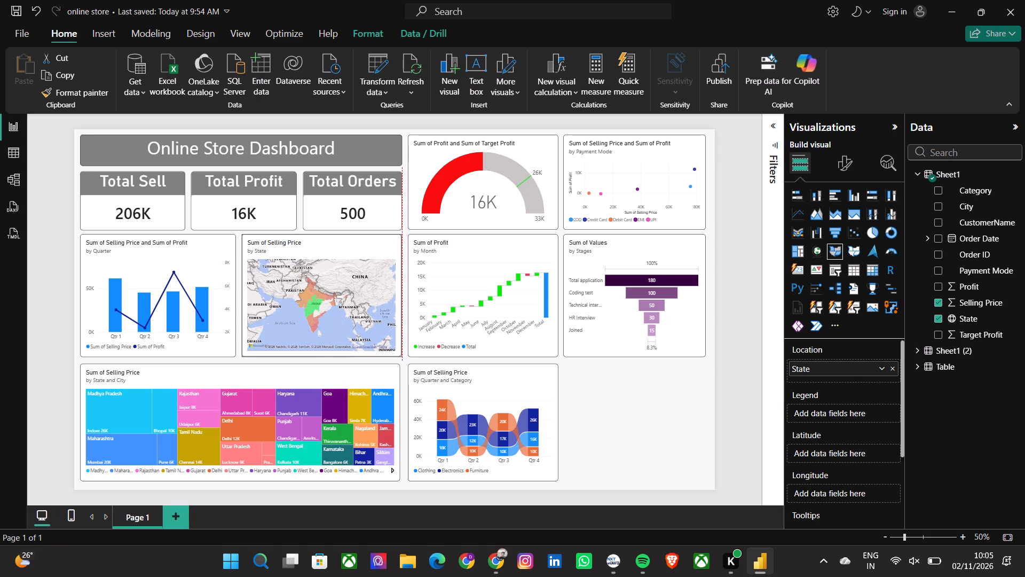
left_click(396, 381)
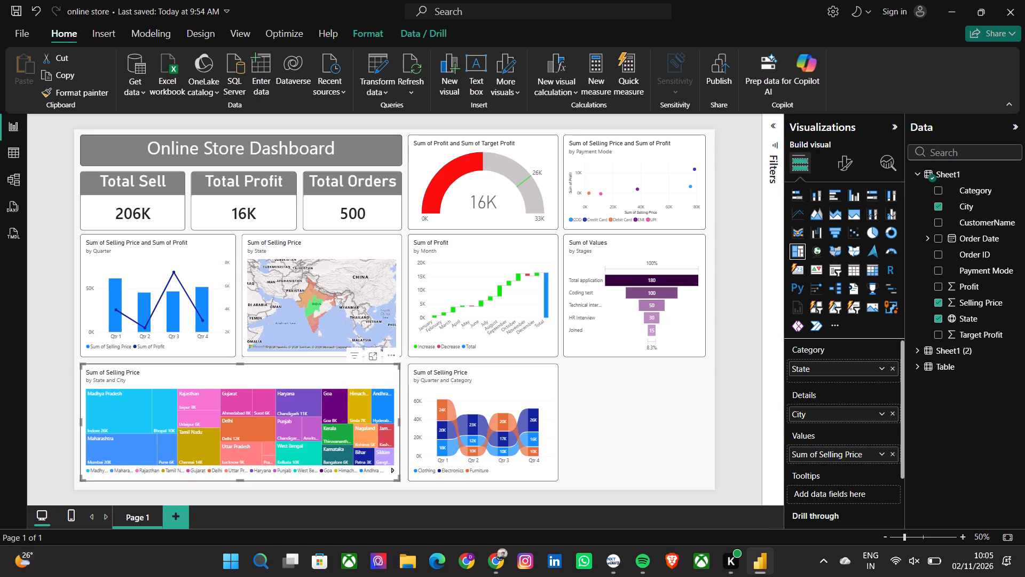
left_click(399, 421)
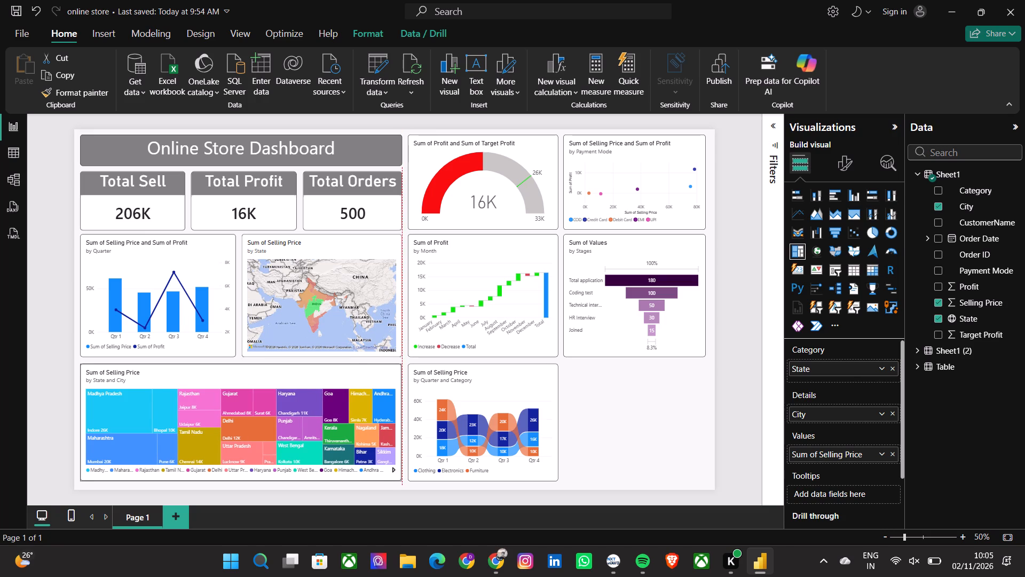
left_click(609, 431)
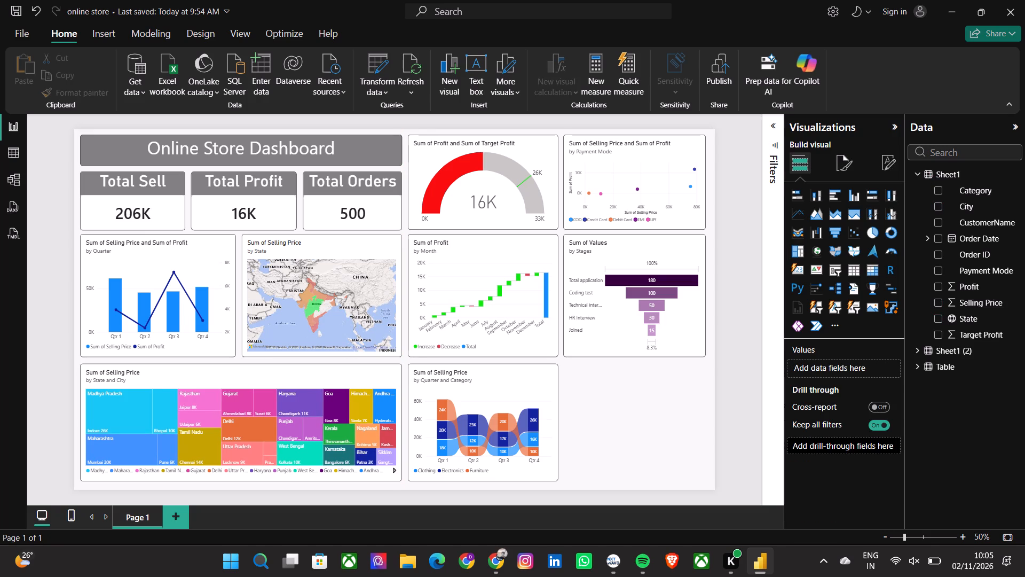
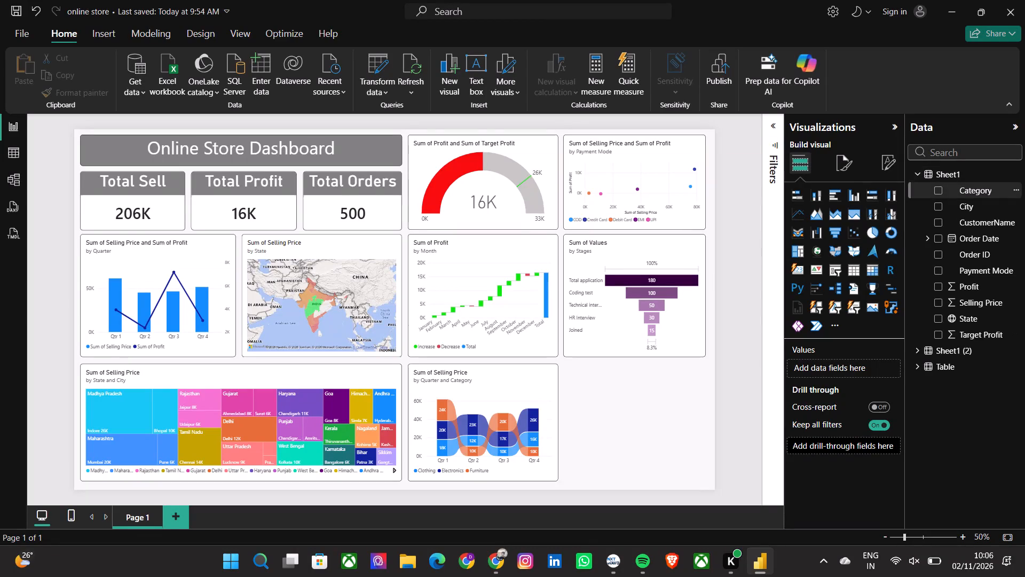
Collapse the Sheet1 field list and switch to the NxtWave lesson slides on adding multi-row cards.
left_click(918, 176)
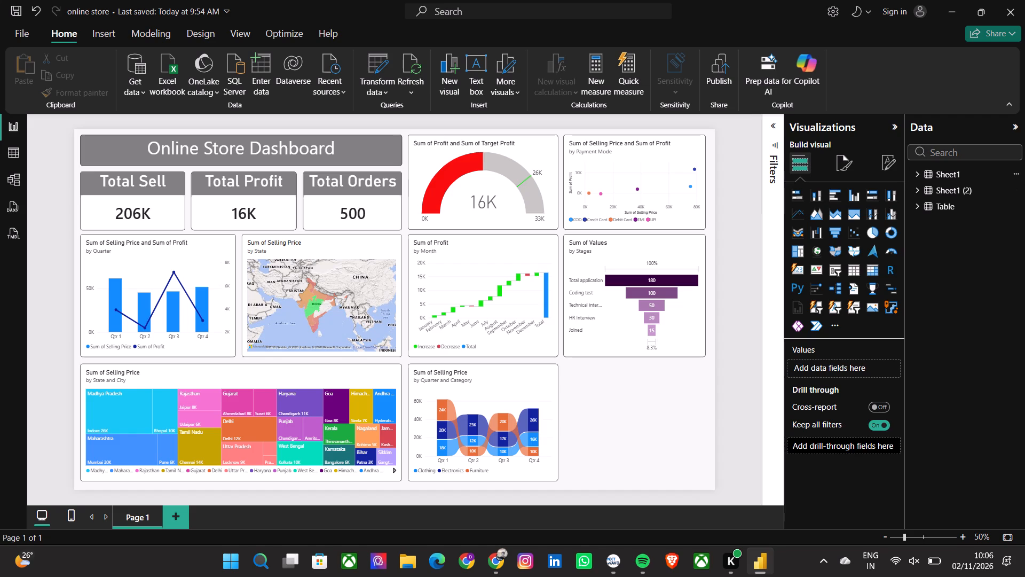
left_click(617, 563)
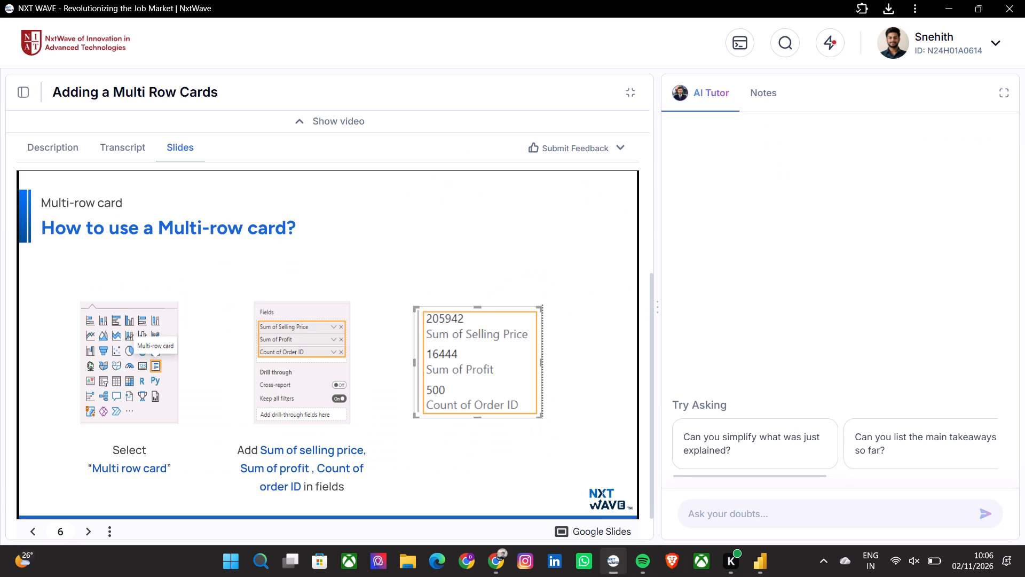